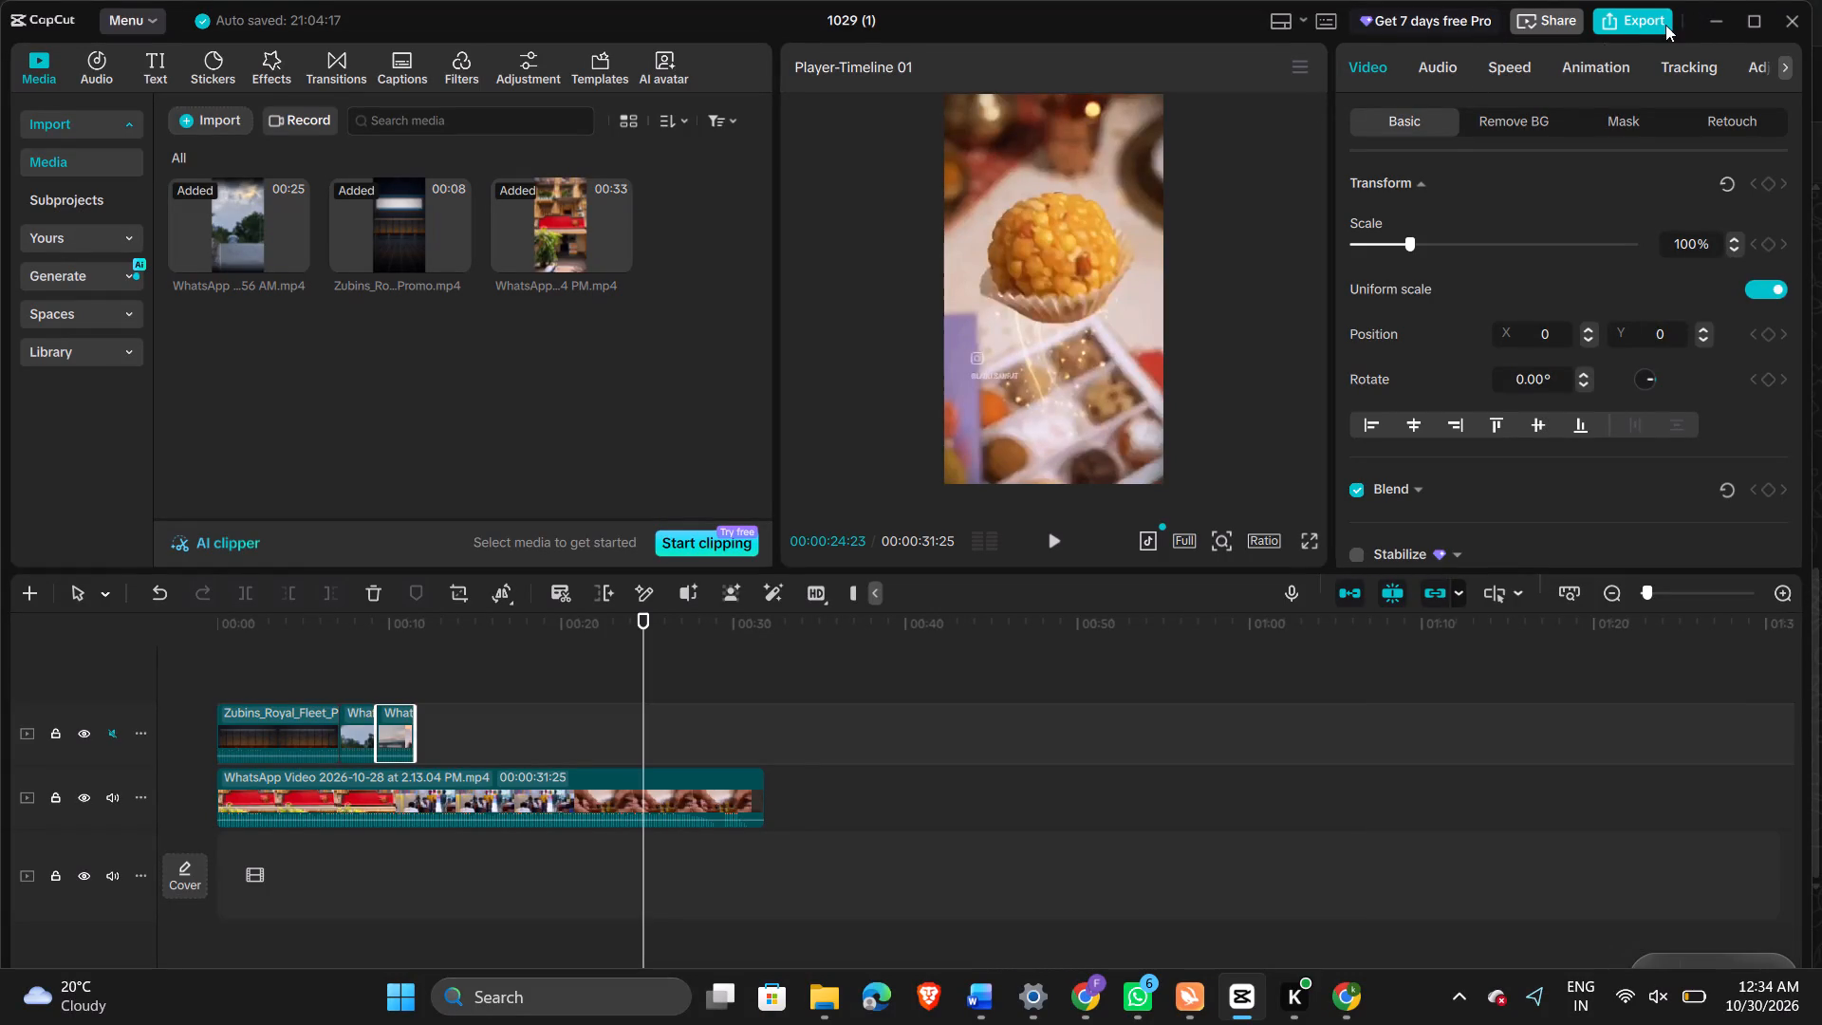
Close the editing window of the video project 1029 (1).
{"action": "left_click", "coordinate": [1804, 23]}
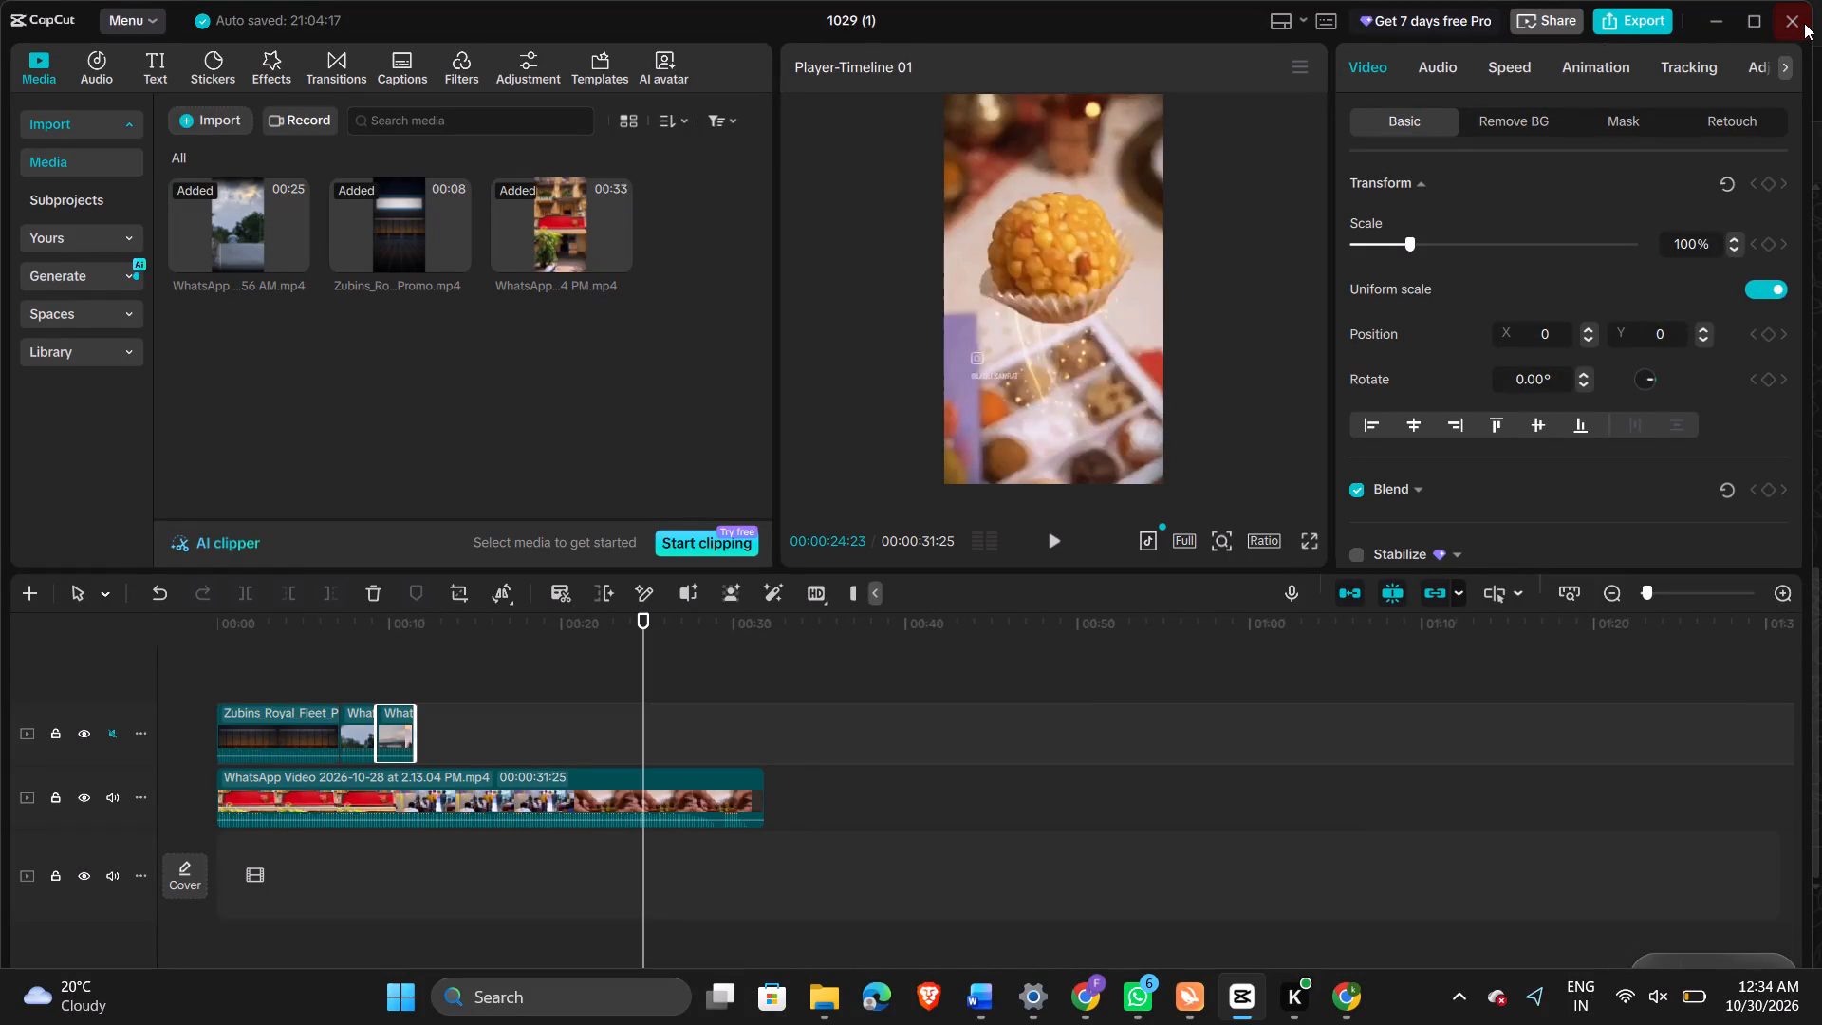
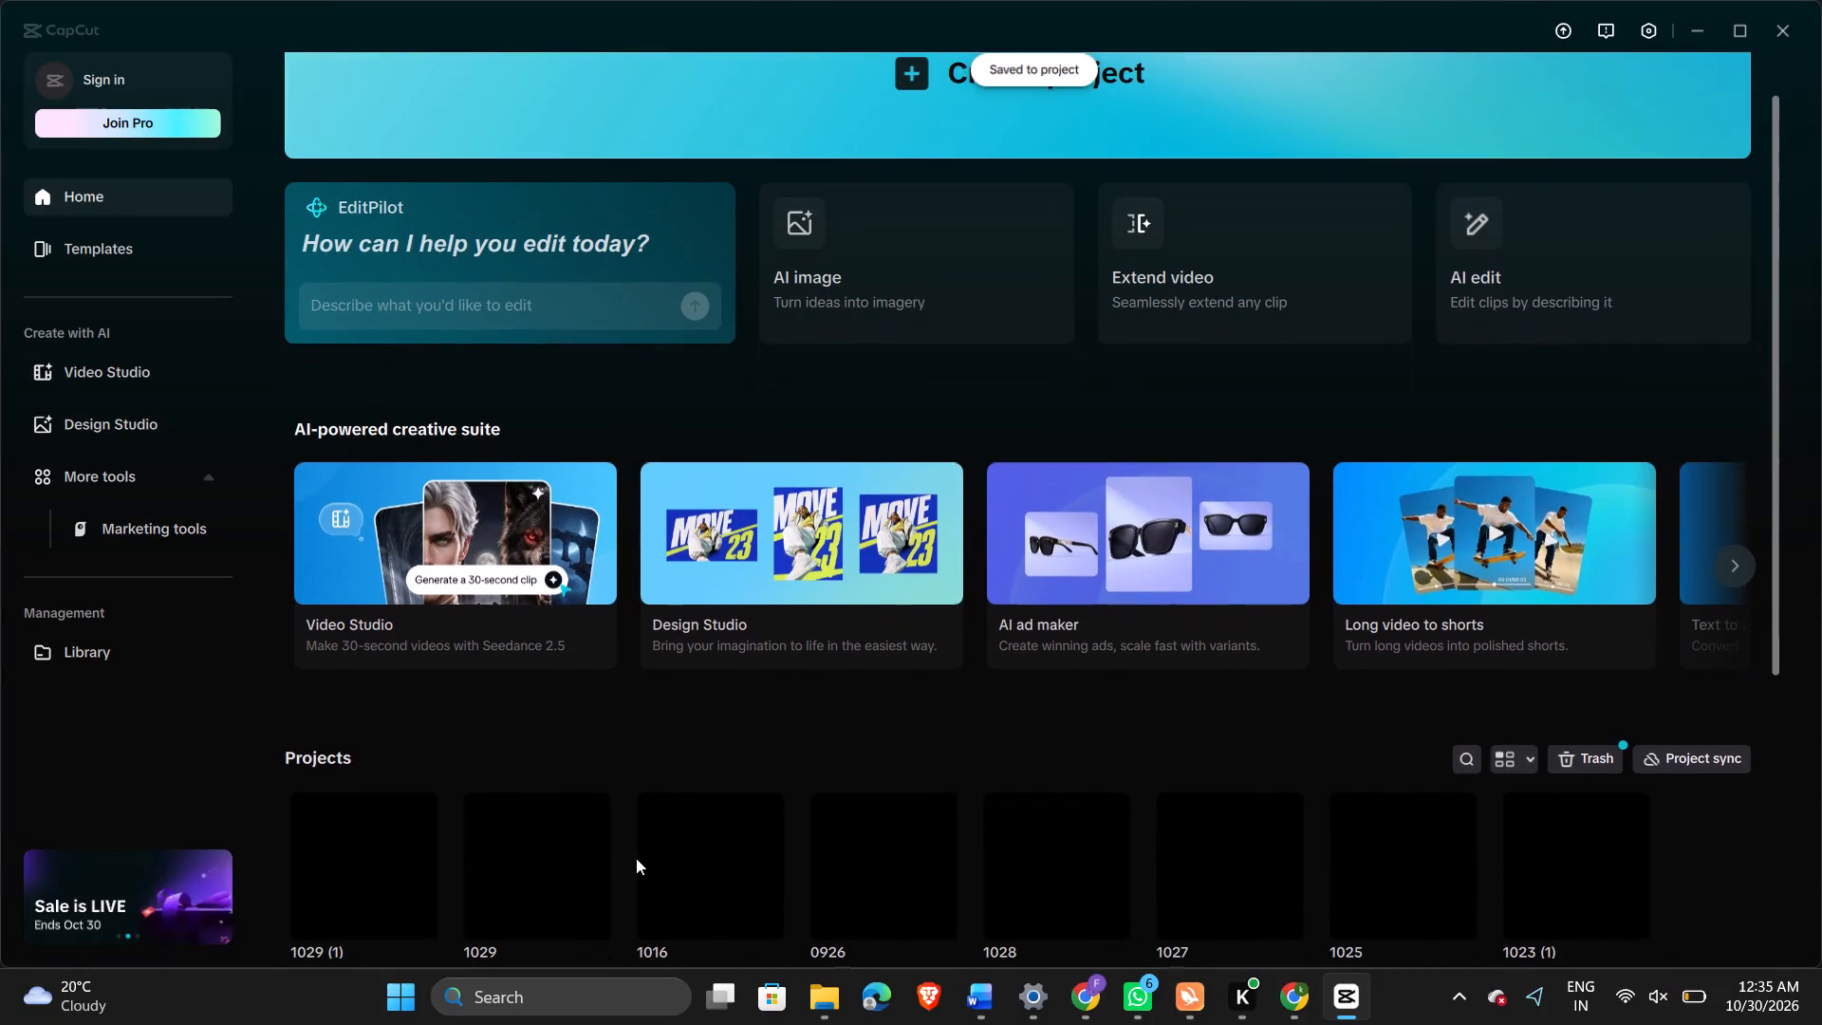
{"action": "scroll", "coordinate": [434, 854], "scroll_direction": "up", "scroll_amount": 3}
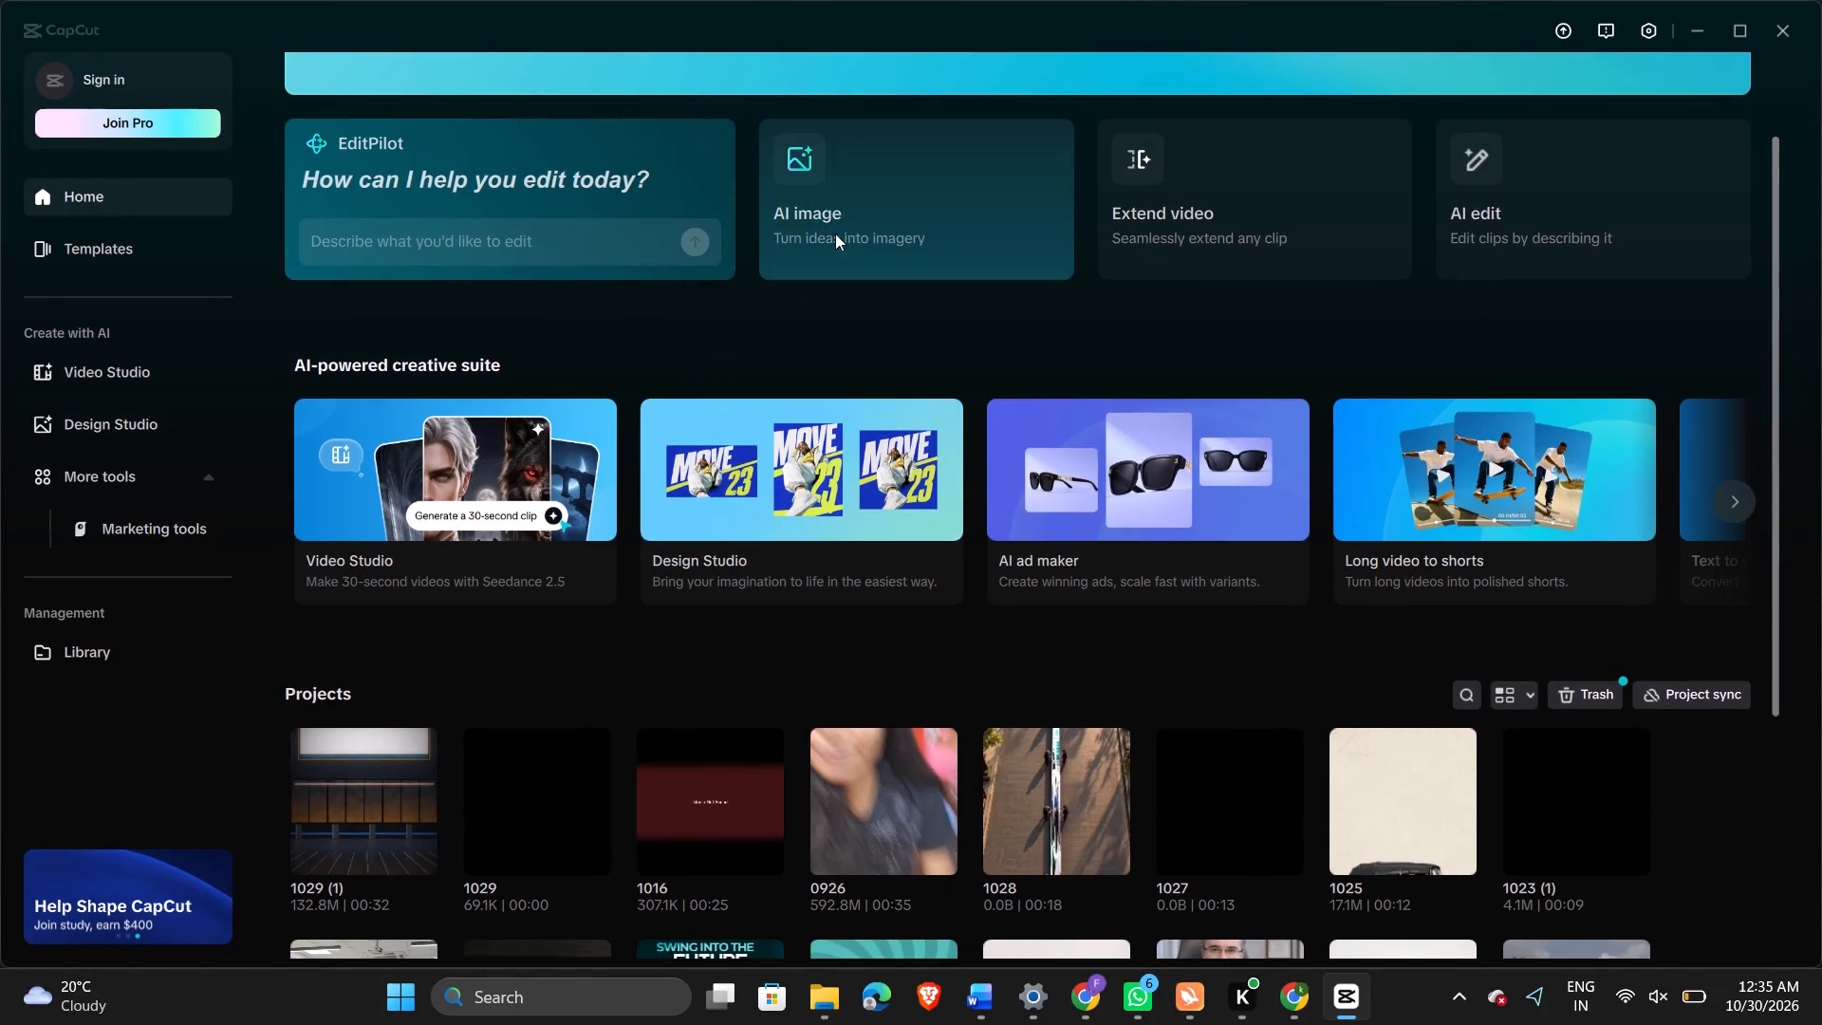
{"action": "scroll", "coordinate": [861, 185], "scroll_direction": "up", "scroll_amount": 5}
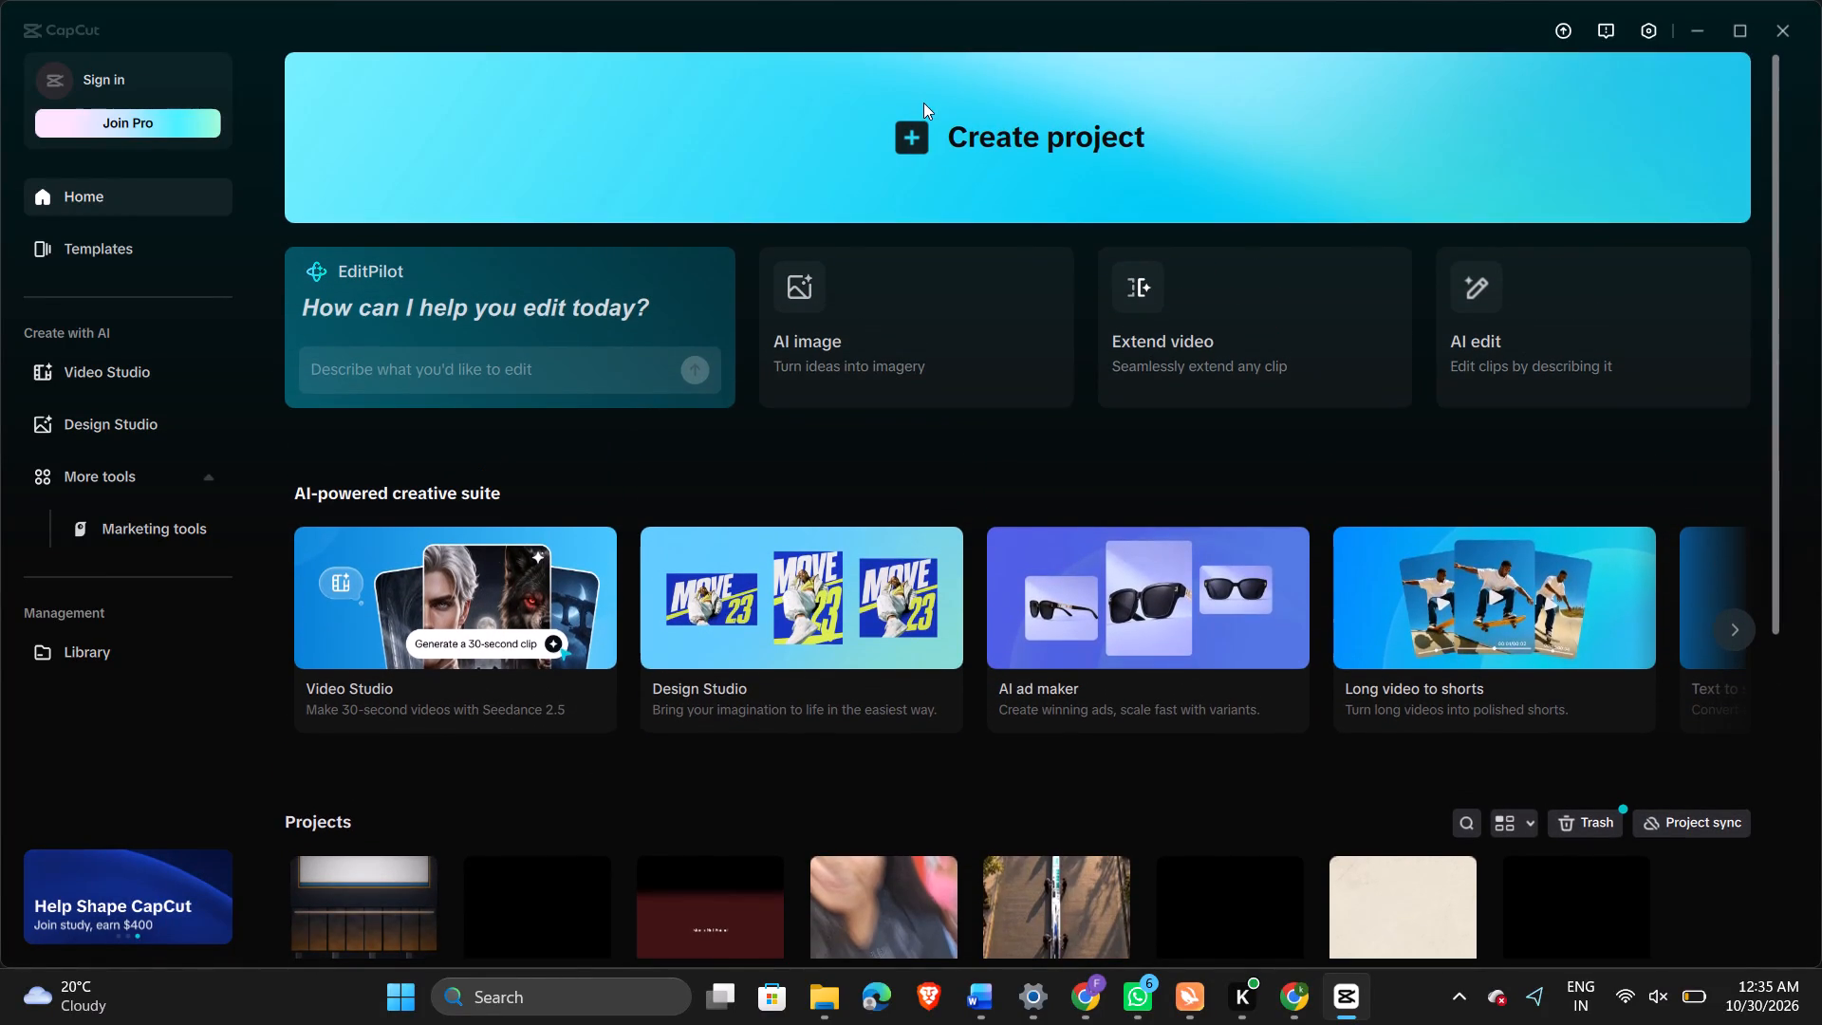
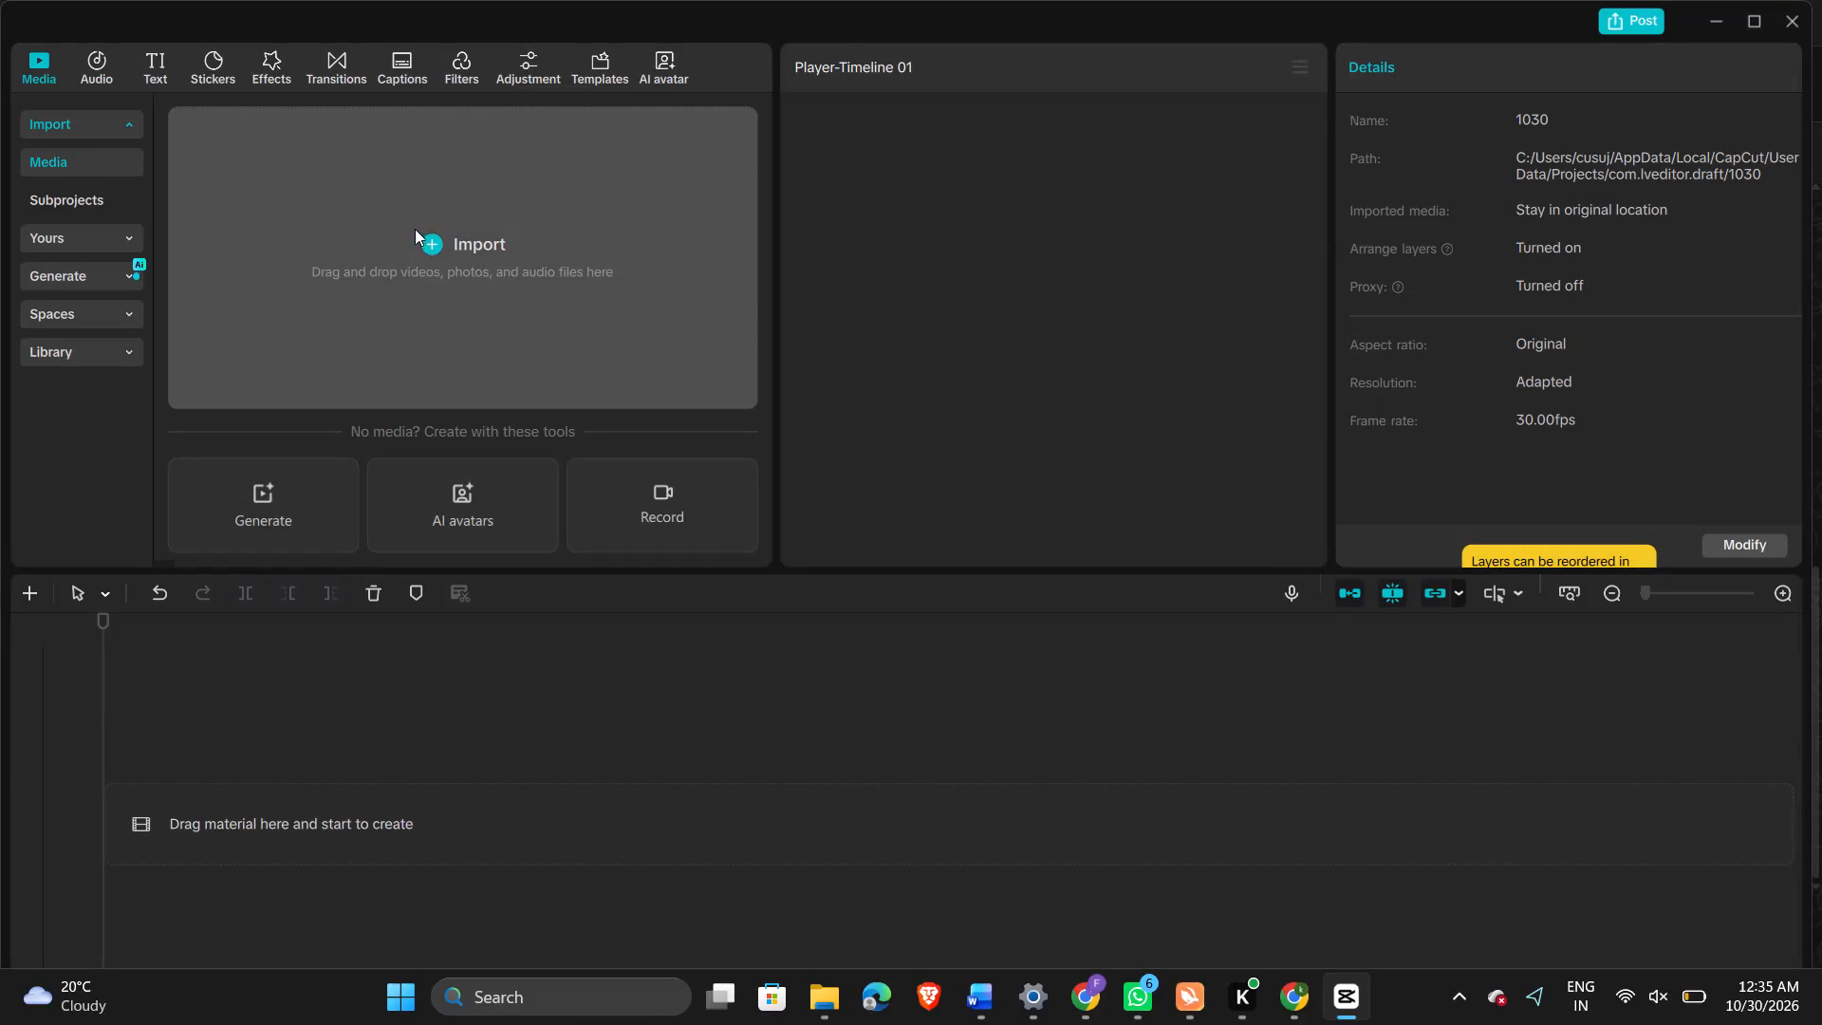
Import the Embroidered Stories in Bloom PNG from the Downloads folder and add it to the timeline.
{"action": "left_click", "coordinate": [432, 243]}
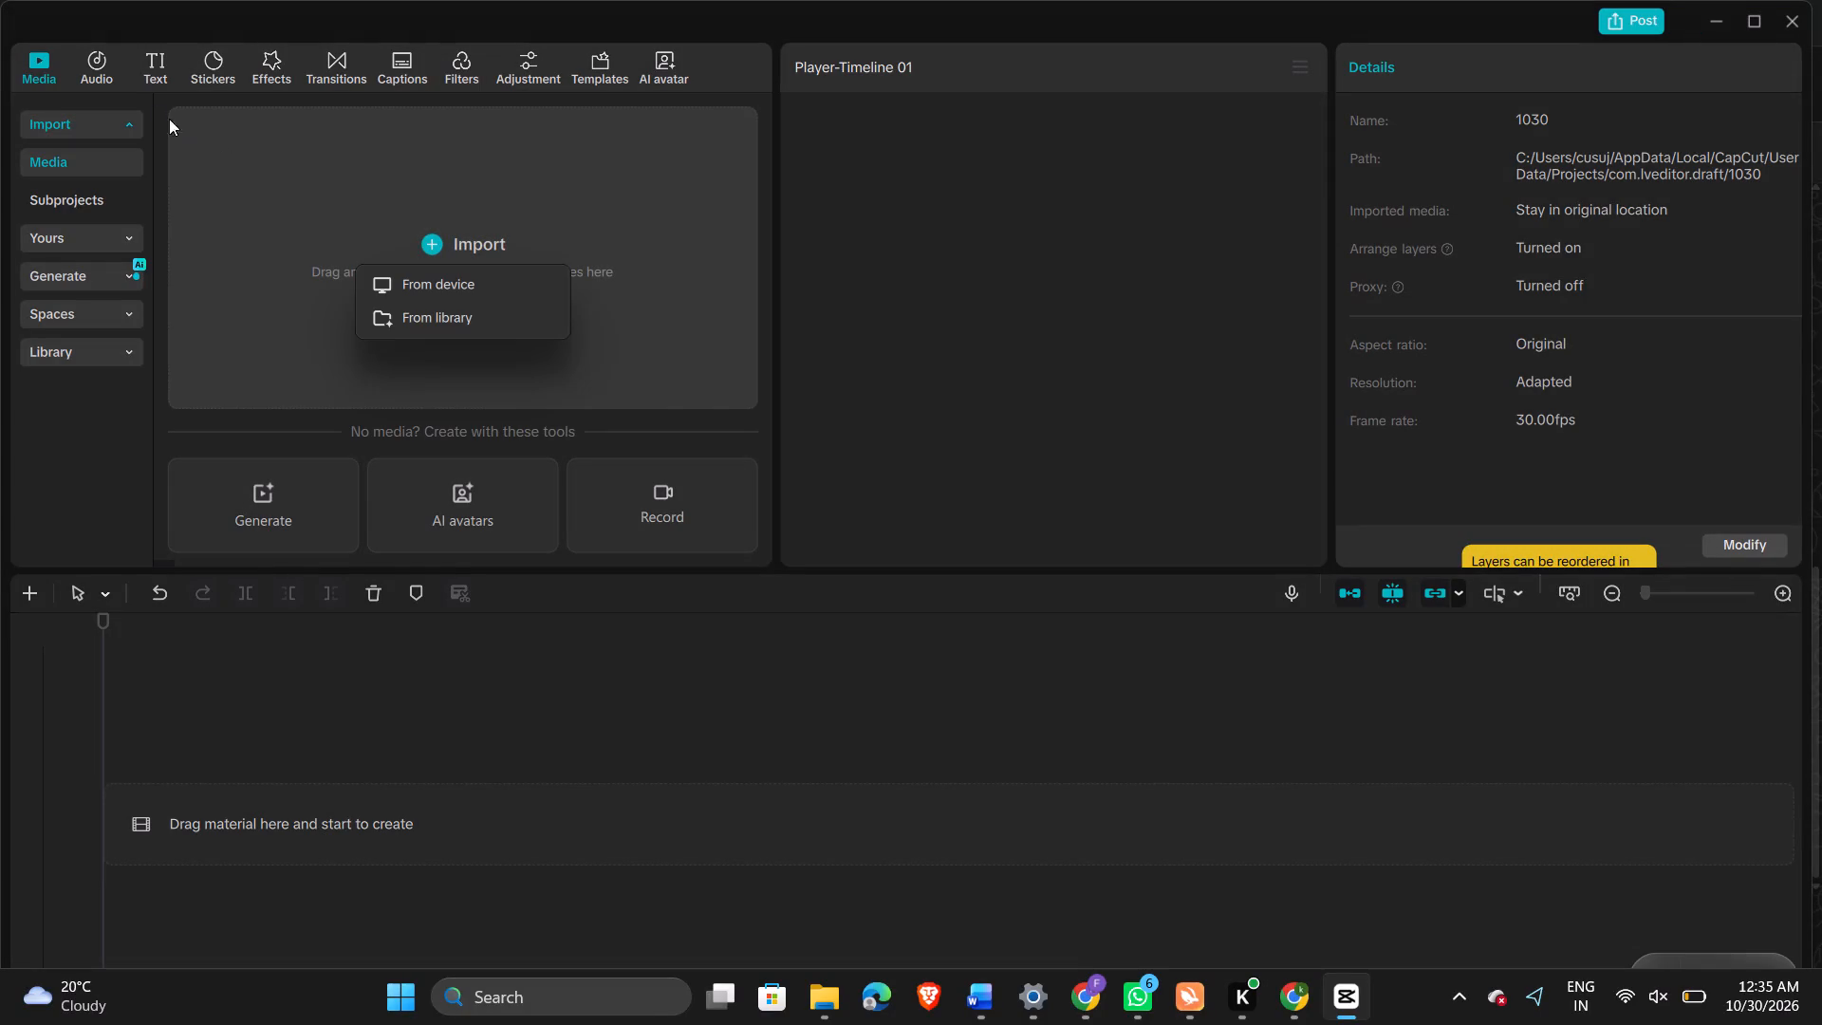
{"action": "left_click", "coordinate": [386, 276]}
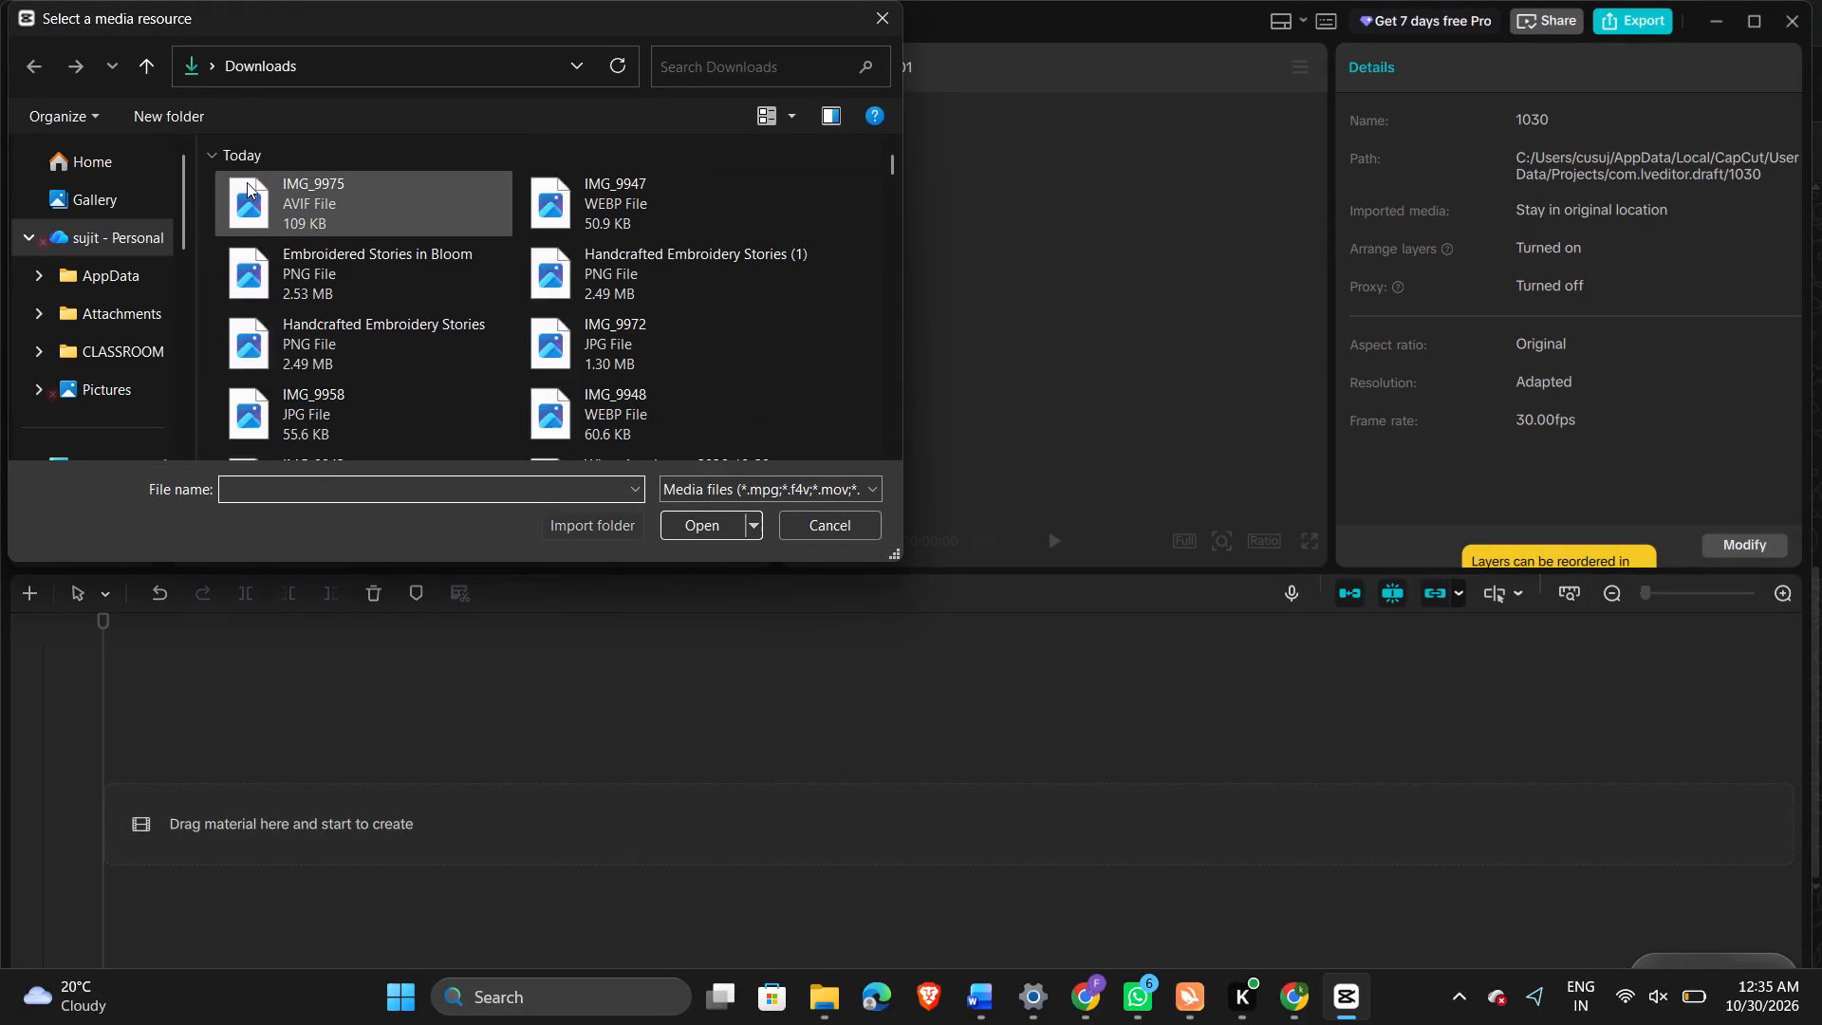
{"action": "left_click", "coordinate": [250, 185]}
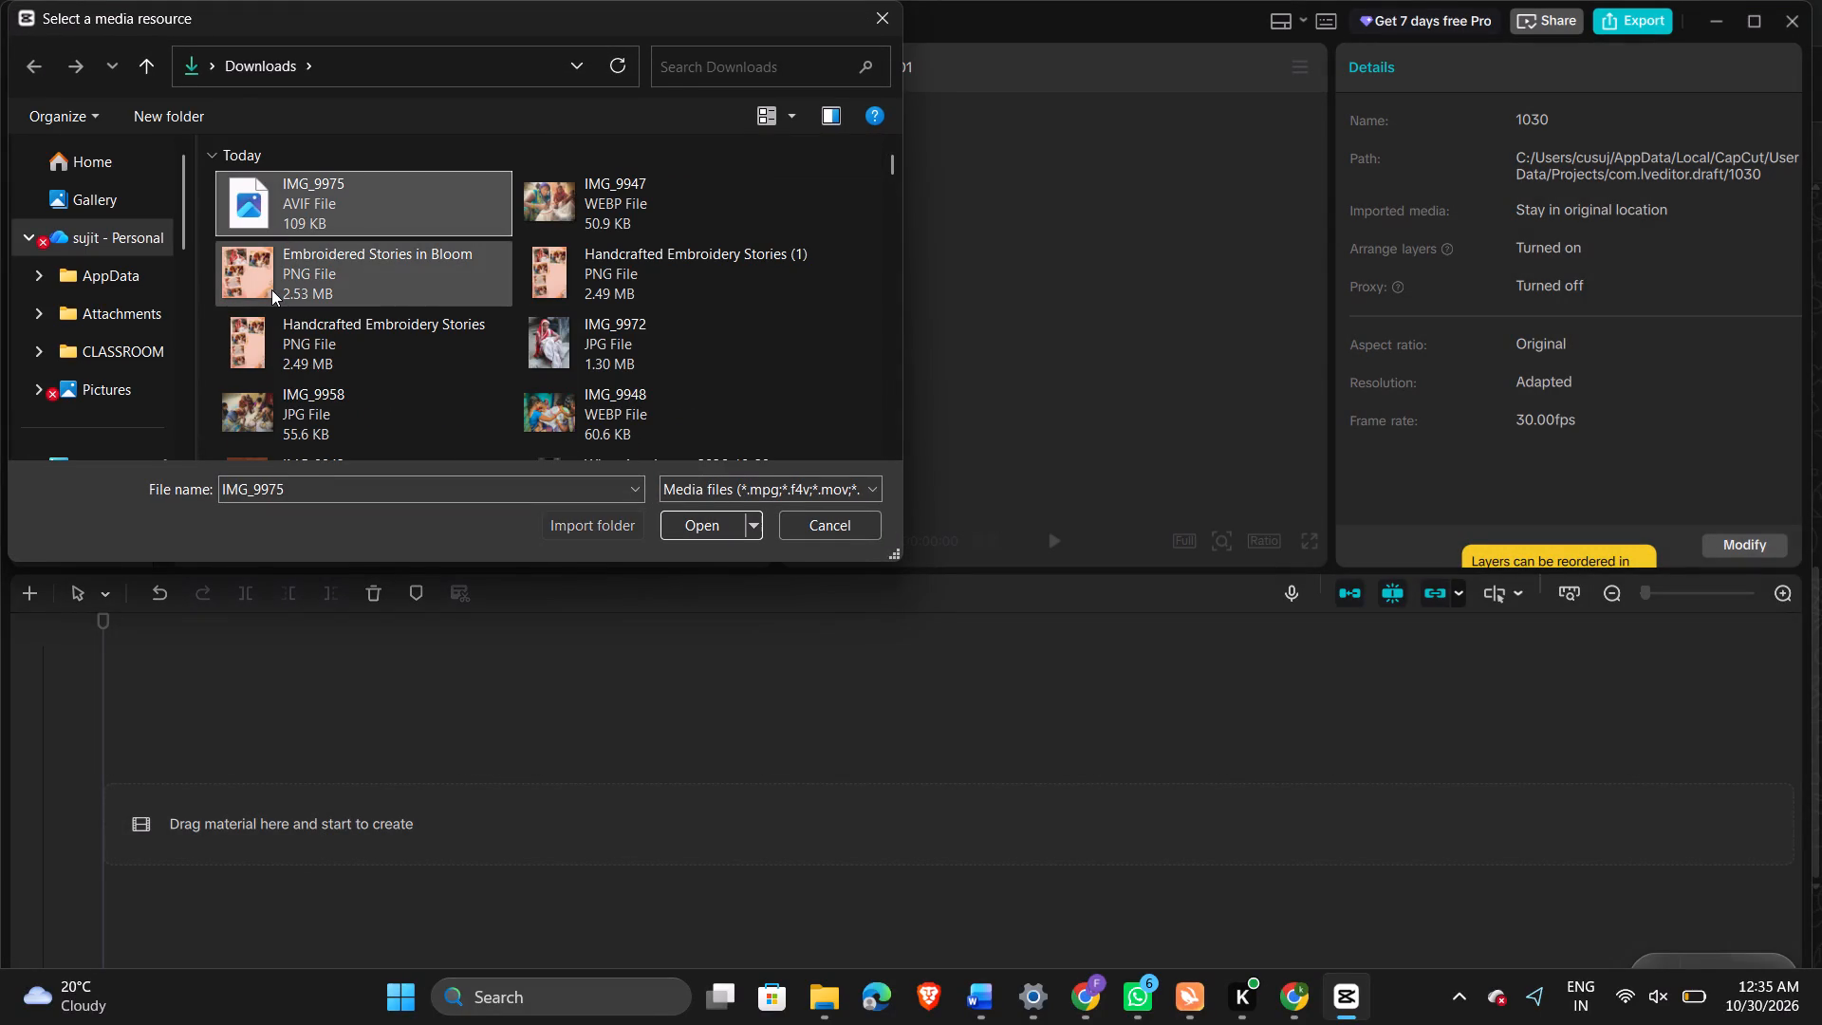
{"action": "left_click", "coordinate": [271, 289]}
{"action": "left_click", "coordinate": [714, 530]}
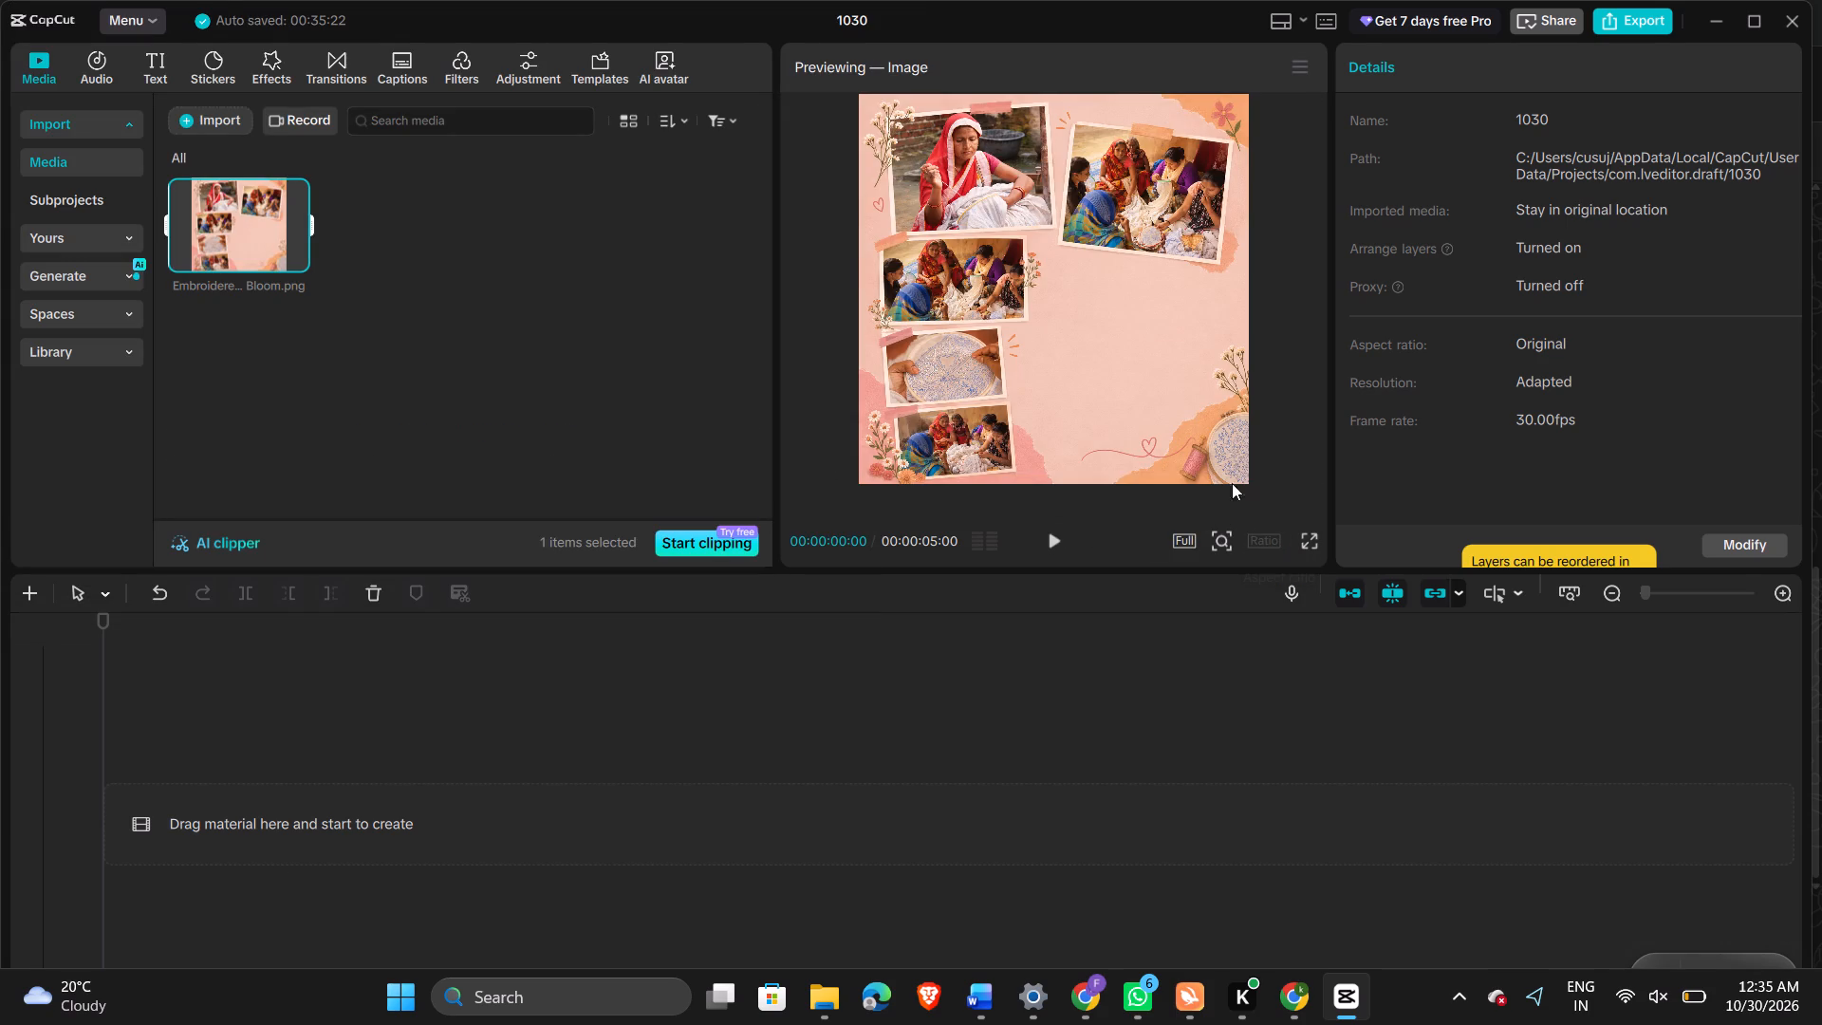
{"action": "left_click", "coordinate": [293, 249]}
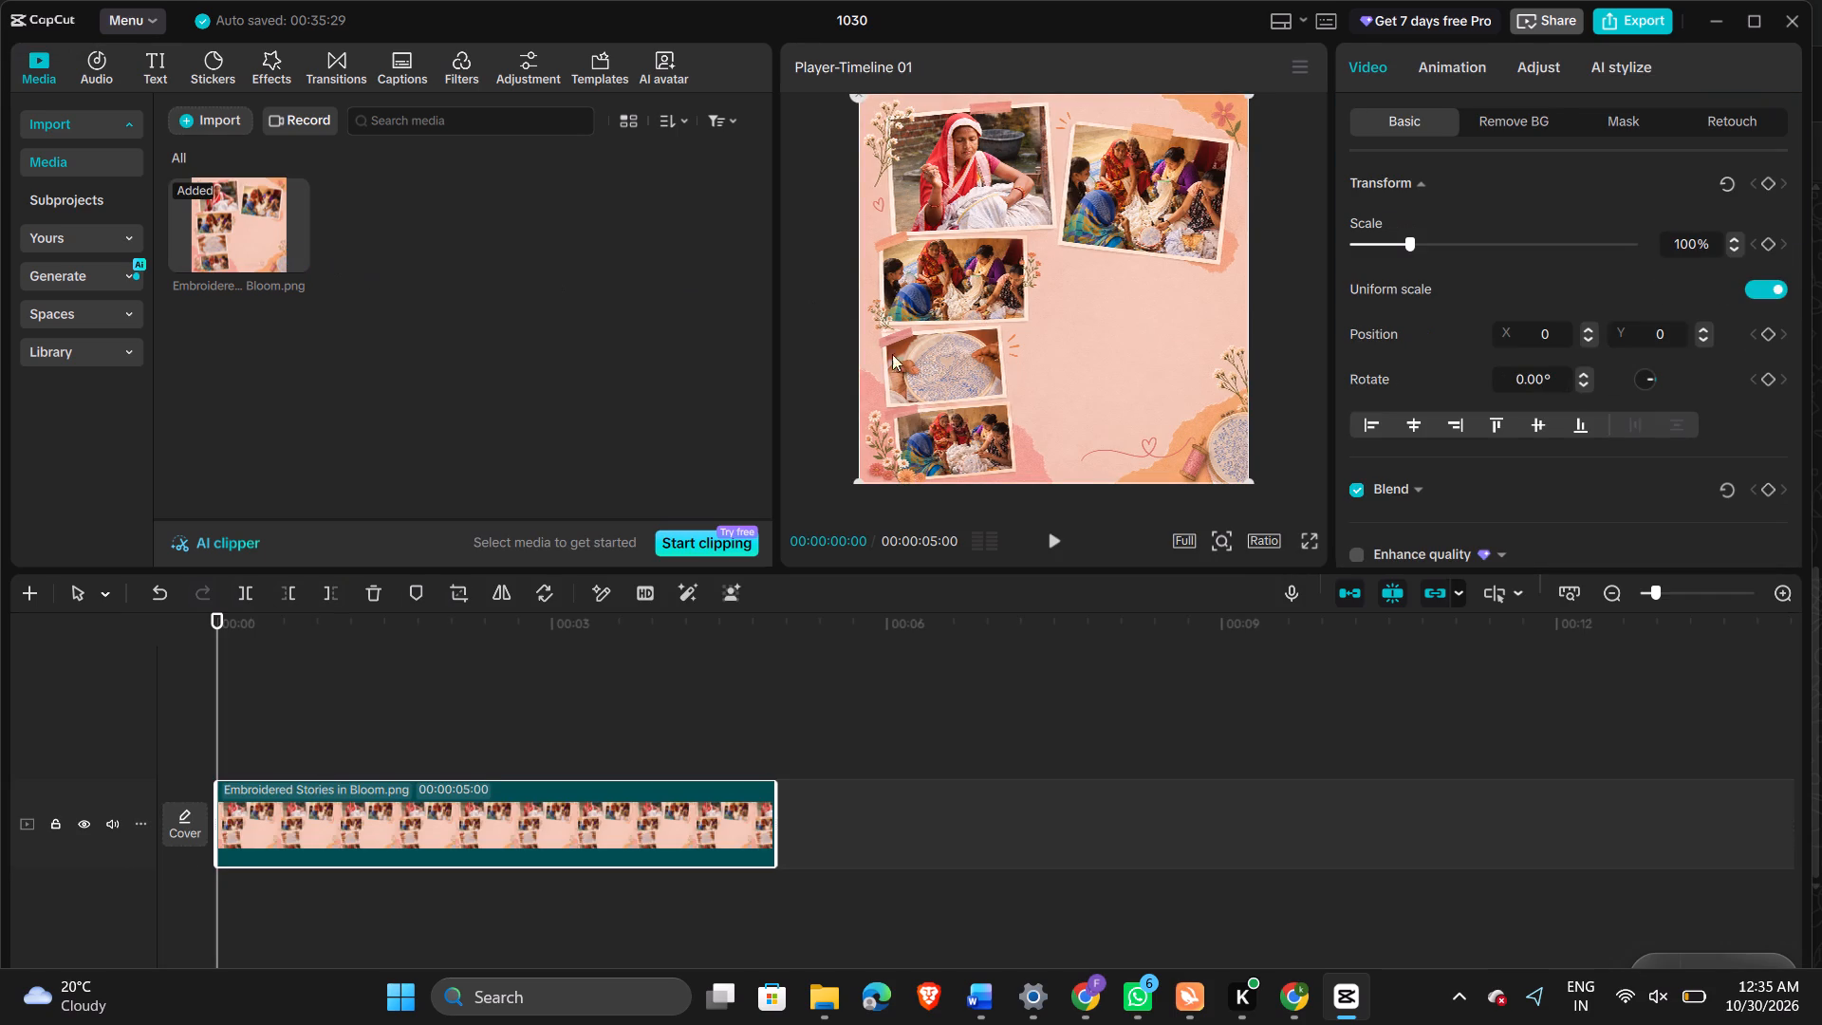
Set the project's aspect ratio to 1:1.
{"action": "left_click", "coordinate": [1256, 540]}
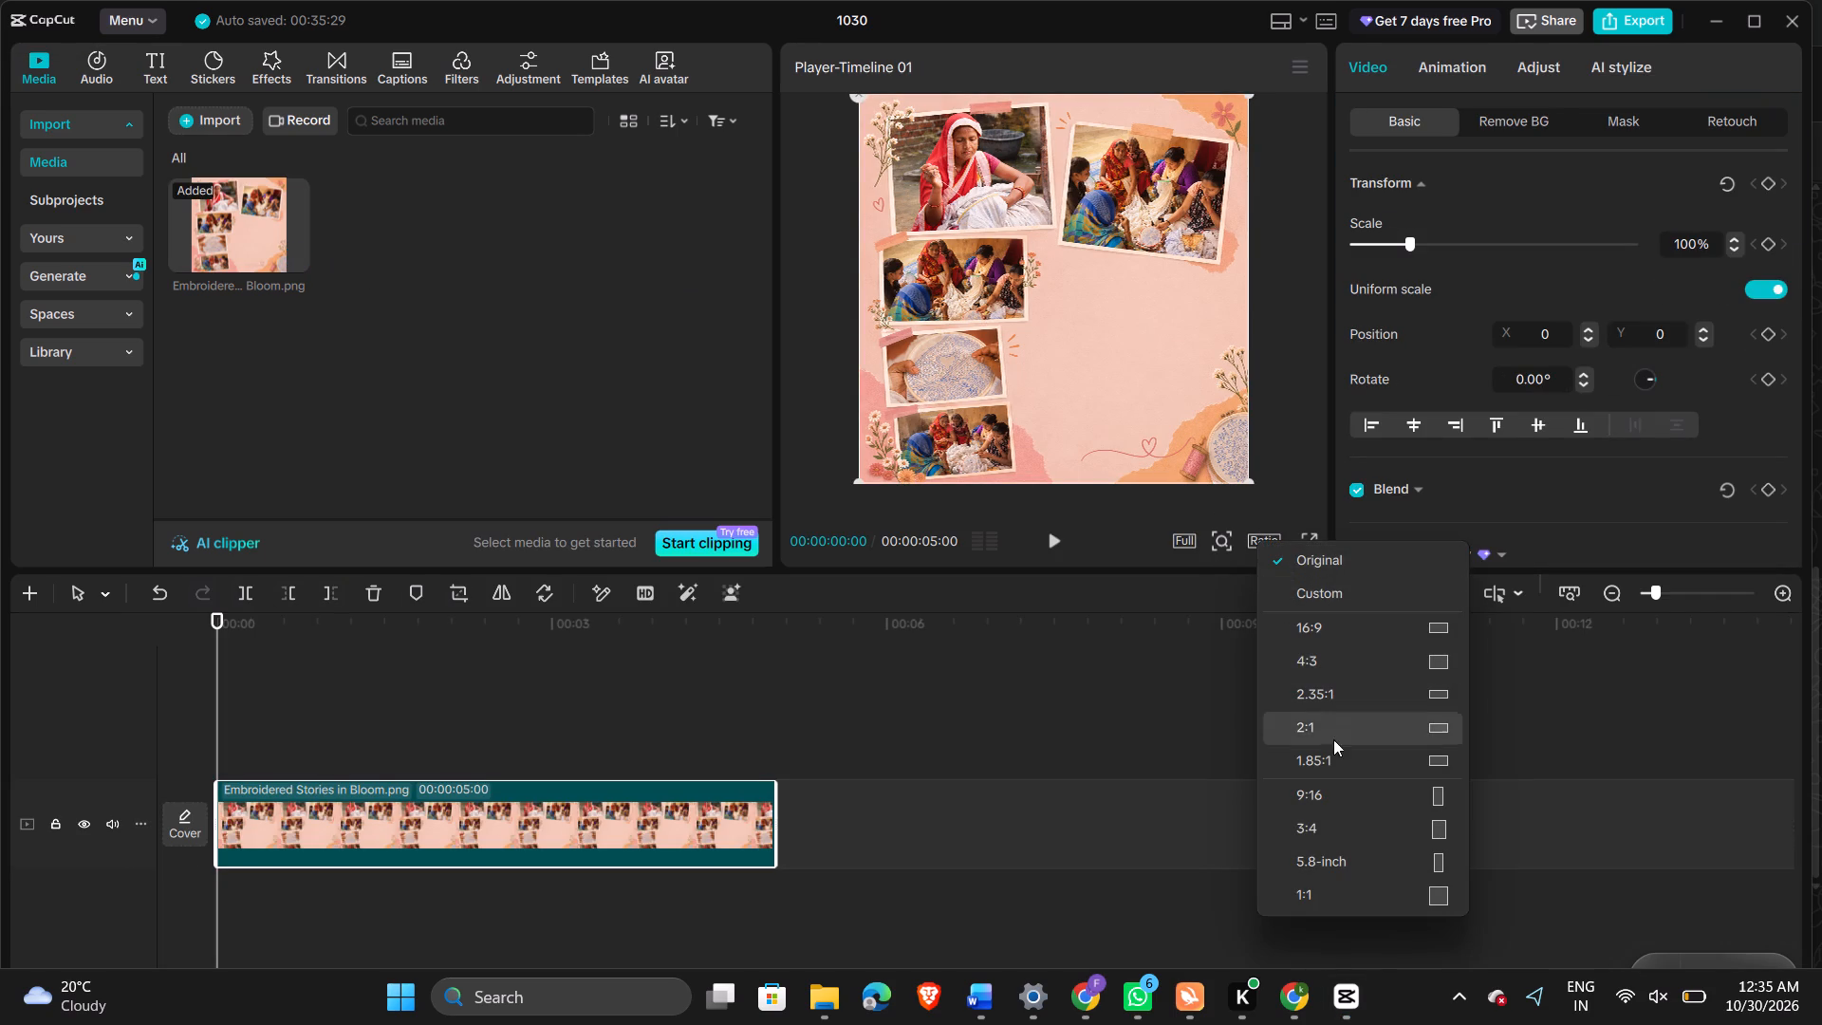
{"action": "left_click", "coordinate": [1318, 886]}
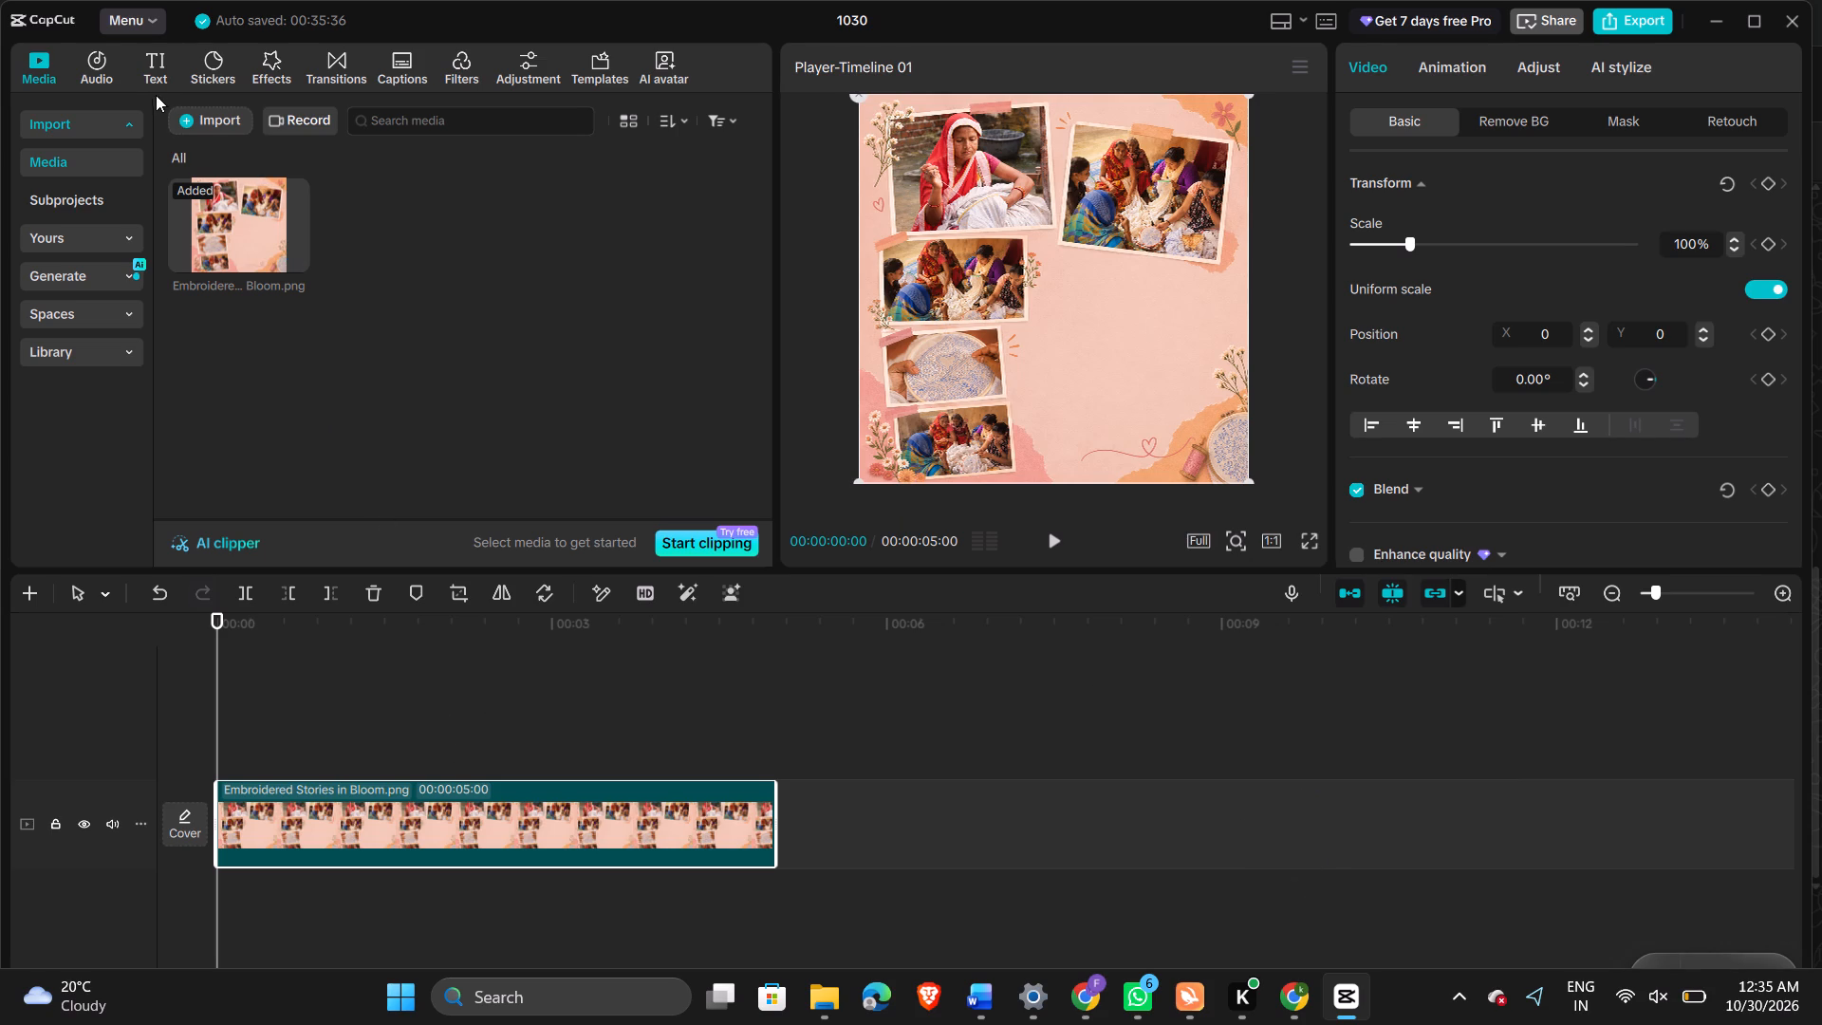
Add a default text clip to the timeline above the poster image.
{"action": "left_click", "coordinate": [158, 69]}
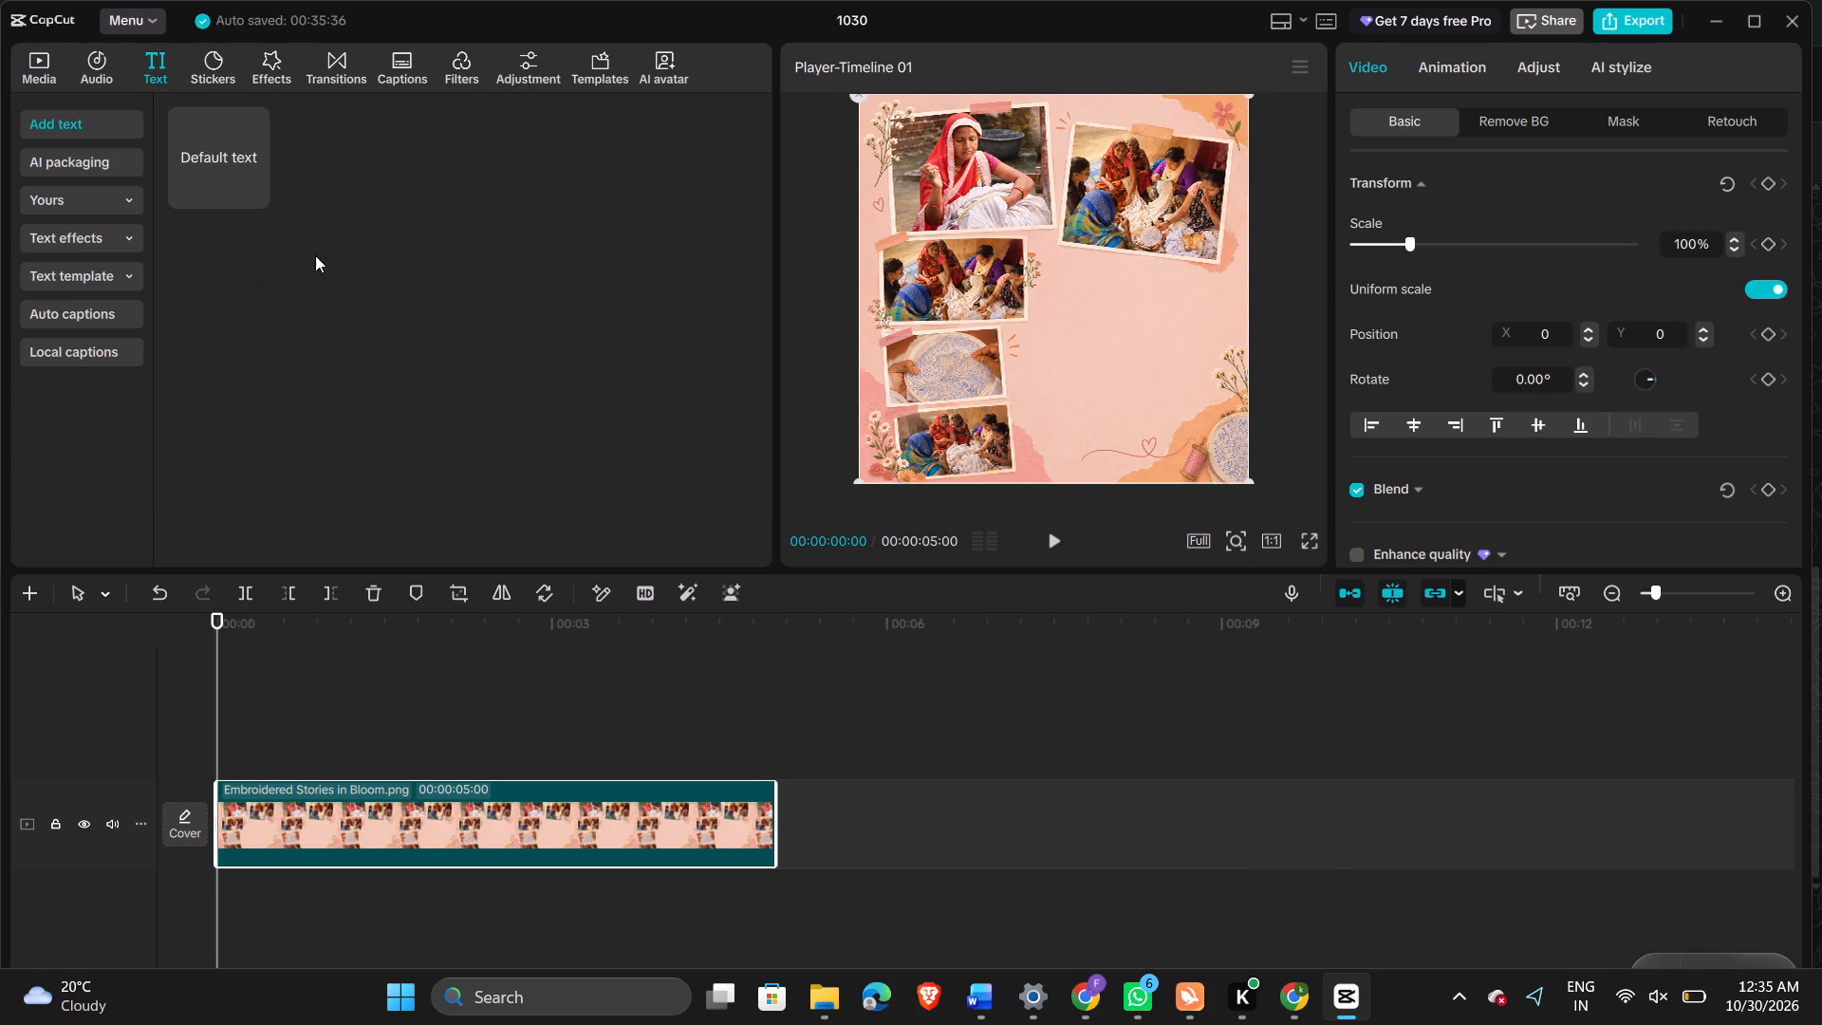
{"action": "left_click", "coordinate": [222, 151]}
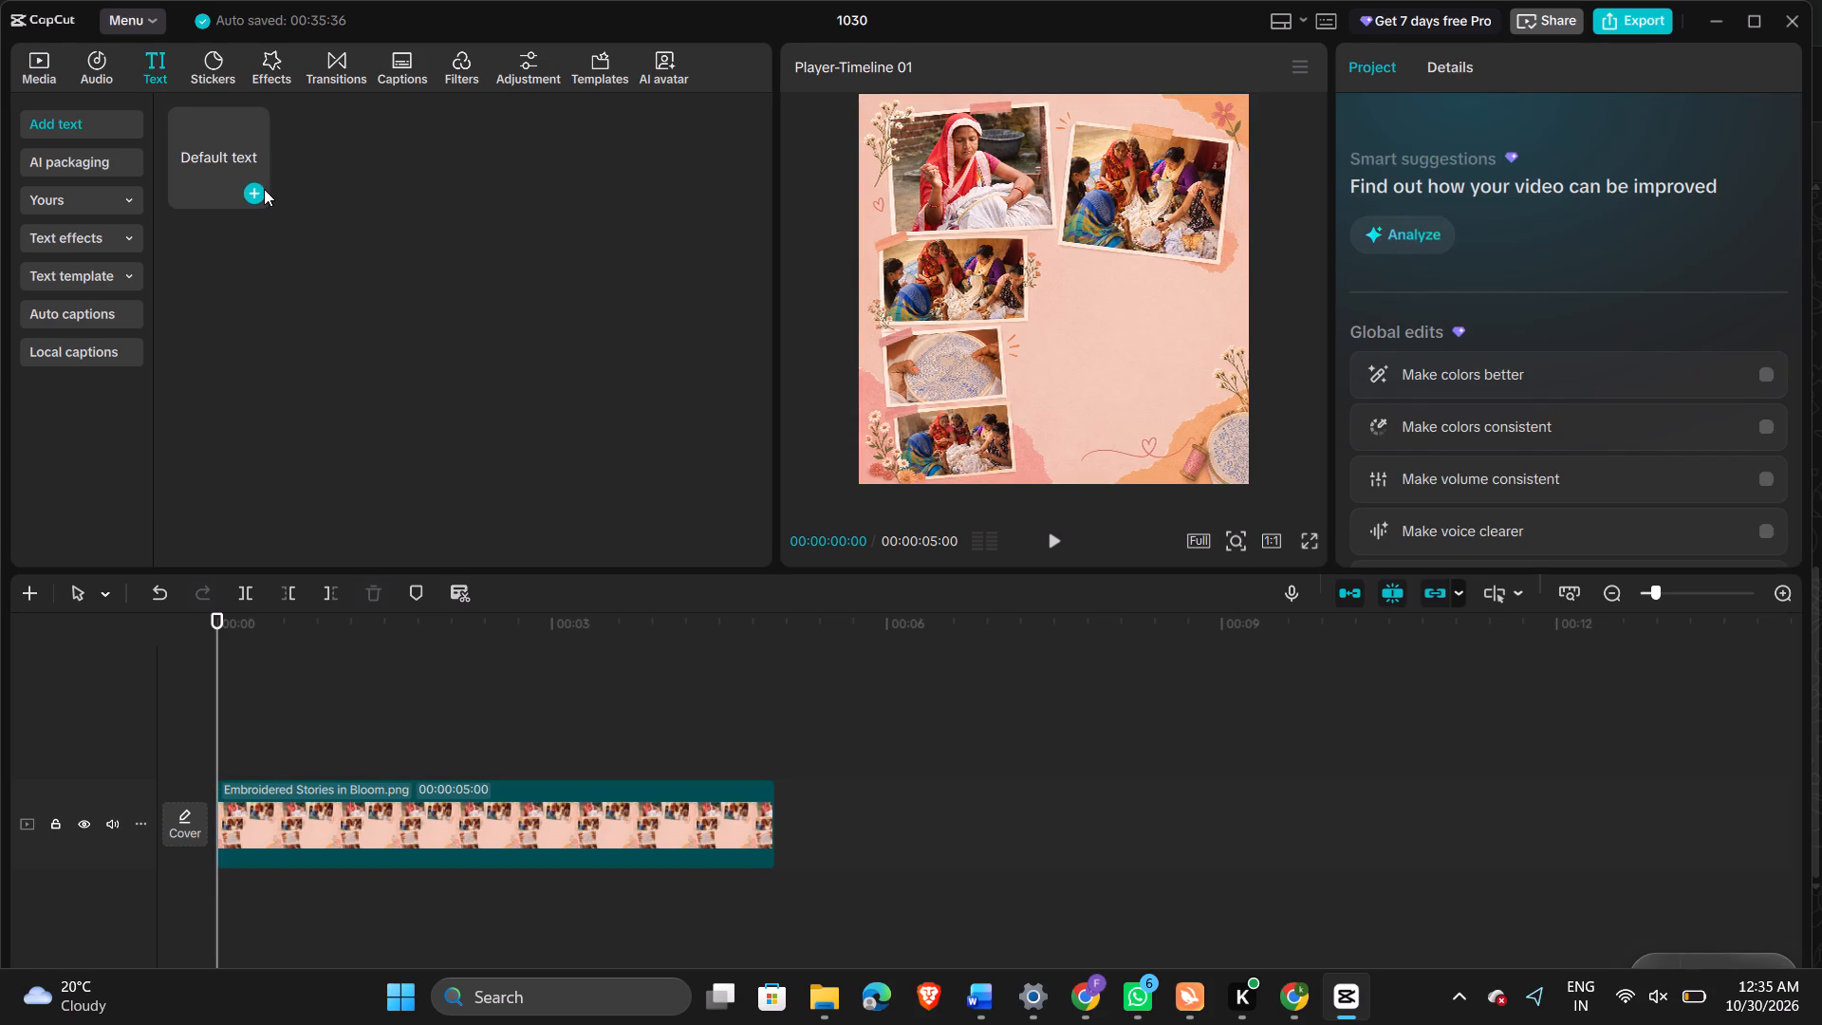
{"action": "left_click", "coordinate": [249, 189]}
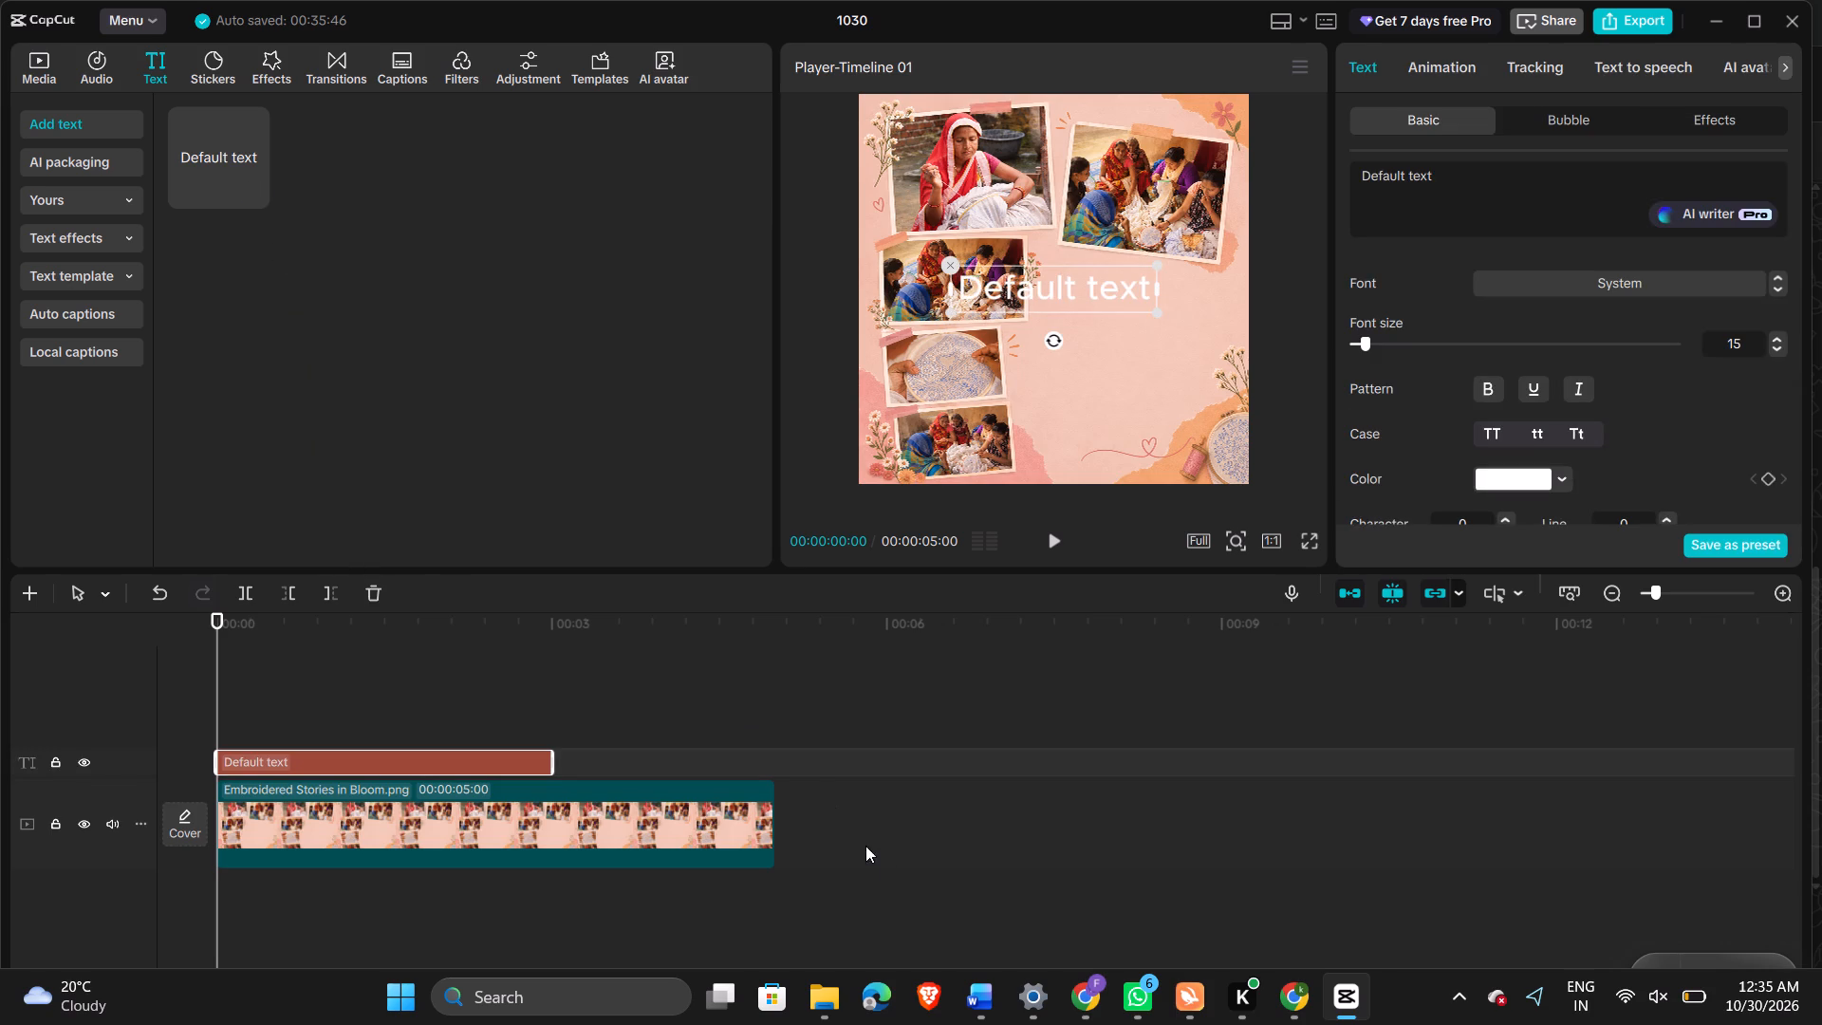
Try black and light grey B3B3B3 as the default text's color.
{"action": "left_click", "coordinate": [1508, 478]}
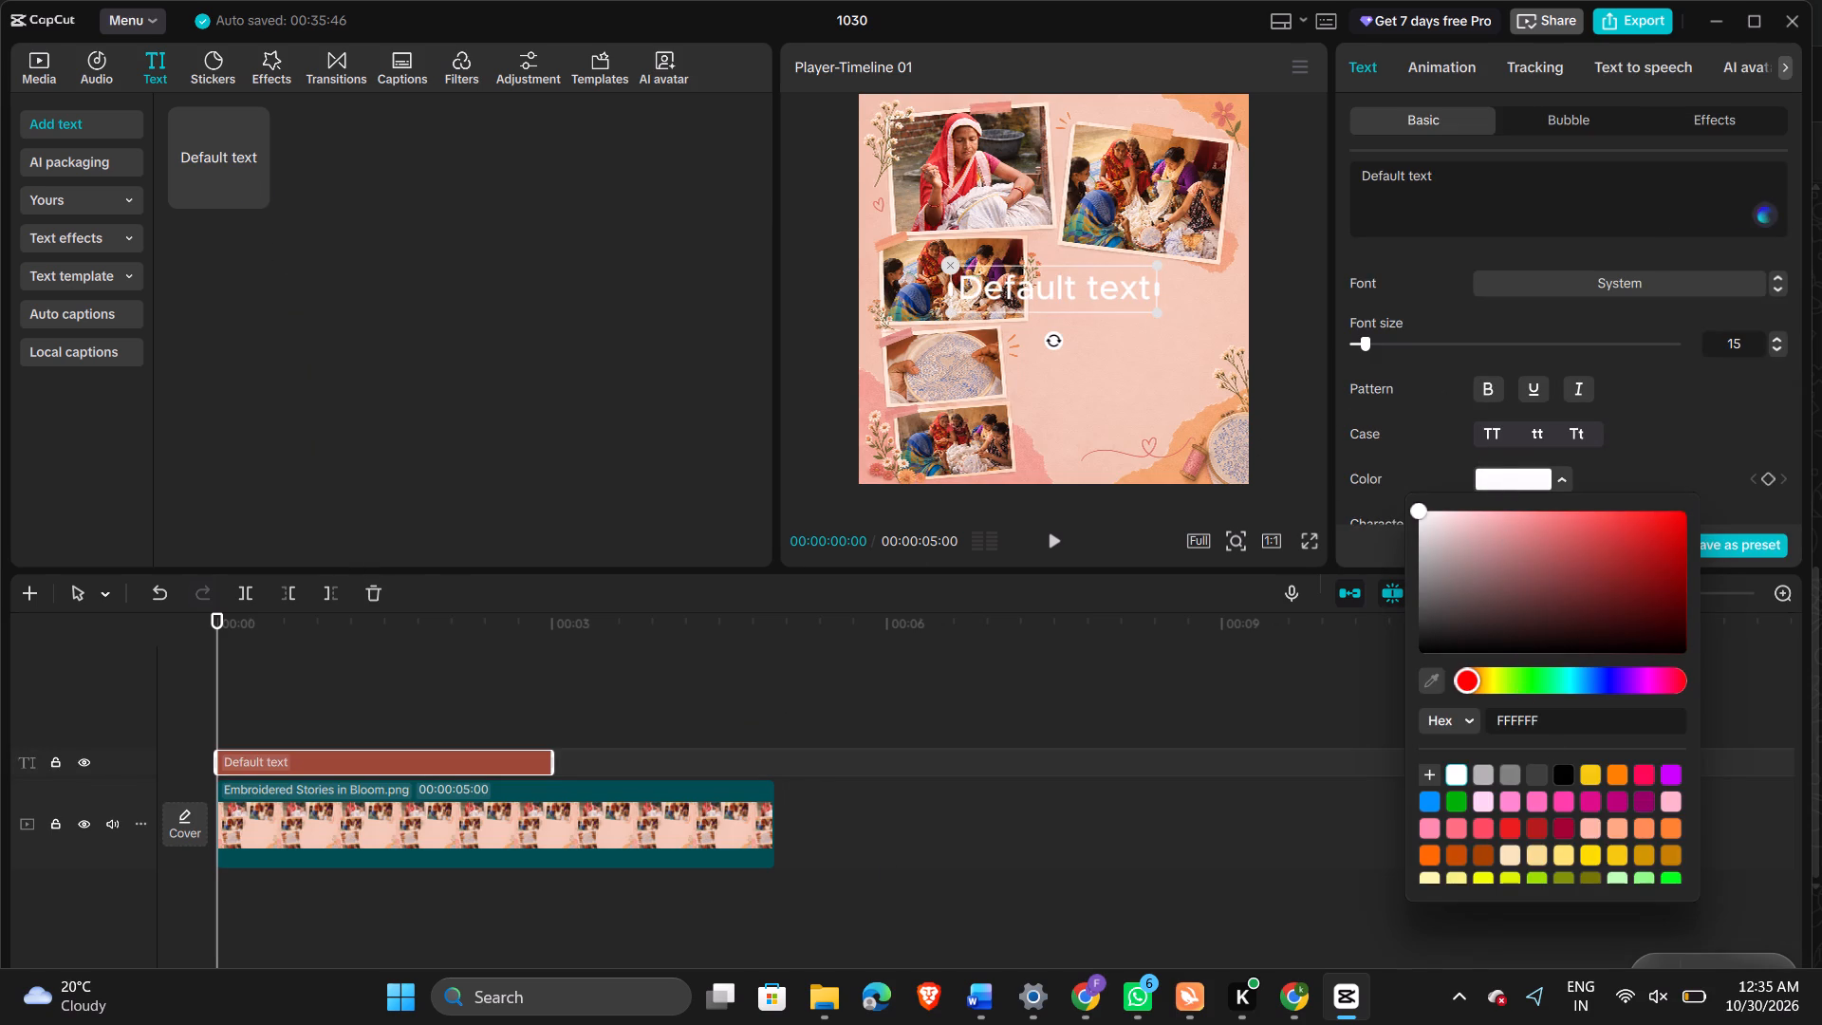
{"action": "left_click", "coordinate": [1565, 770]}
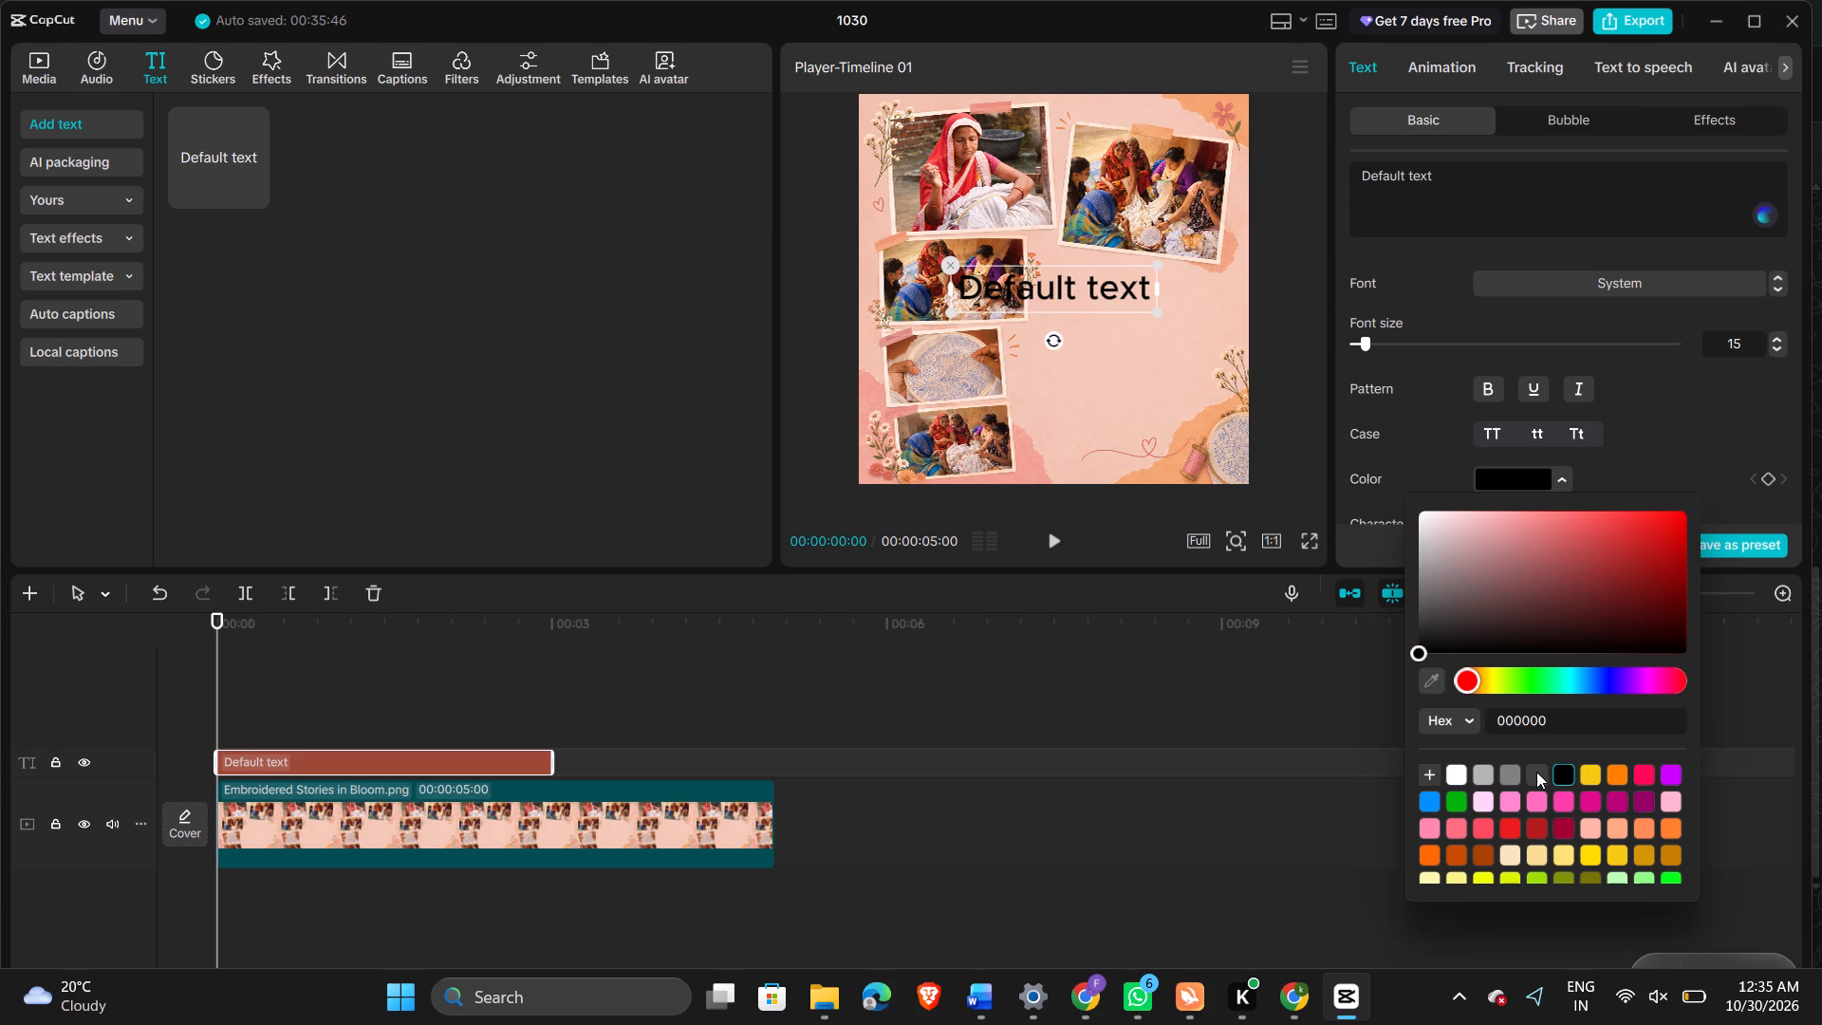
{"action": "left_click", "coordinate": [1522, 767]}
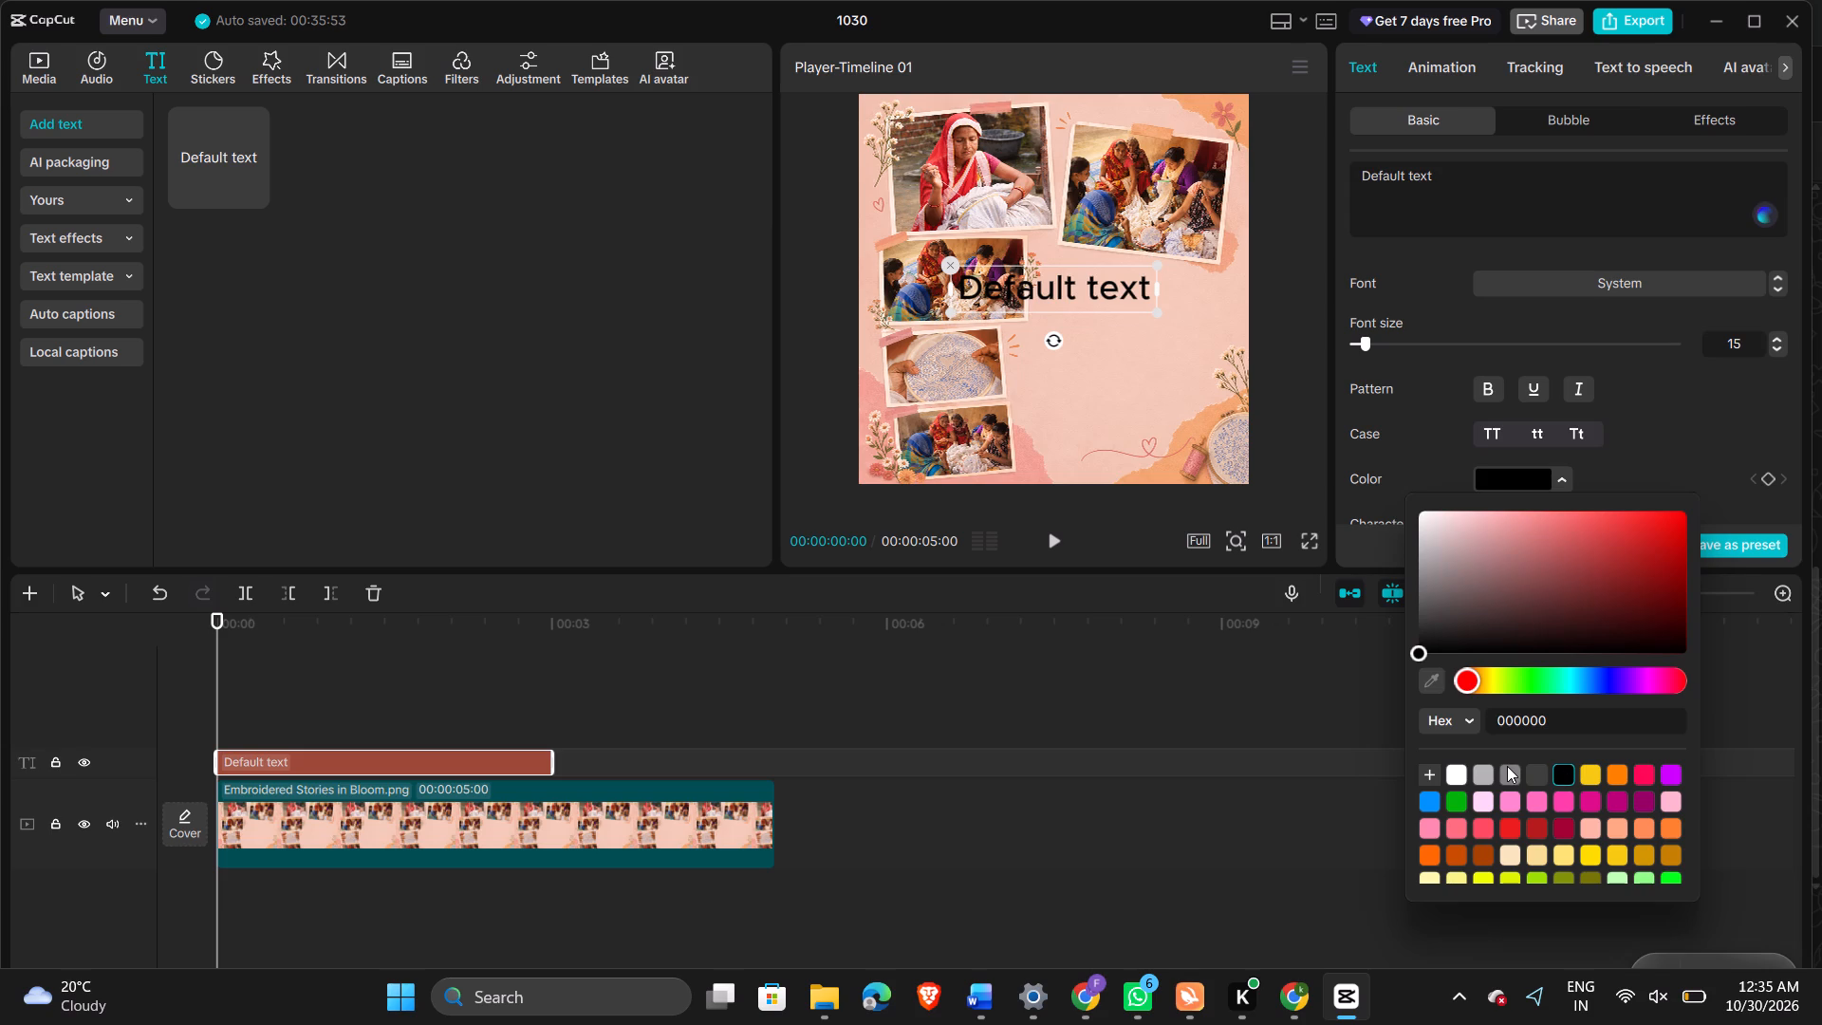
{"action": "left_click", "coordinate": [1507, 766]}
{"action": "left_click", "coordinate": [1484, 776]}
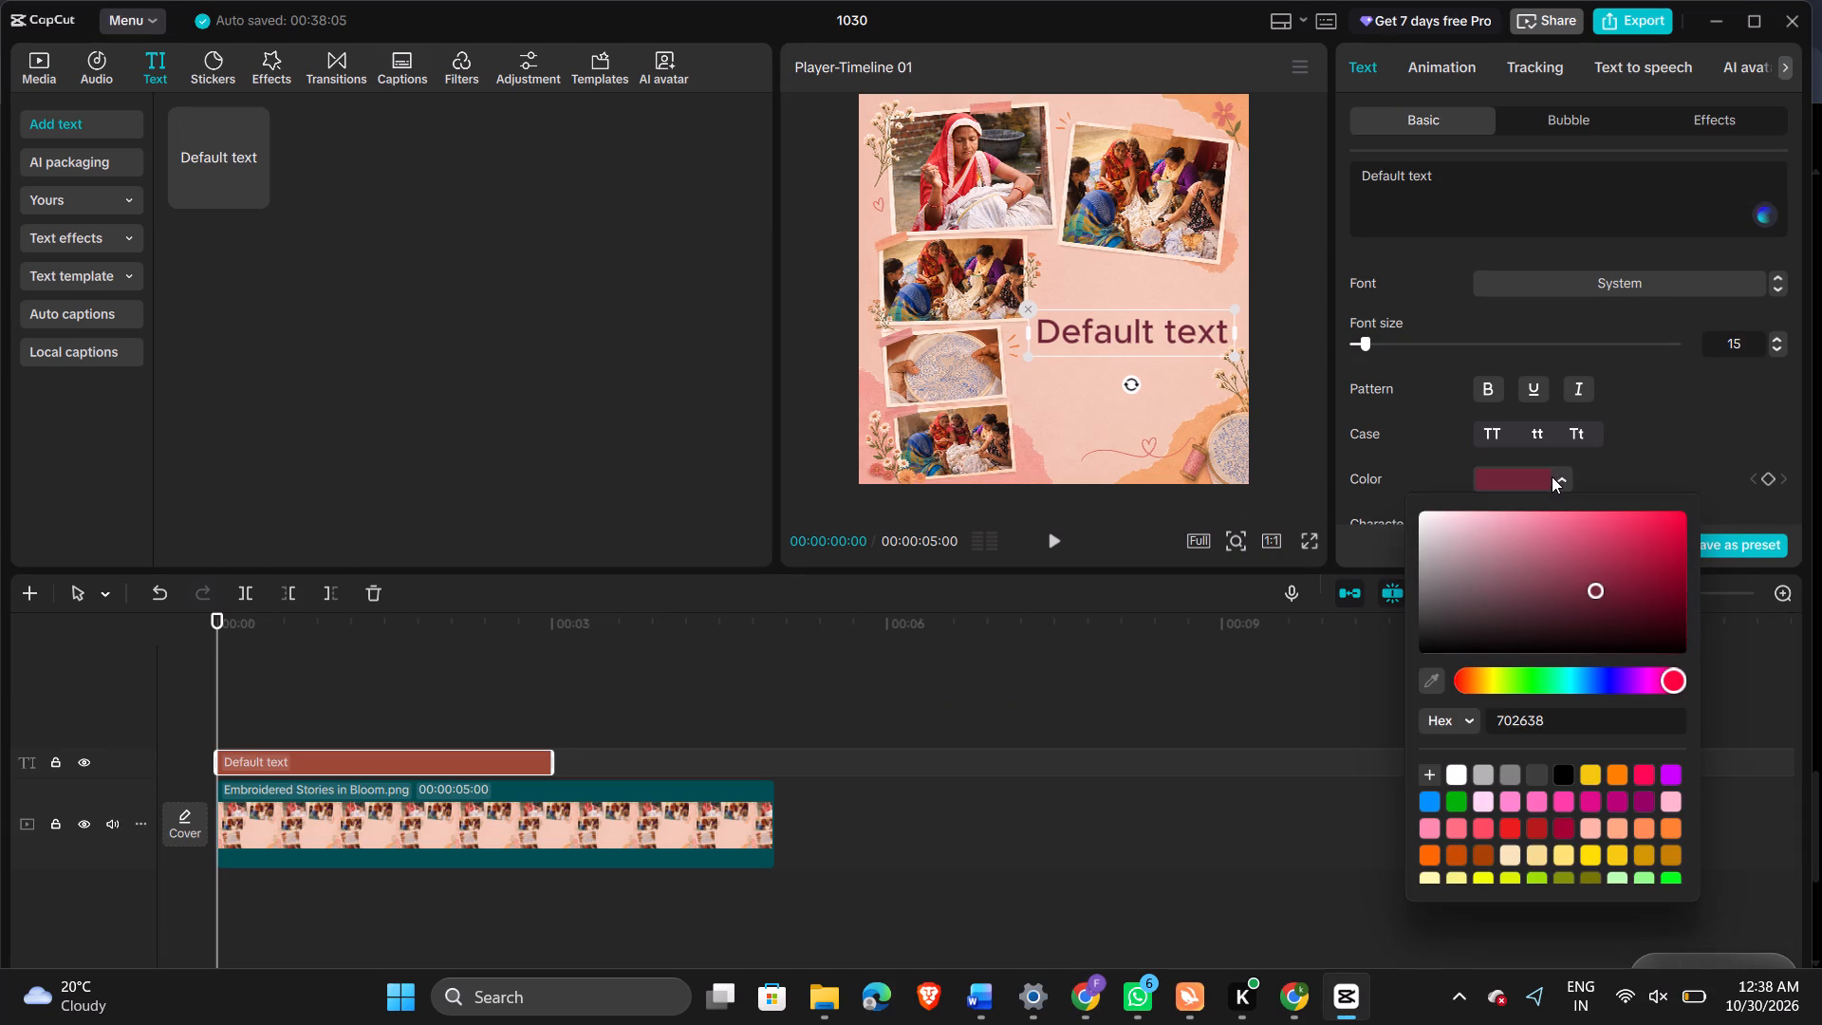
{"action": "left_click_drag", "start_coordinate": [1561, 714], "coordinate": [1560, 714]}
{"action": "left_click_drag", "start_coordinate": [1560, 714], "coordinate": [1414, 738]}
{"action": "key", "text": "ctrl+v"}
{"action": "key", "text": "Return"}
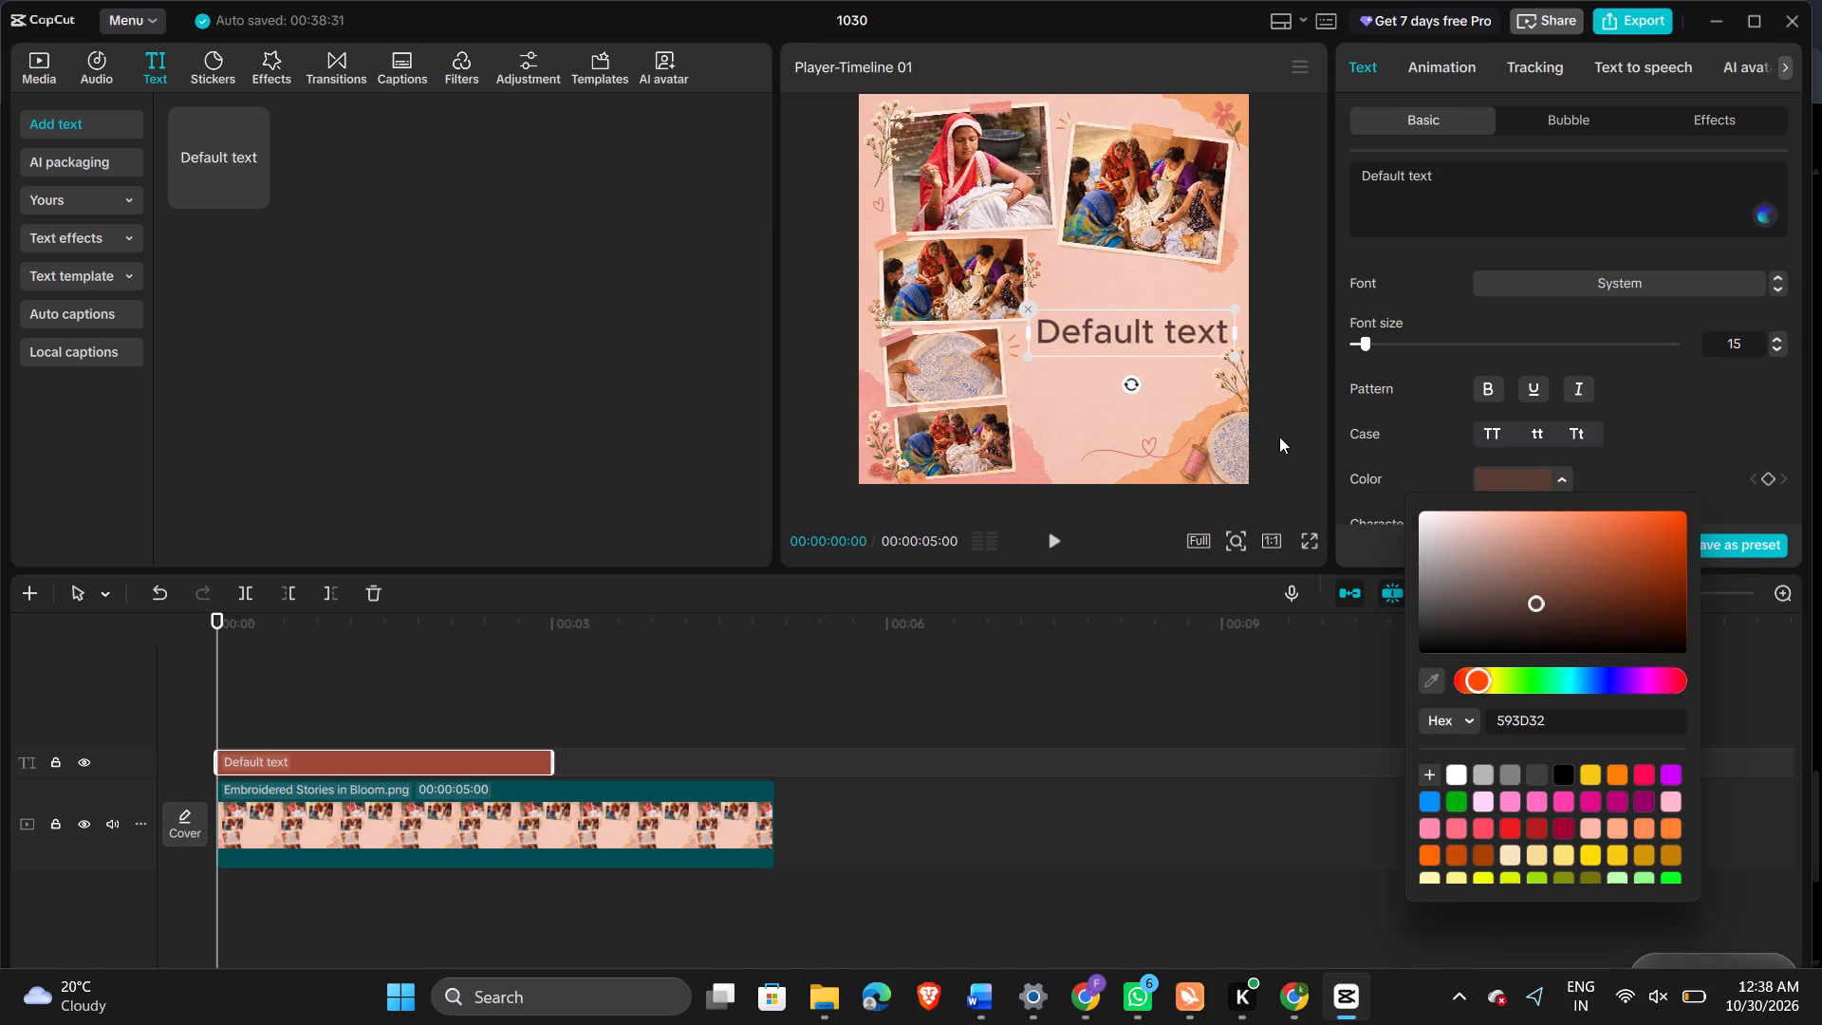
Preview the poster in full screen to judge the text color, and return to the editor.
{"action": "left_click", "coordinate": [1309, 543]}
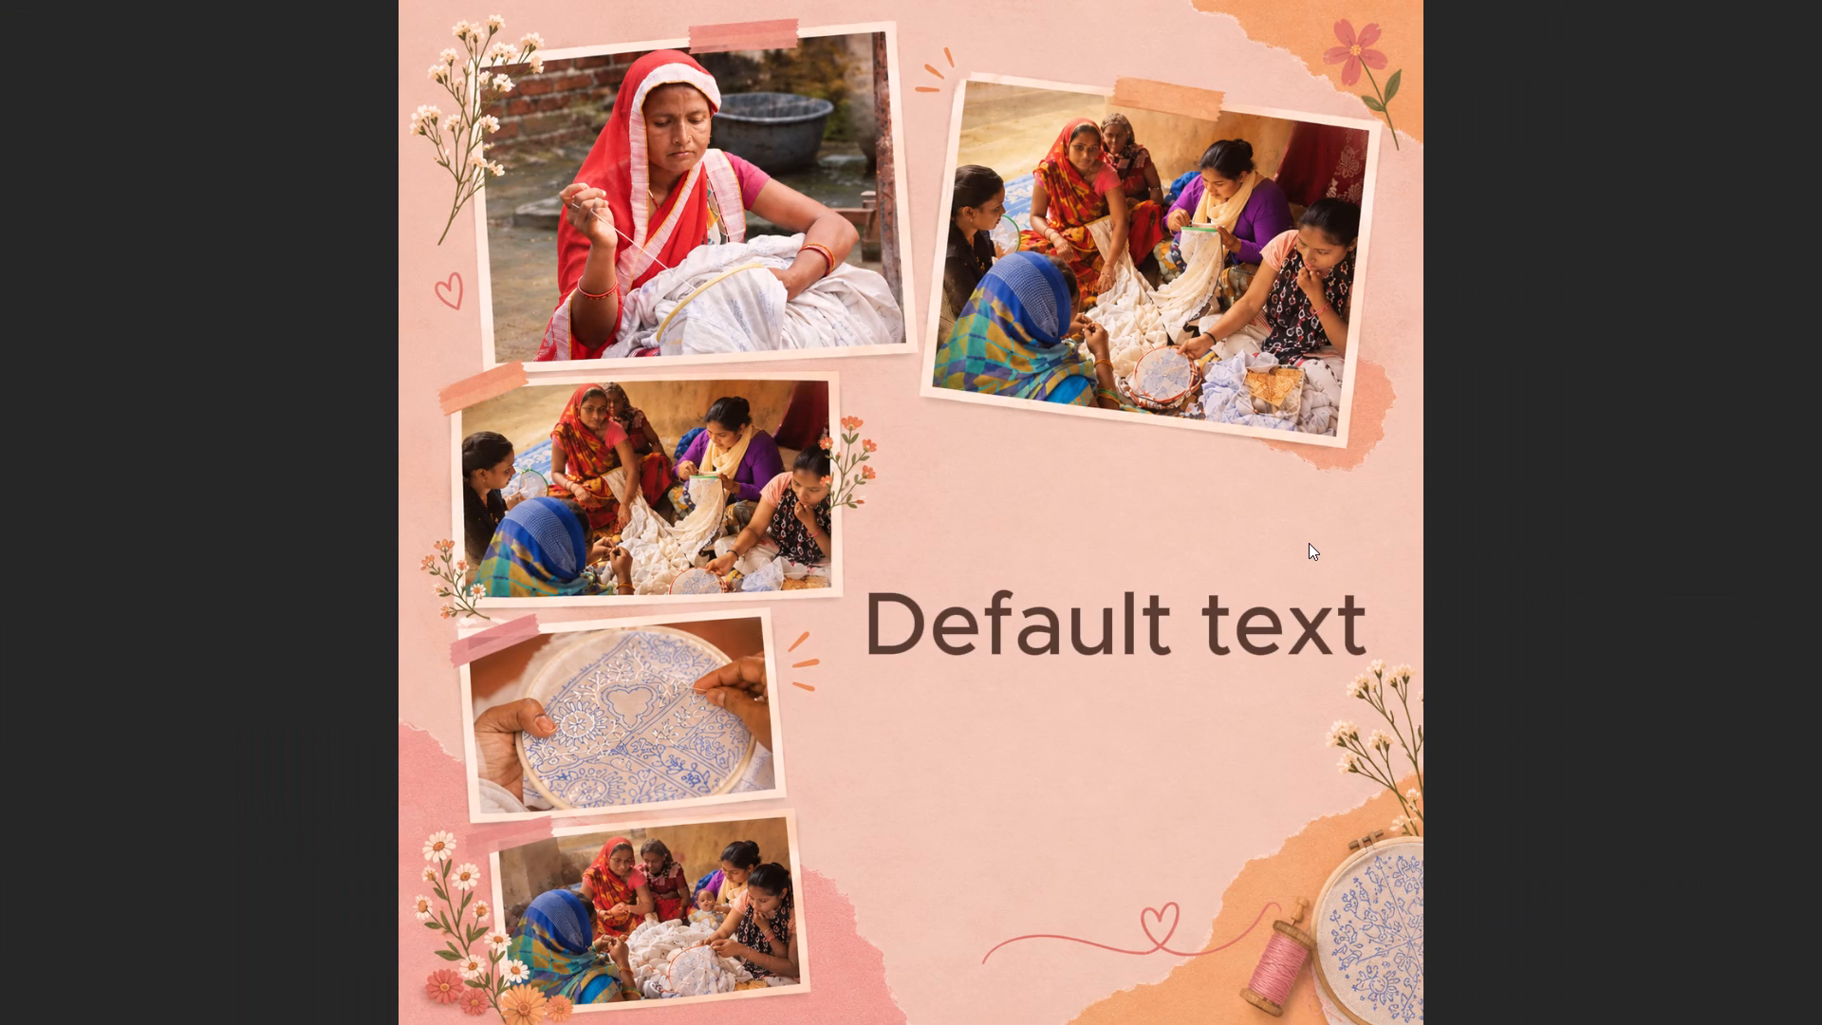
{"action": "key", "text": "Escape"}
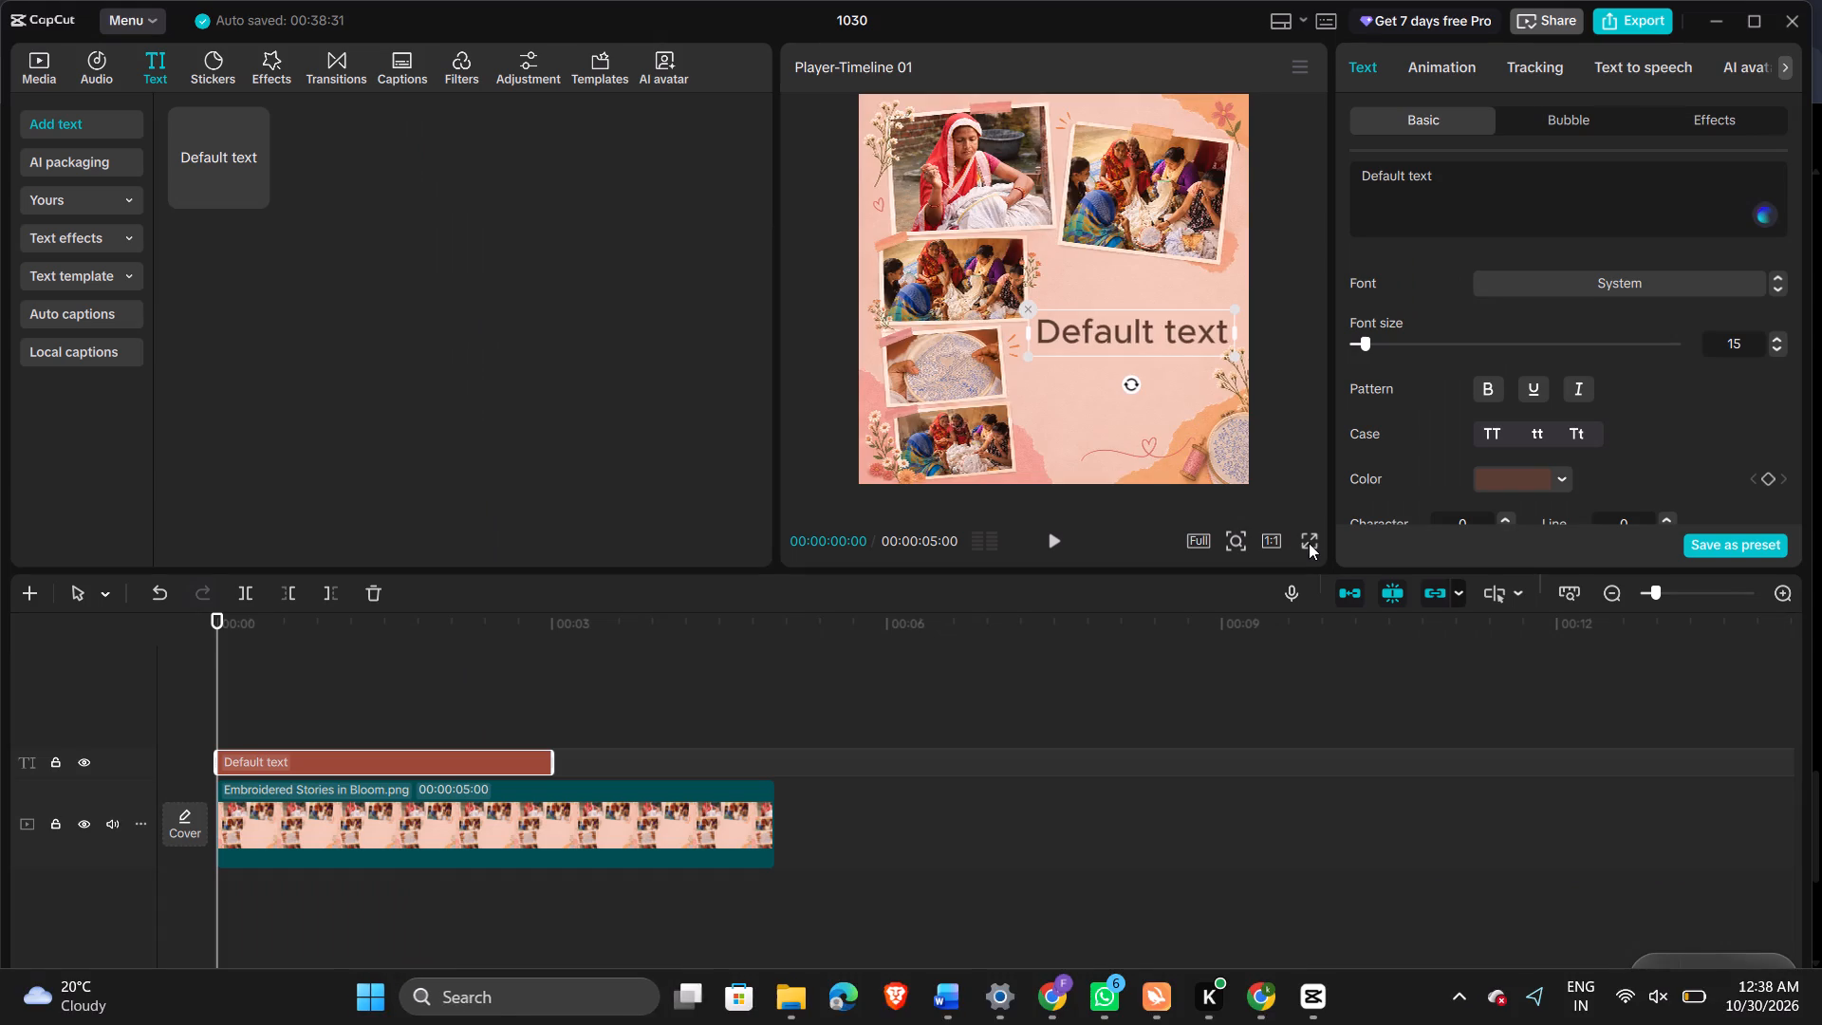
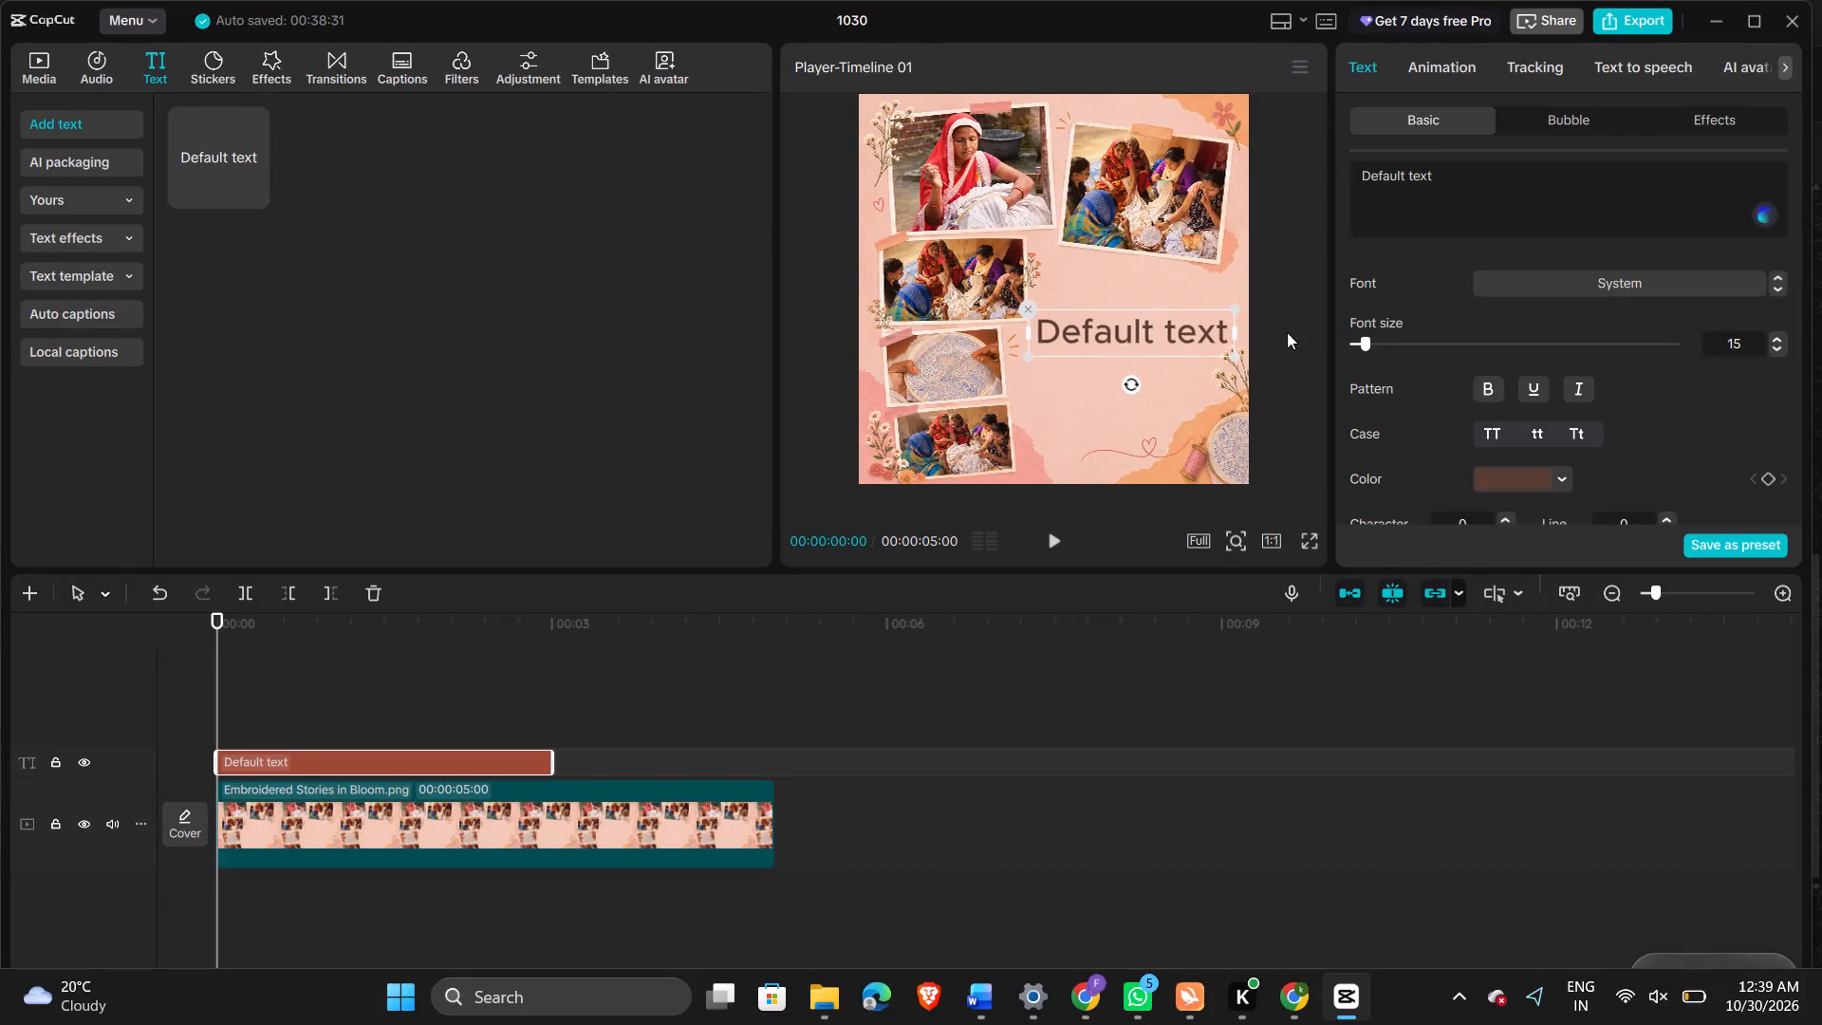
Replace the default text's wording with the copied phrase "Preserving the legacy of".
{"action": "left_click_drag", "start_coordinate": [1455, 181], "coordinate": [1300, 179]}
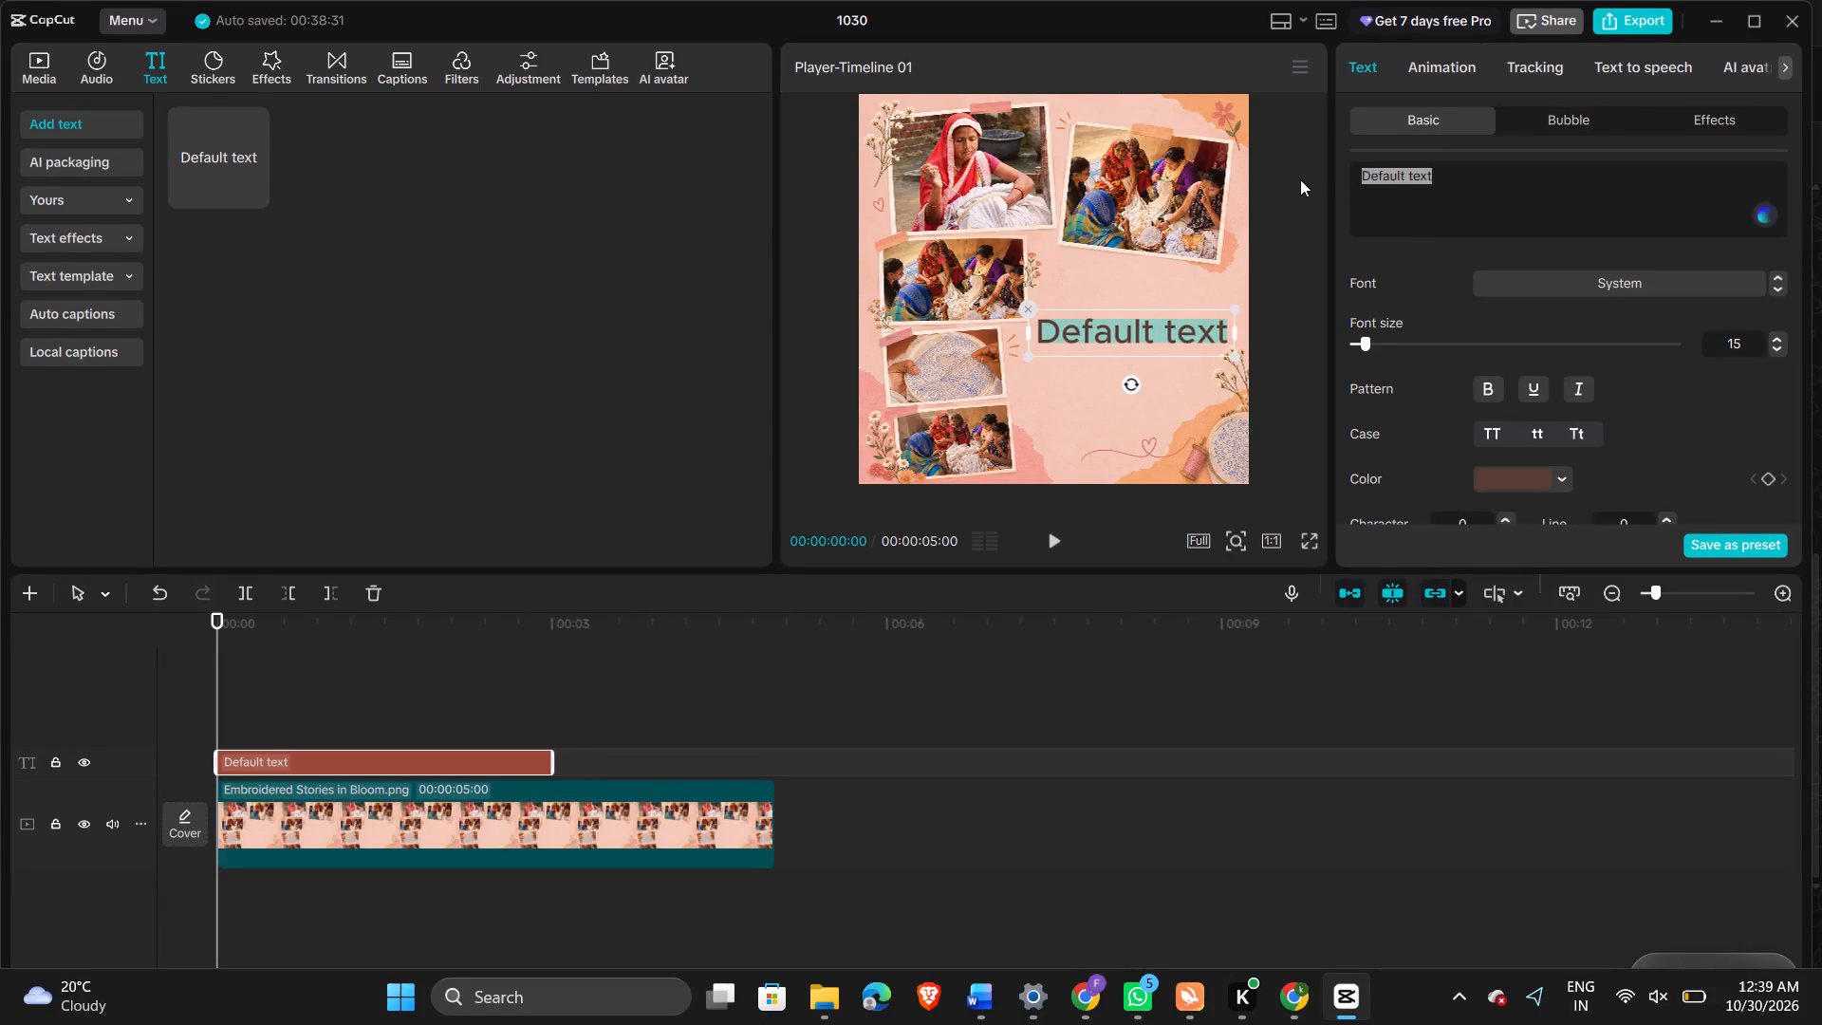
{"action": "left_click_drag", "start_coordinate": [1300, 179], "coordinate": [1292, 179]}
{"action": "key", "text": "ctrl+v"}
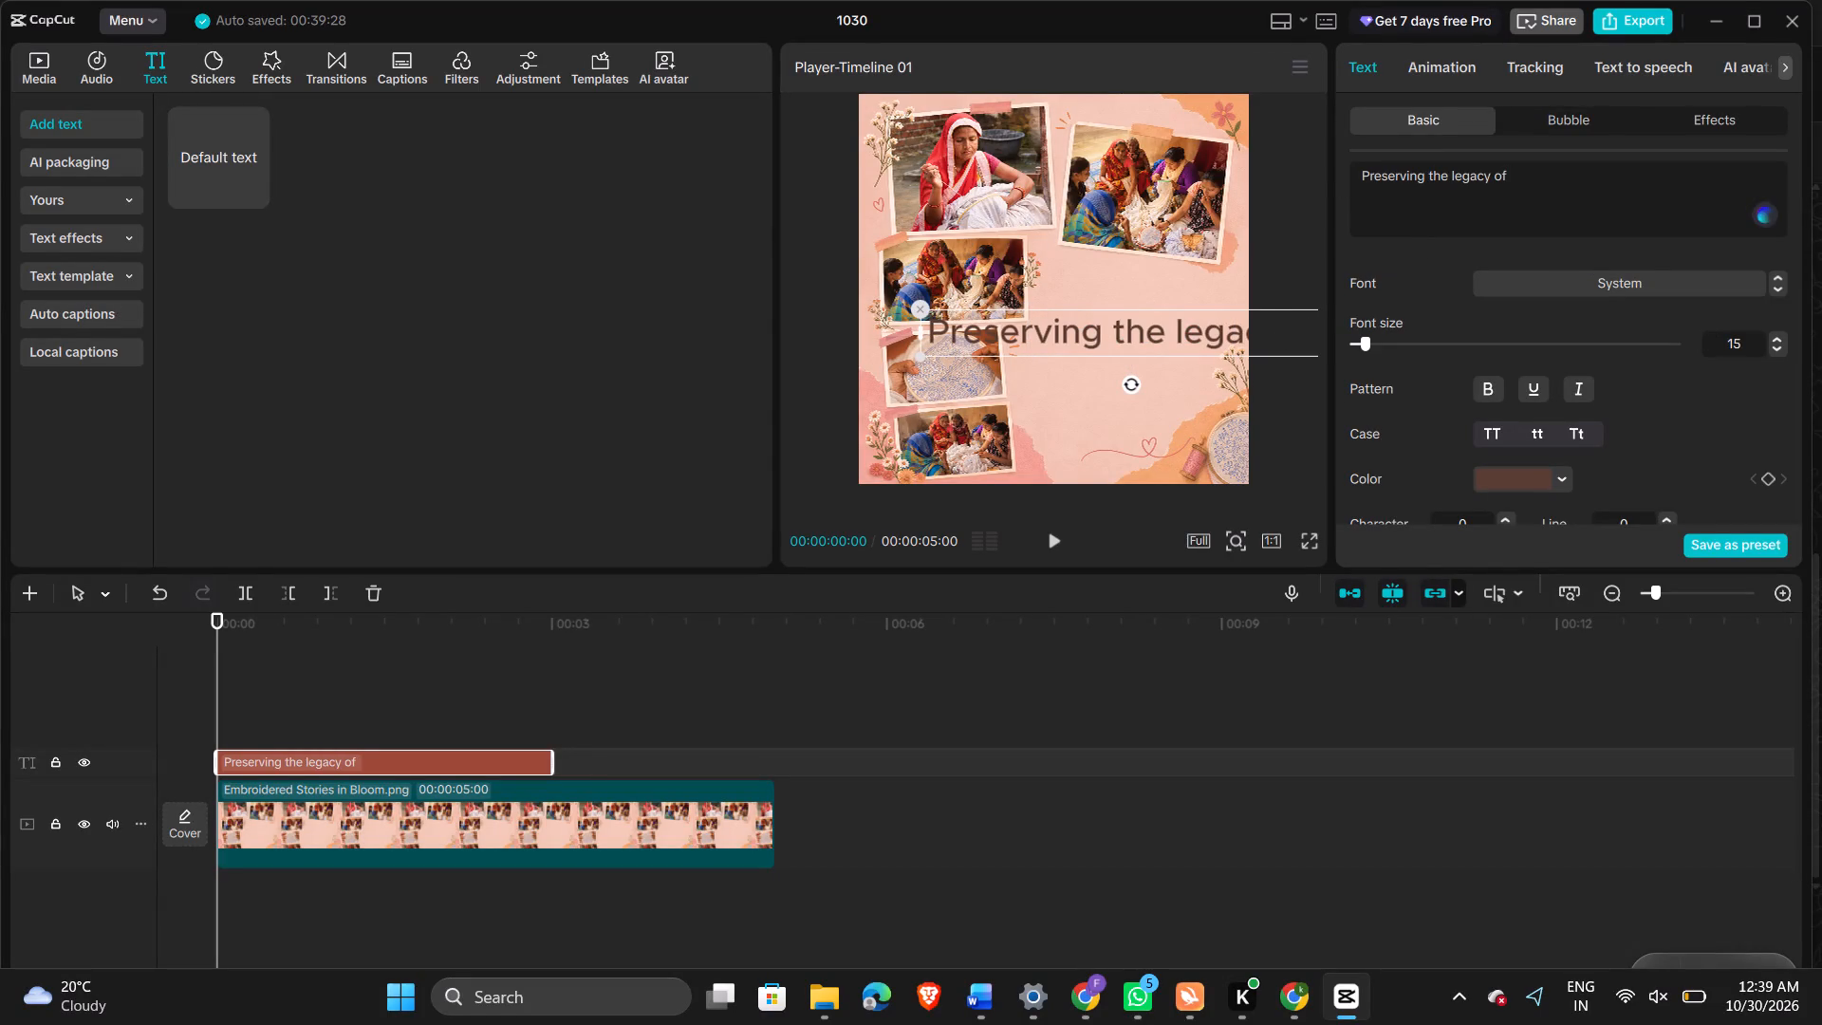
Reduce the font size of "Preserving the legacy of" to 8.
{"action": "triple_click", "coordinate": [1773, 346]}
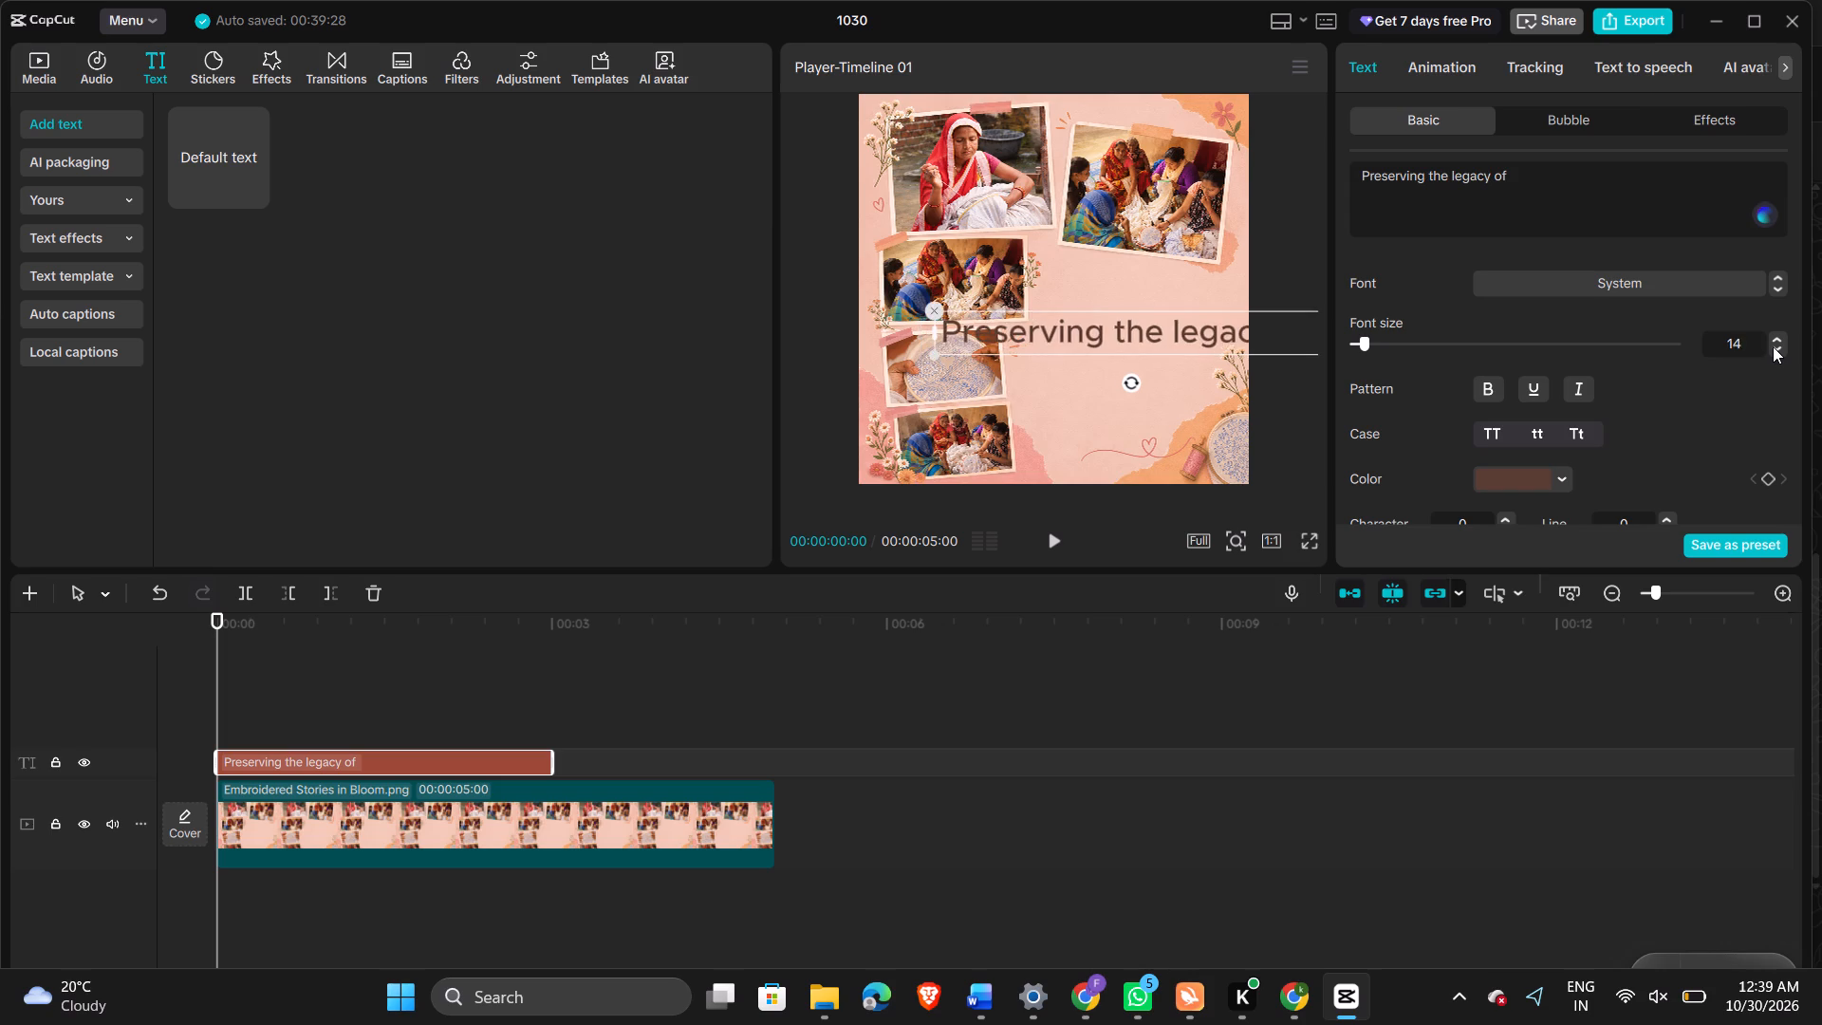
{"action": "triple_click", "coordinate": [1773, 346]}
{"action": "left_click", "coordinate": [1773, 346]}
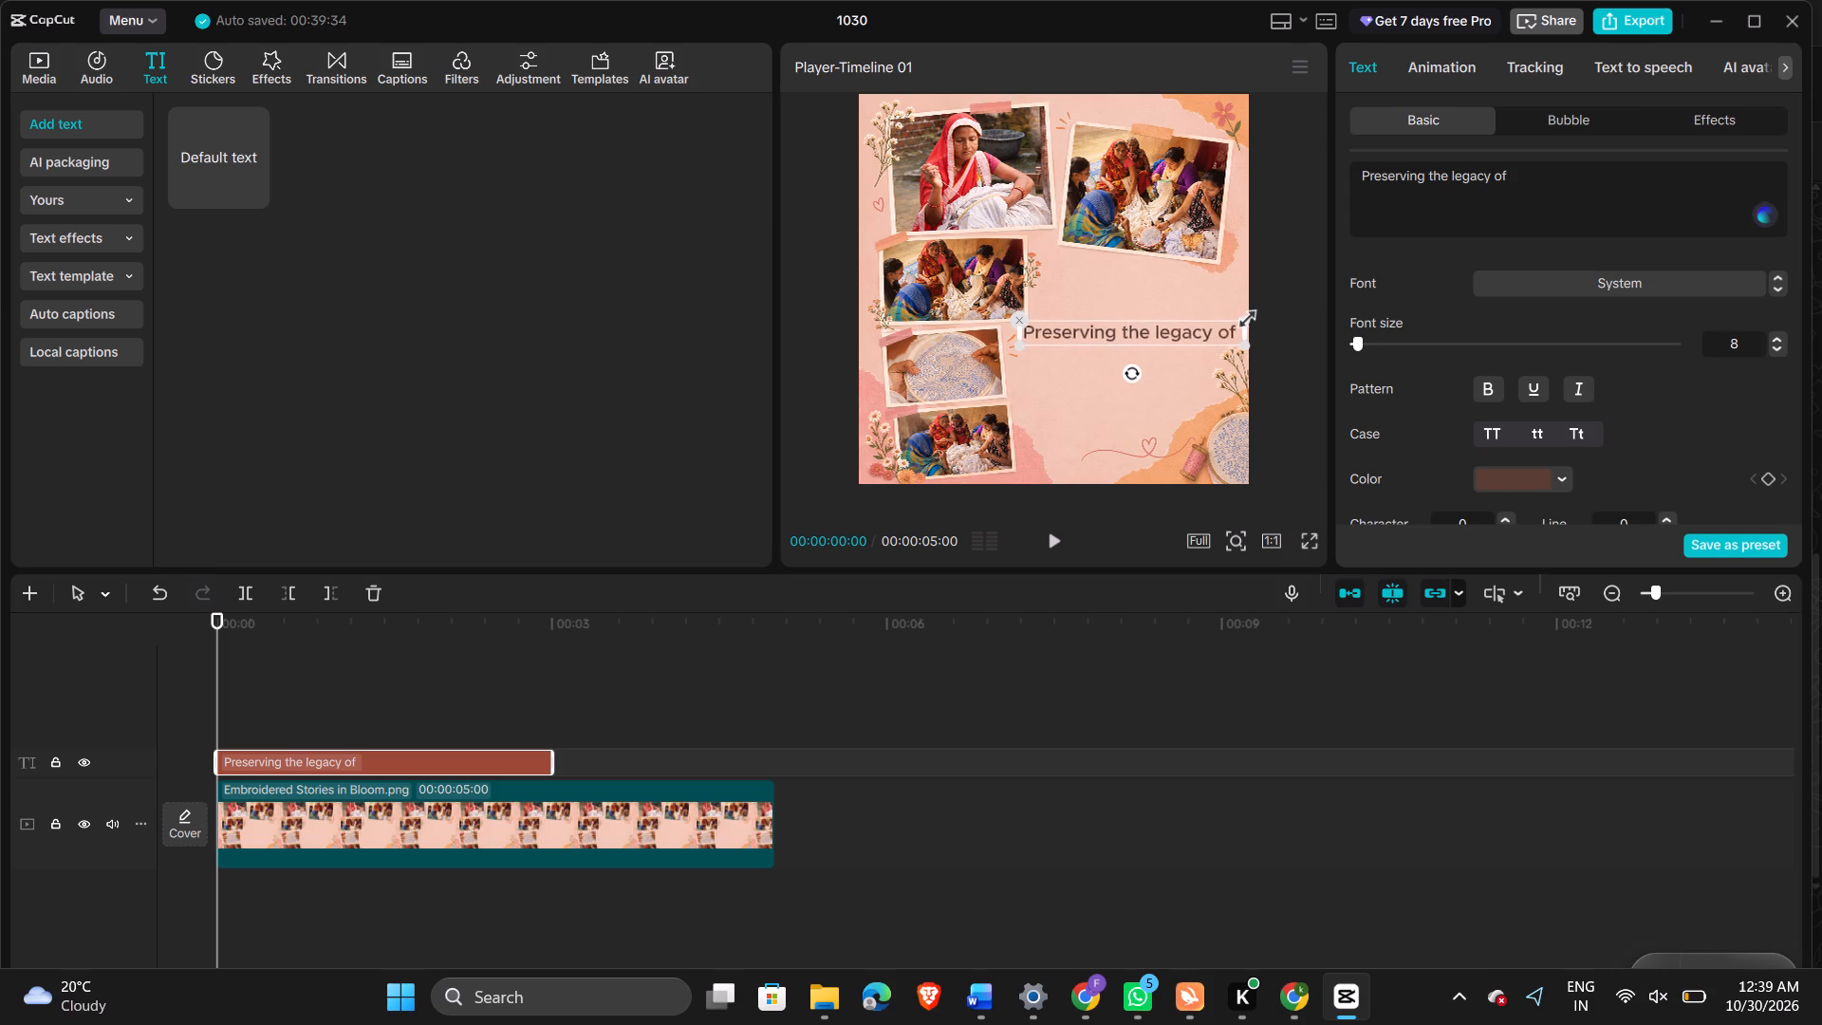
Copy "the legacy of" from the text and delete it there, leaving only "Preserving".
{"action": "left_click_drag", "start_coordinate": [1424, 179], "coordinate": [1430, 177]}
{"action": "left_click_drag", "start_coordinate": [1430, 177], "coordinate": [1512, 170]}
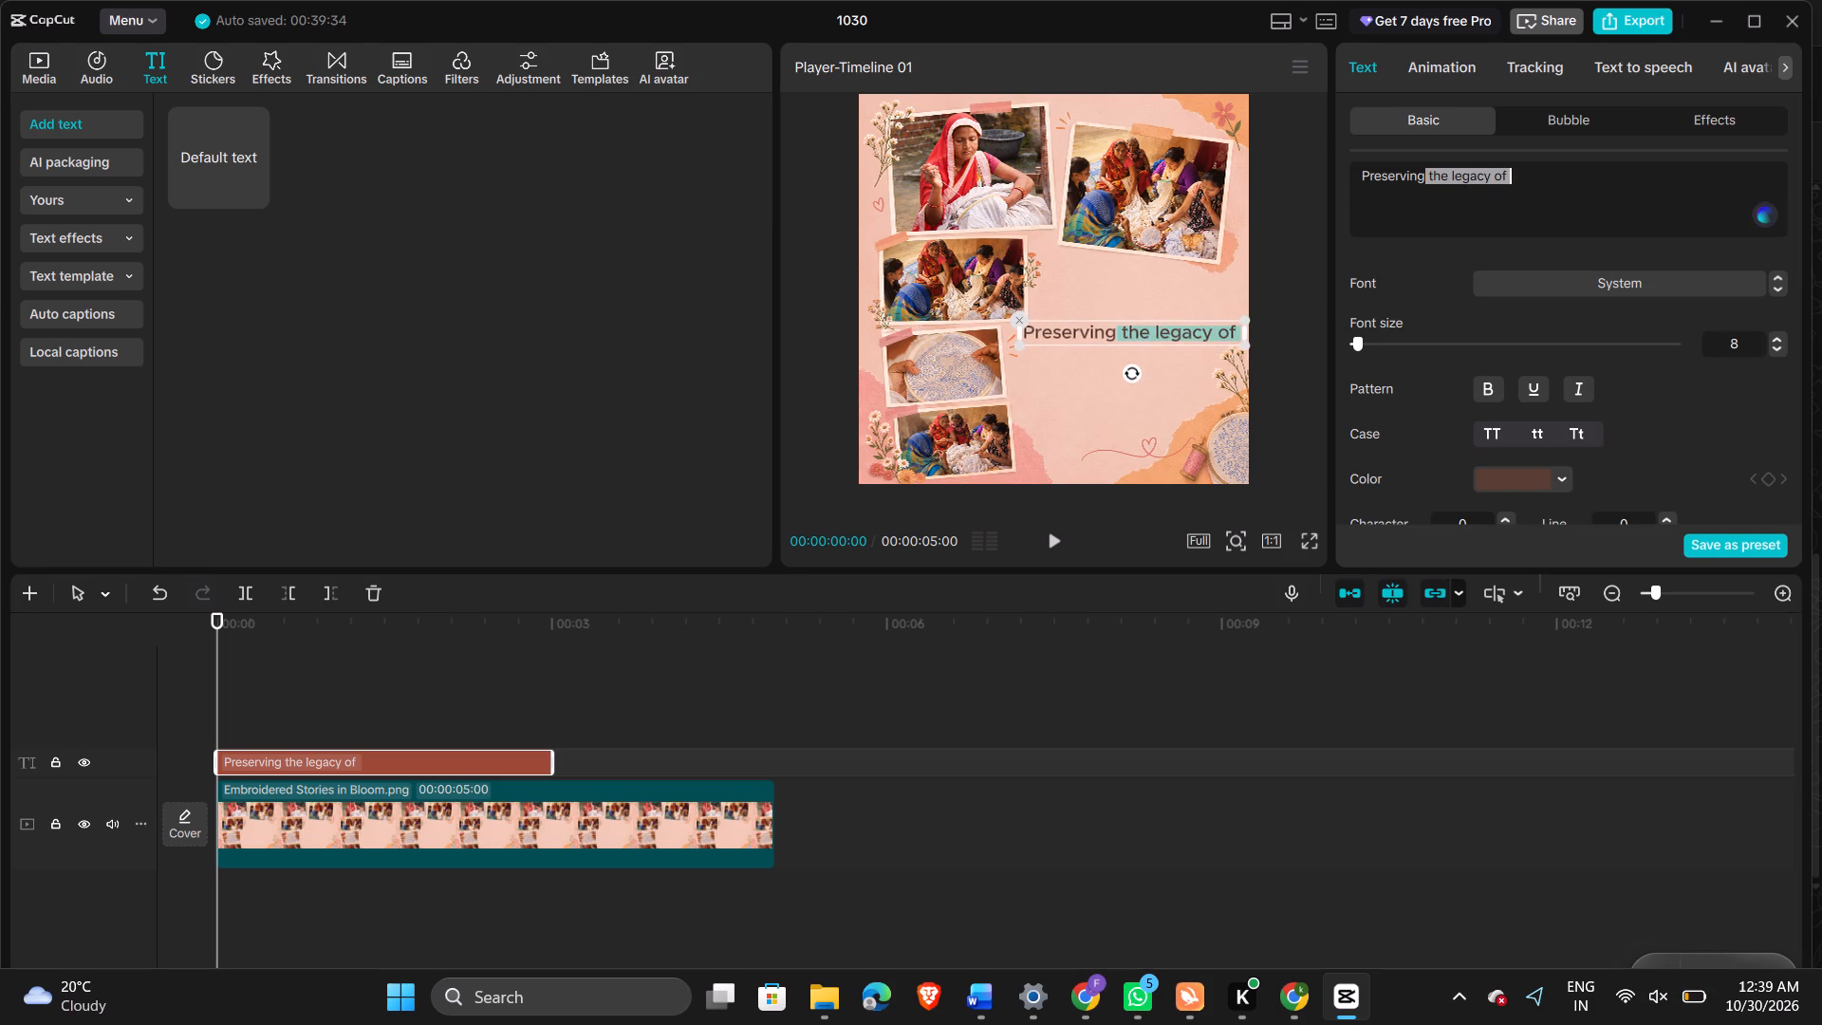
{"action": "key", "text": "ctrl+c"}
{"action": "key", "text": "BackSpace"}
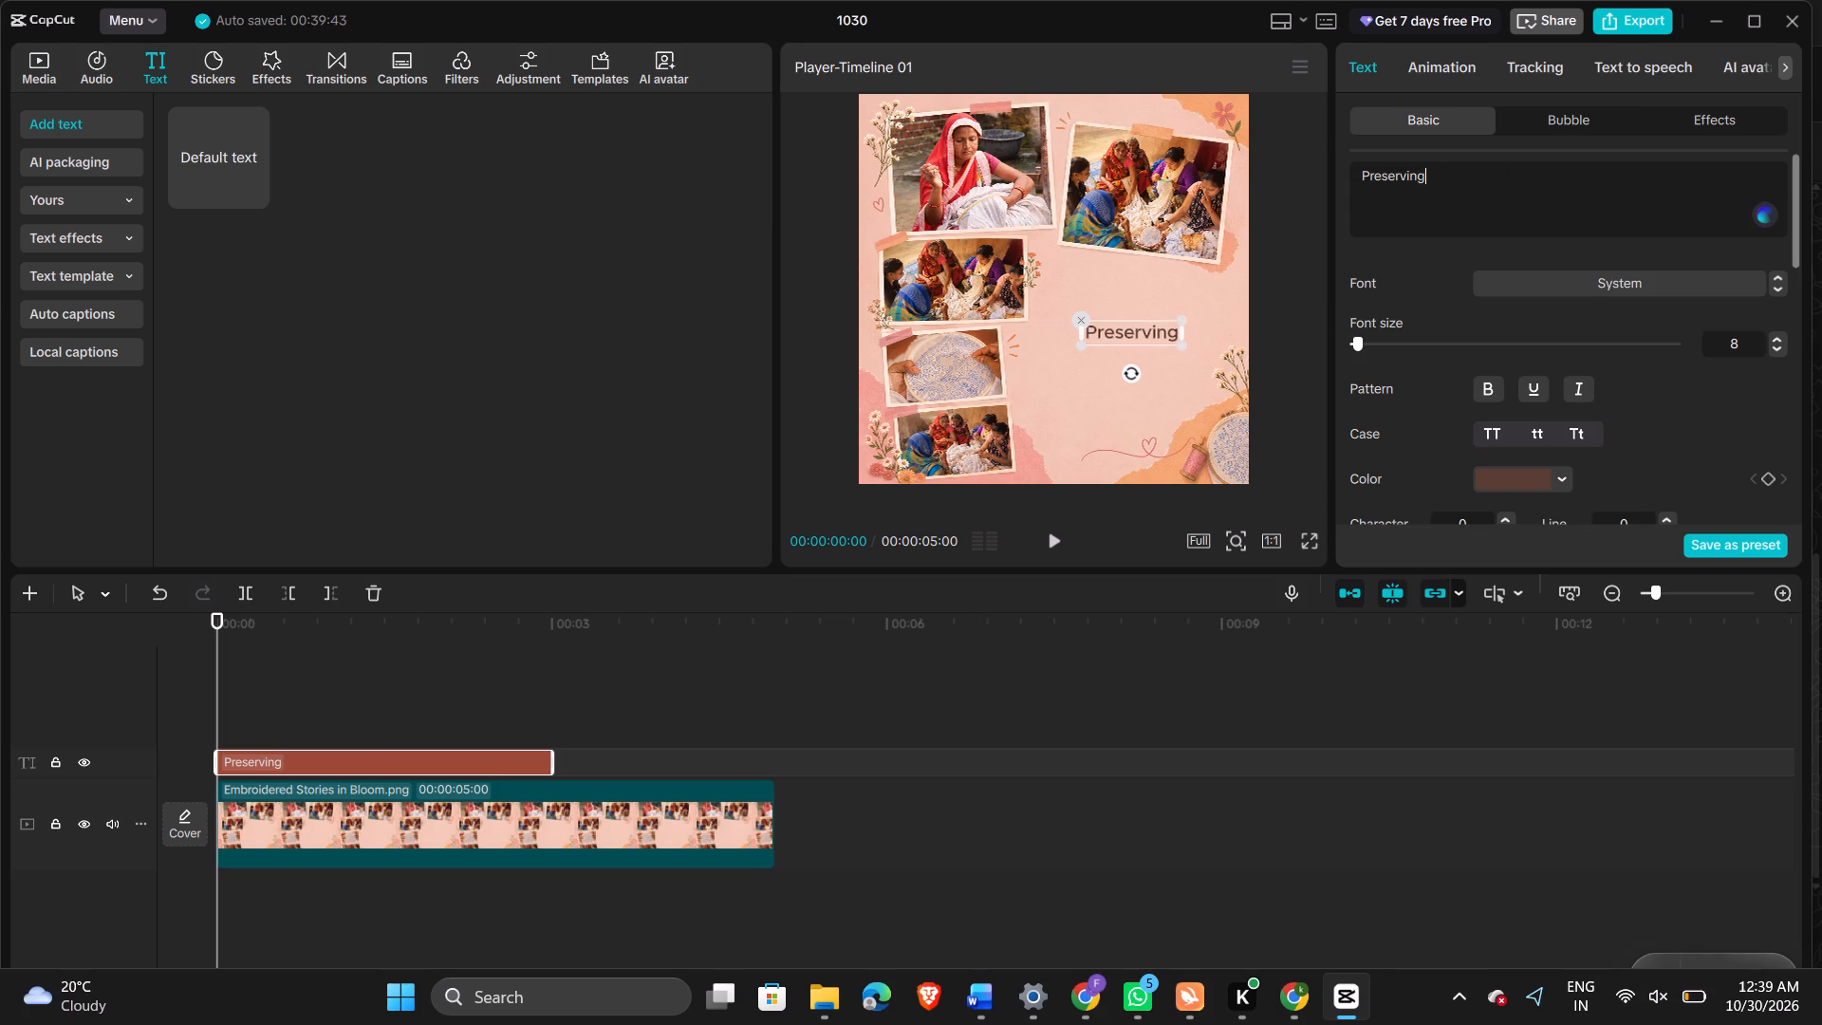
Increase the font size of "Preserving" to 16.
{"action": "triple_click", "coordinate": [1777, 335]}
{"action": "triple_click", "coordinate": [1777, 335]}
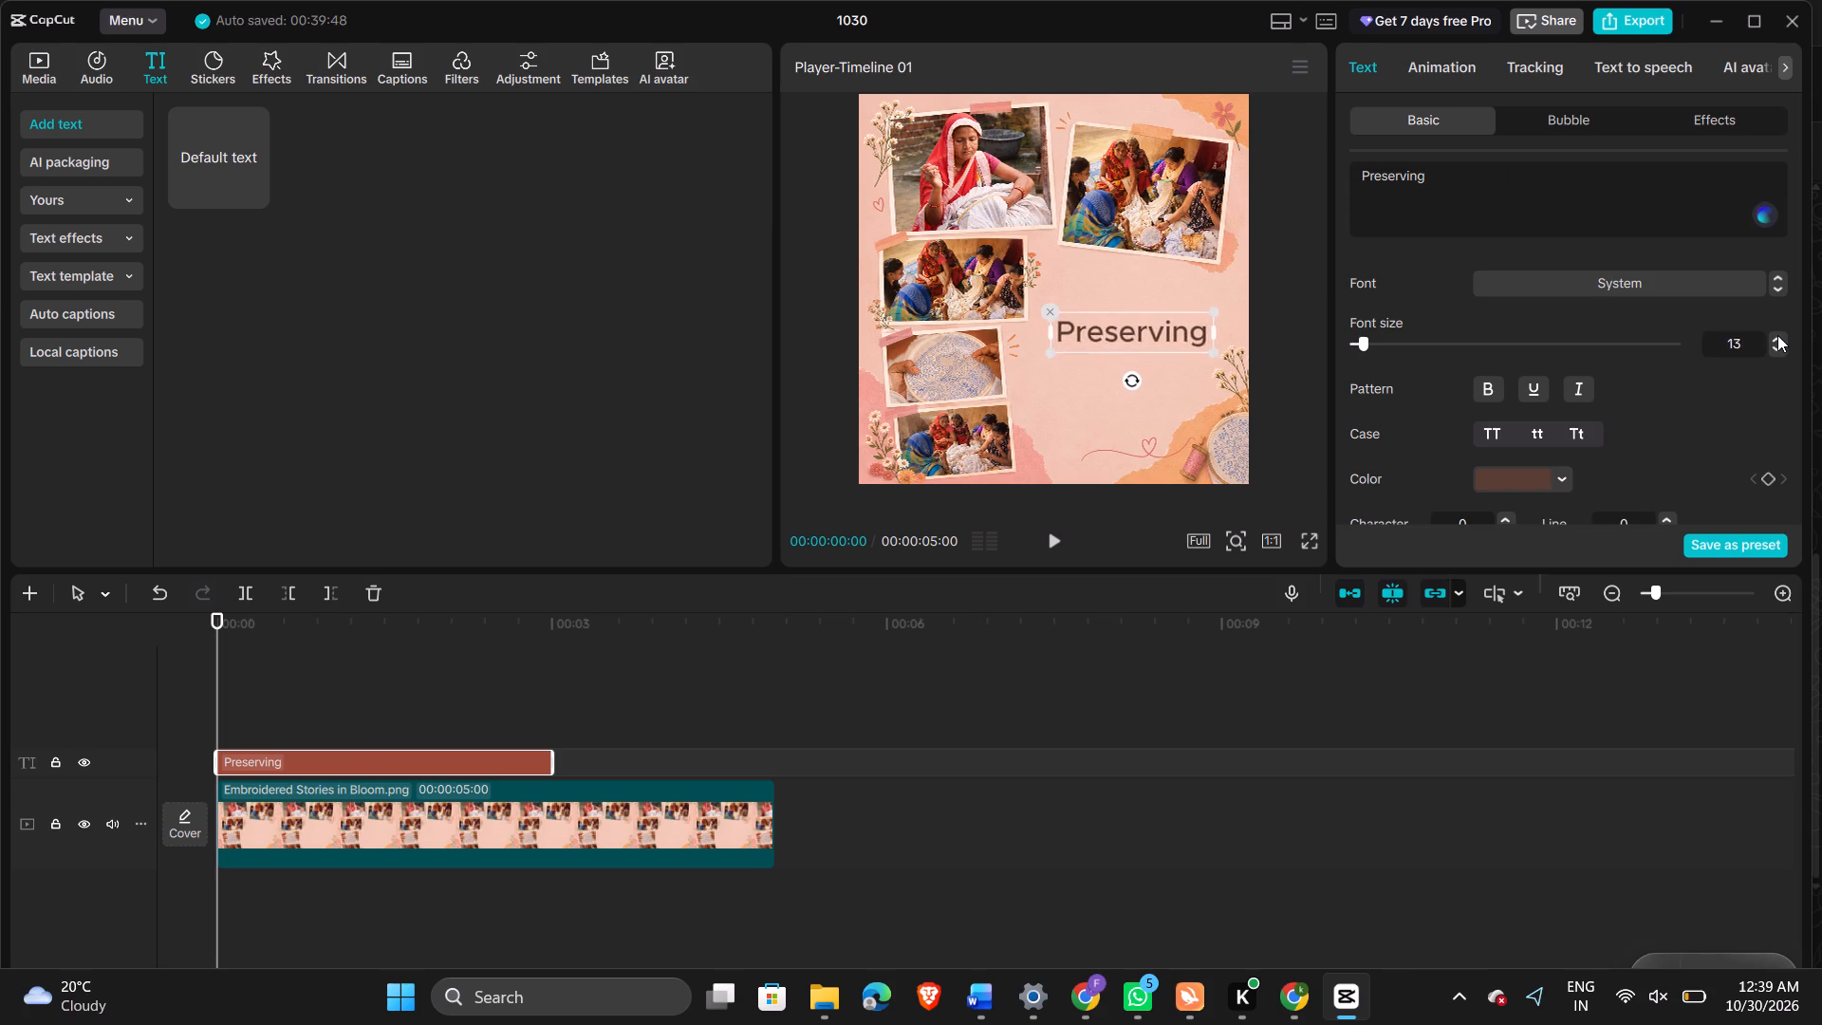
{"action": "double_click", "coordinate": [1777, 335]}
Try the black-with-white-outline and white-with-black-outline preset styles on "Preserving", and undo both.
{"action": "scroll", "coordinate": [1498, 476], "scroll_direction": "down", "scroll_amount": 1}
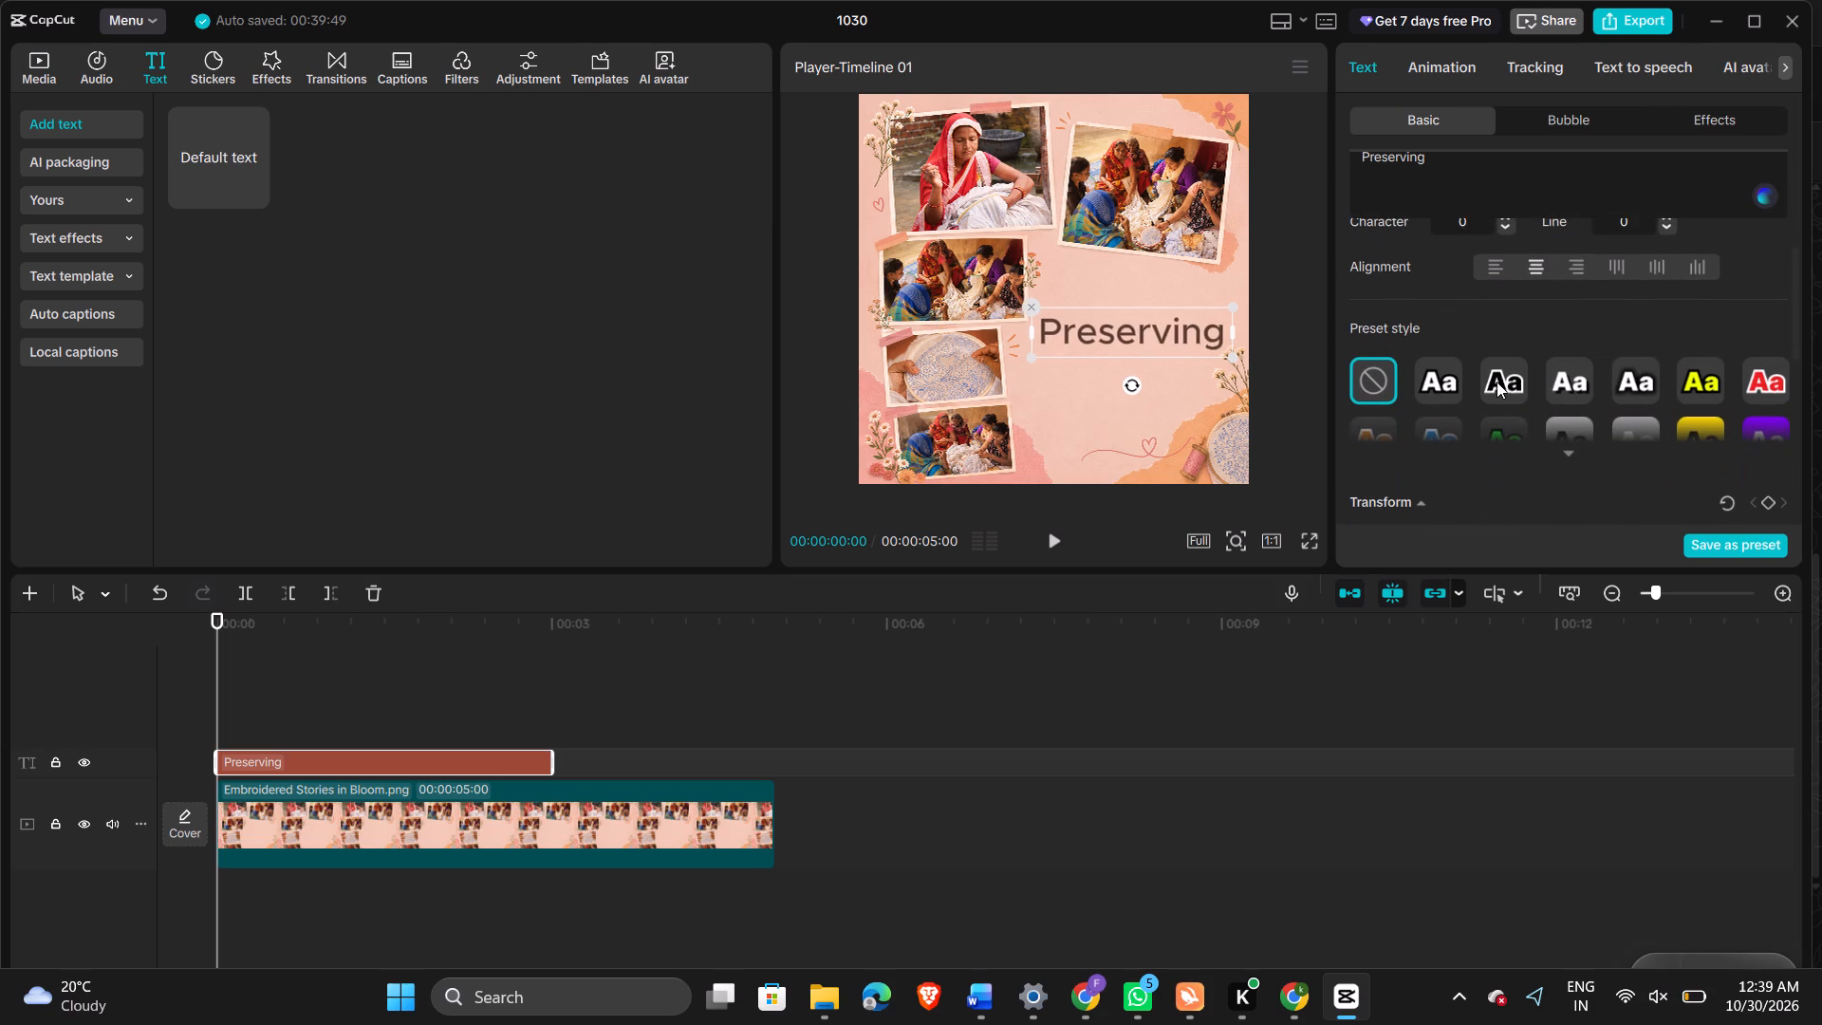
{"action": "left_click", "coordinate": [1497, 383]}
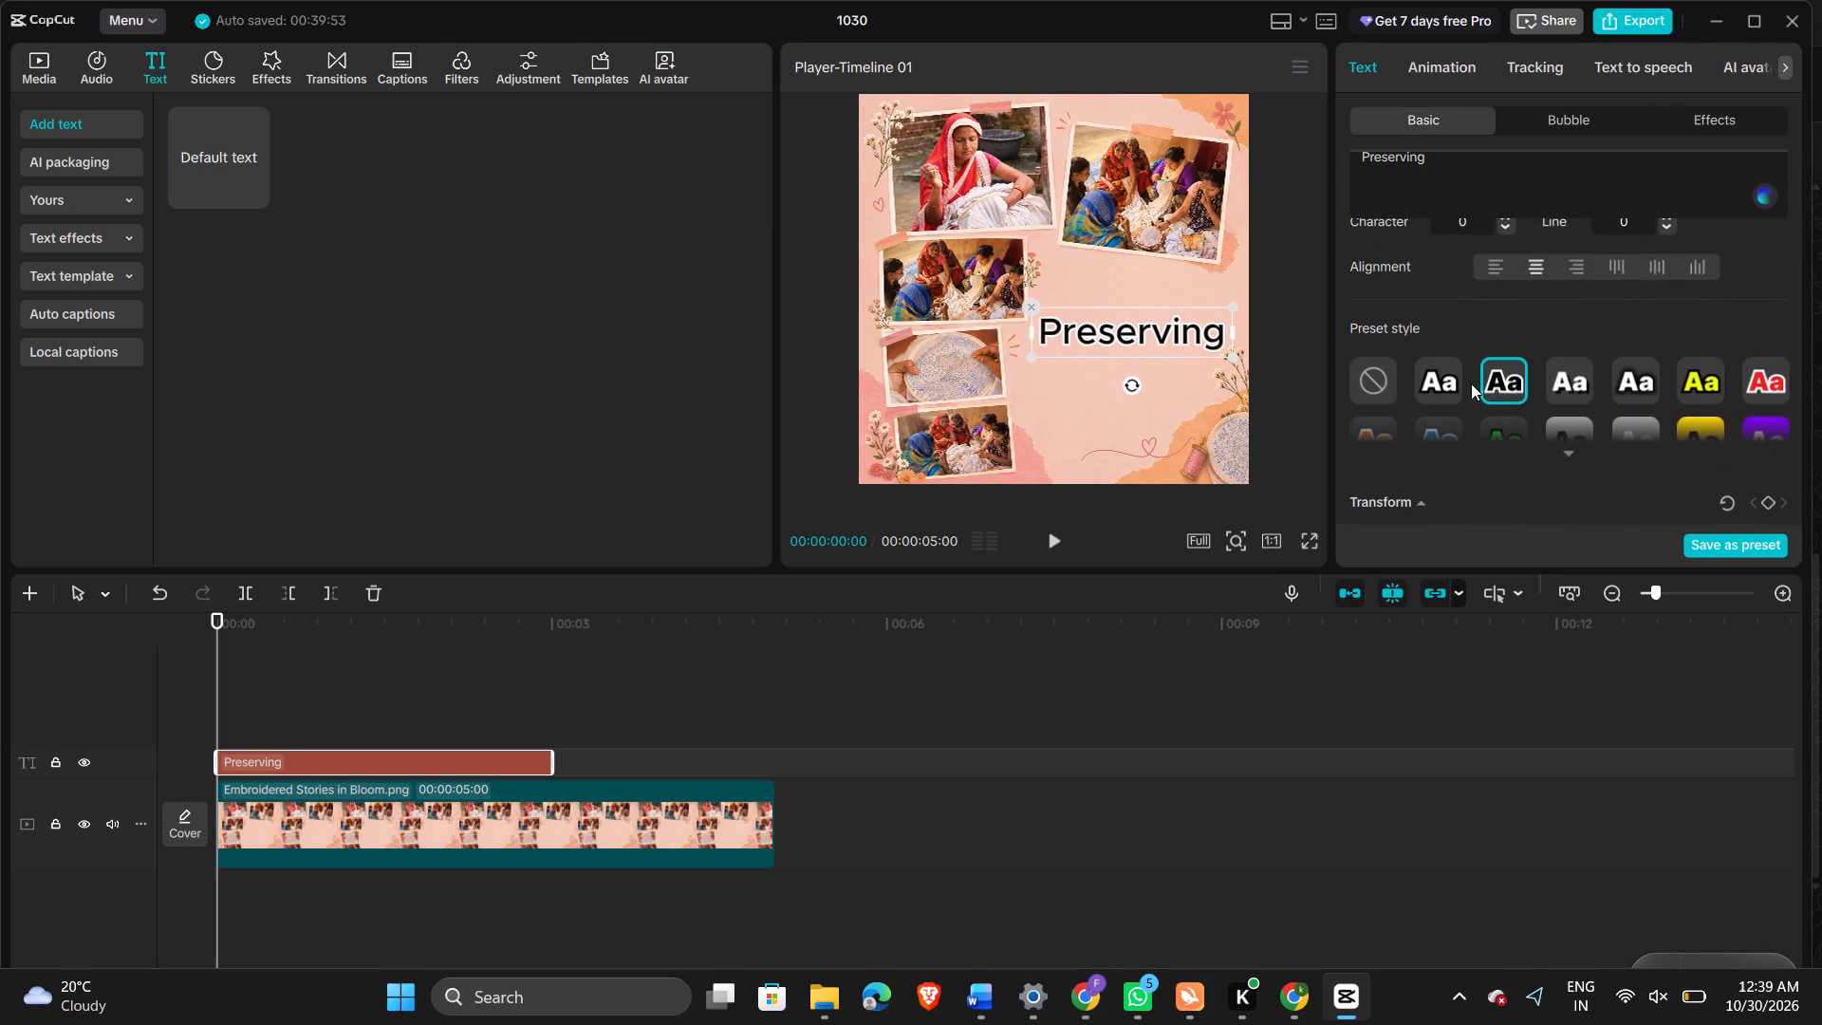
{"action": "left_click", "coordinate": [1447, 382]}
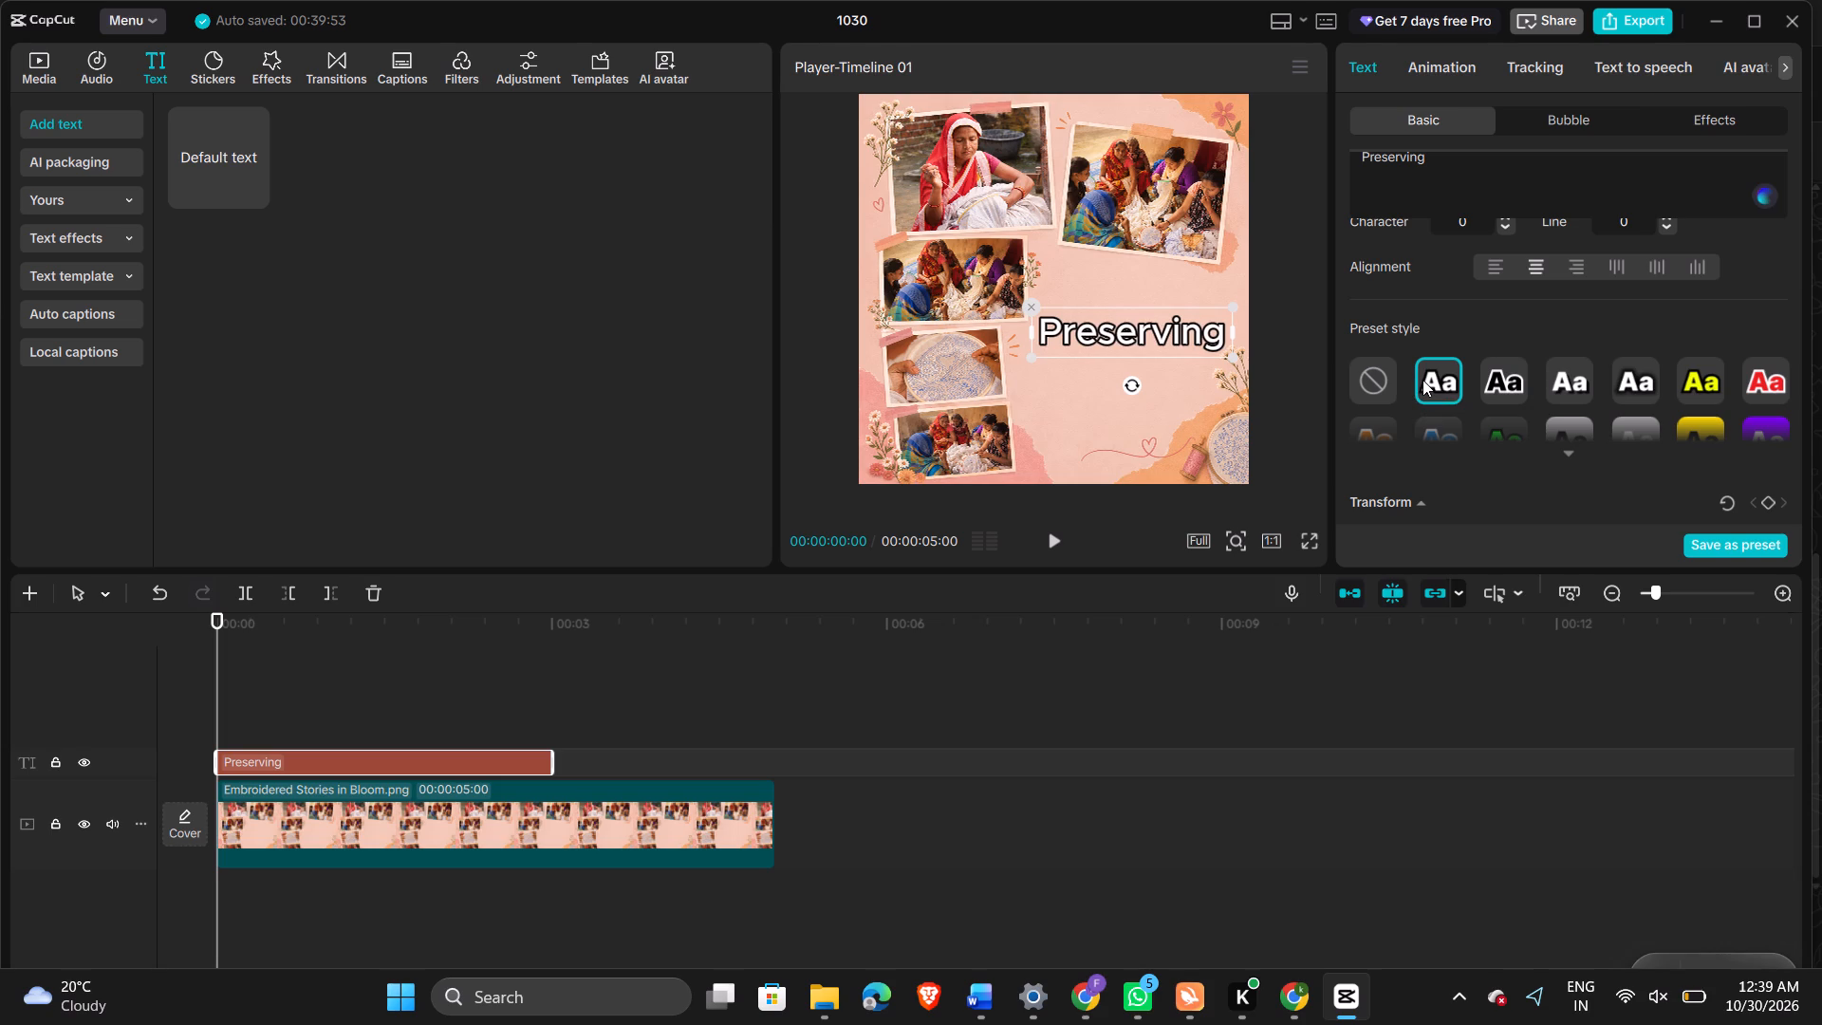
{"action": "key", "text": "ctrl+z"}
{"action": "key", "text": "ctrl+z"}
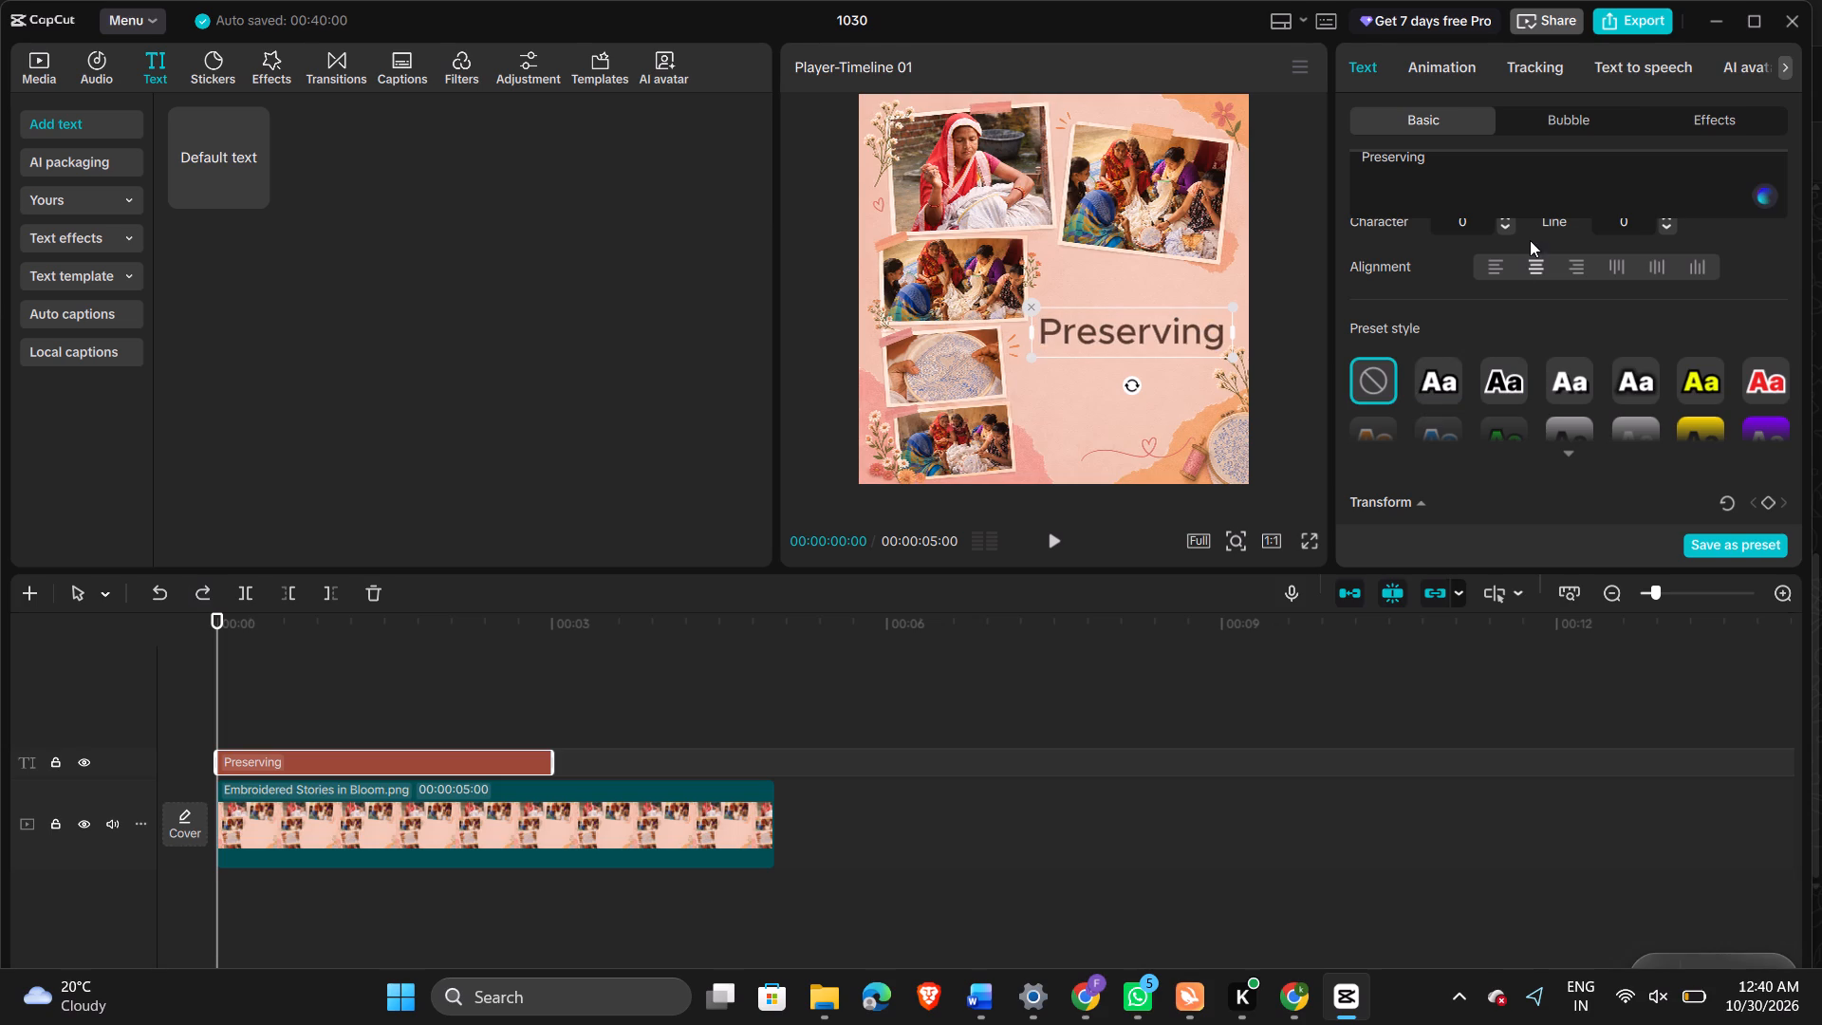
Change the font of "Preserving" to Lucette-Regular.
{"action": "scroll", "coordinate": [1532, 240], "scroll_direction": "up", "scroll_amount": 1}
{"action": "left_click", "coordinate": [1594, 283]}
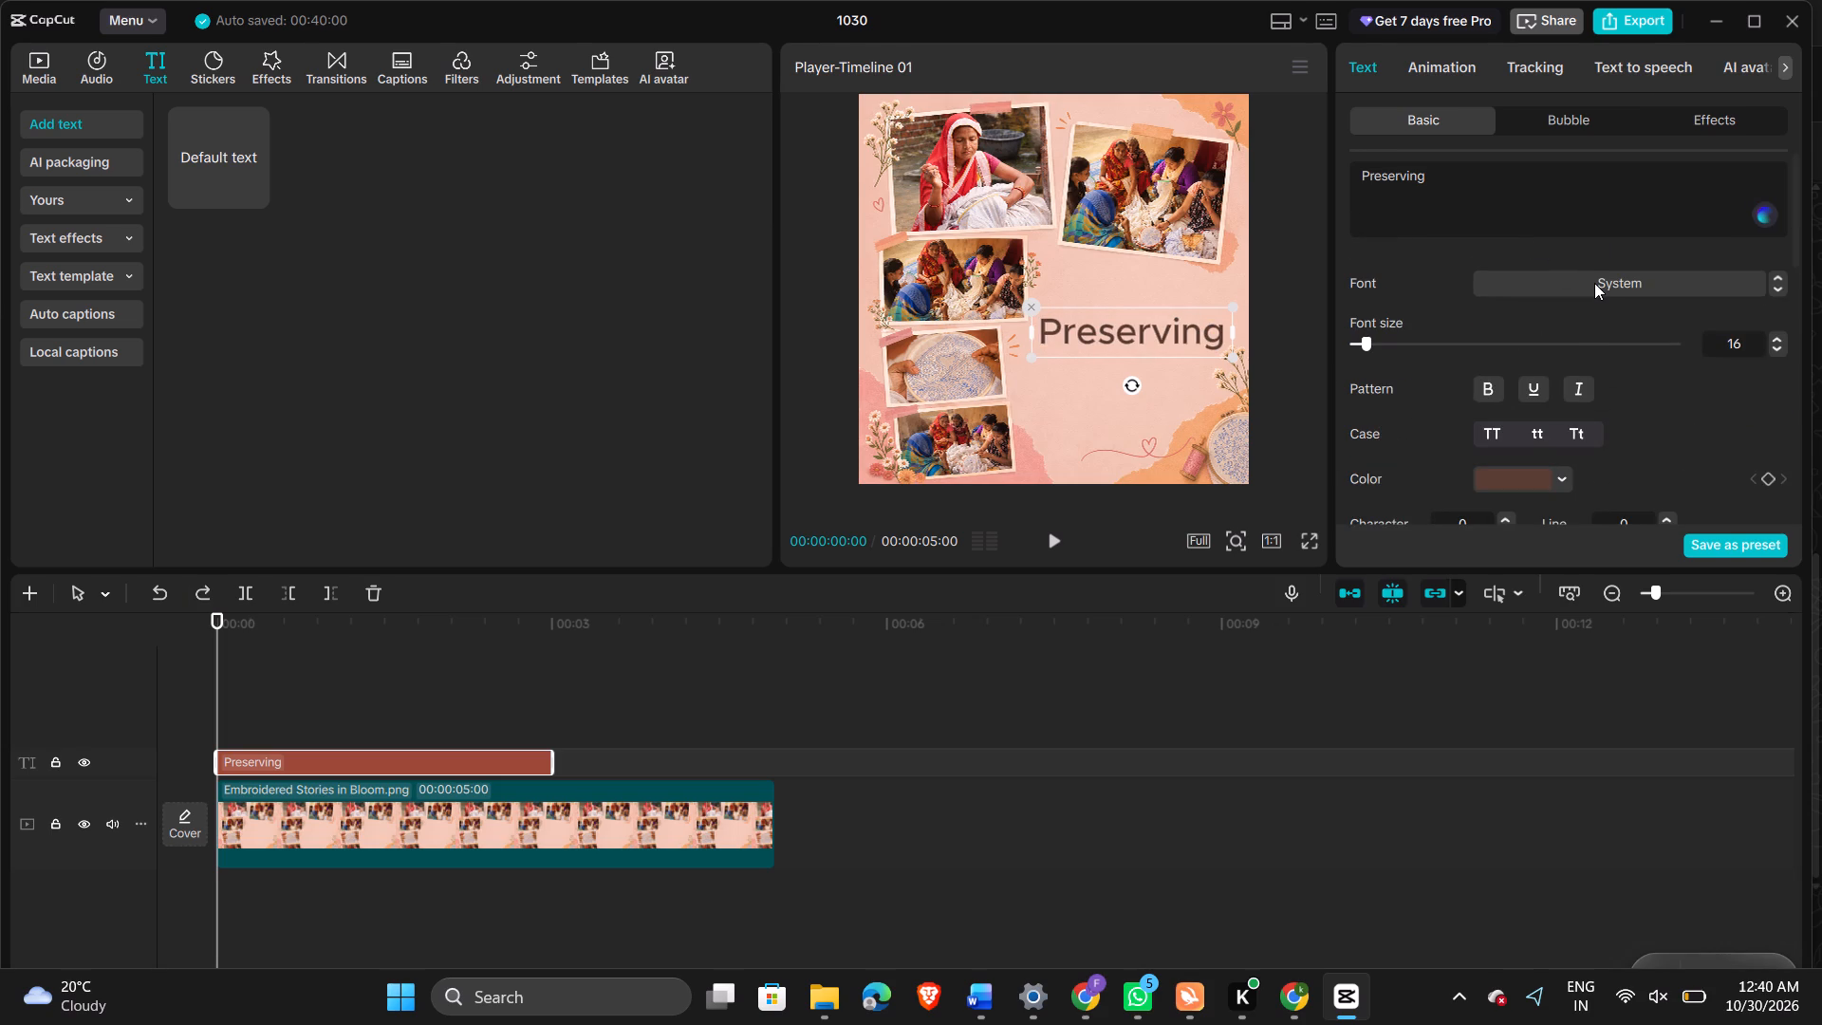
{"action": "left_click", "coordinate": [1678, 285]}
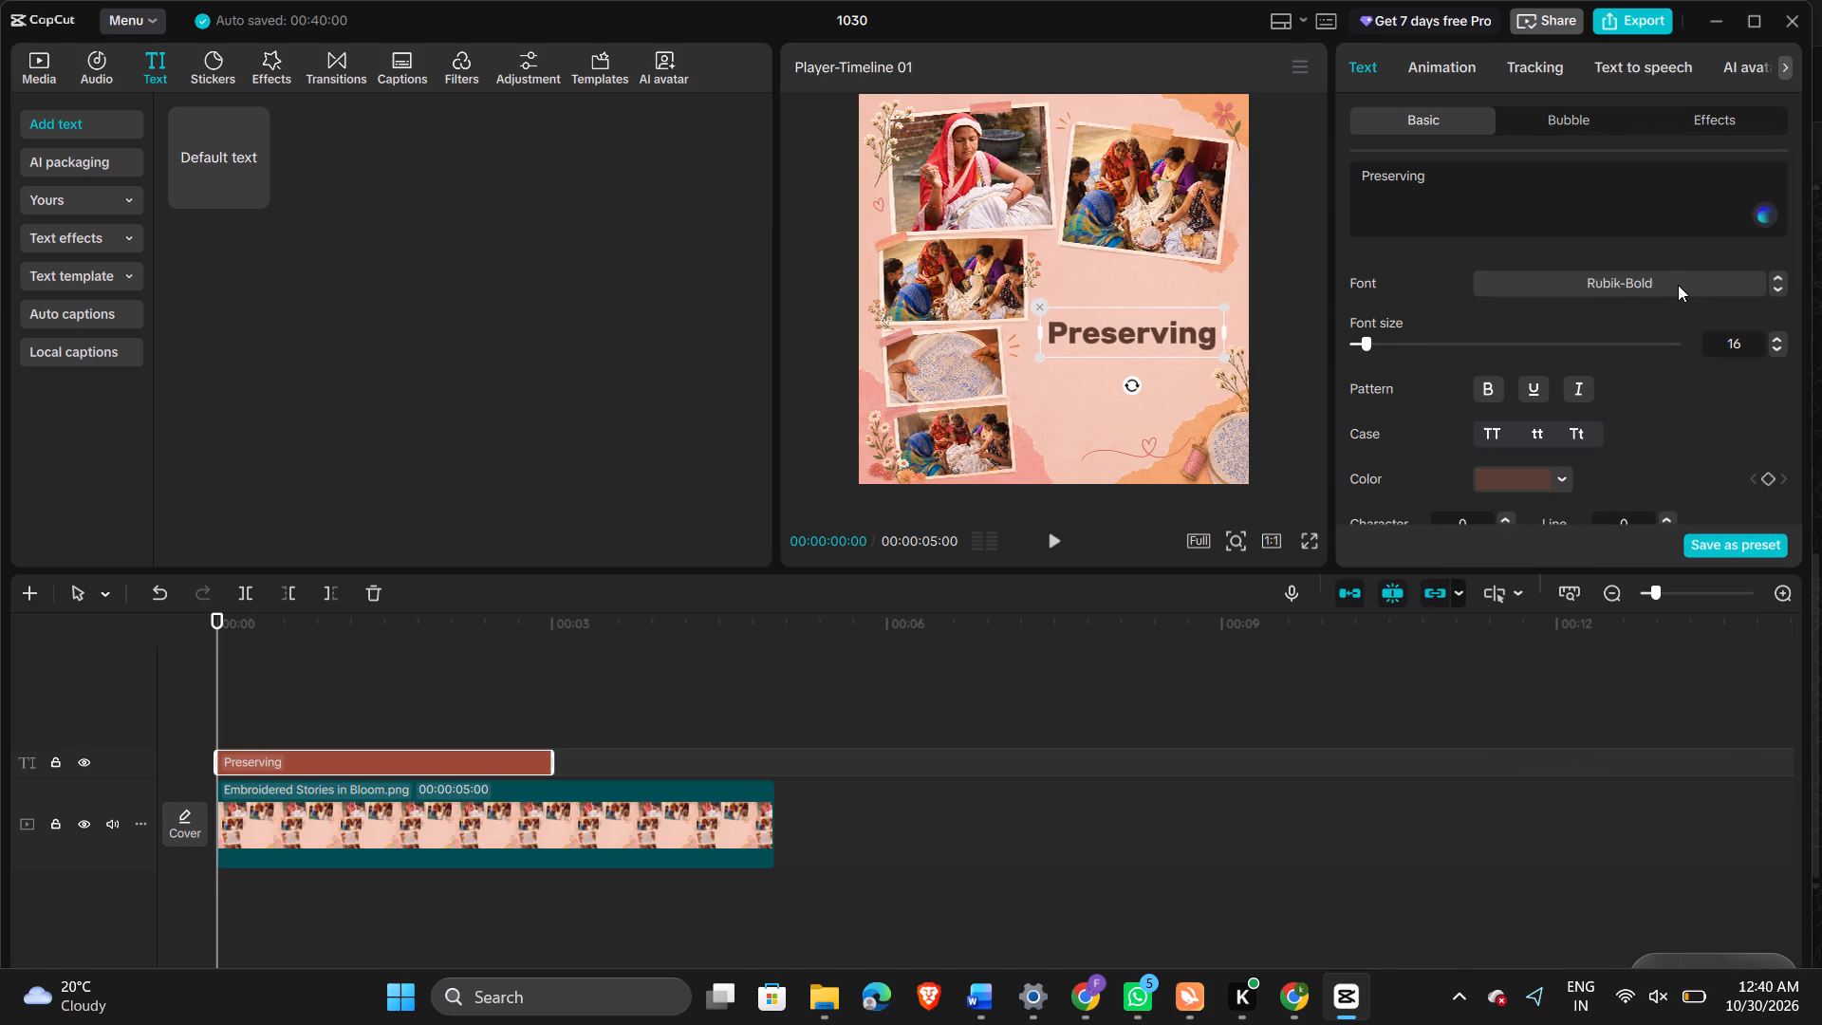
{"action": "left_click", "coordinate": [1668, 282]}
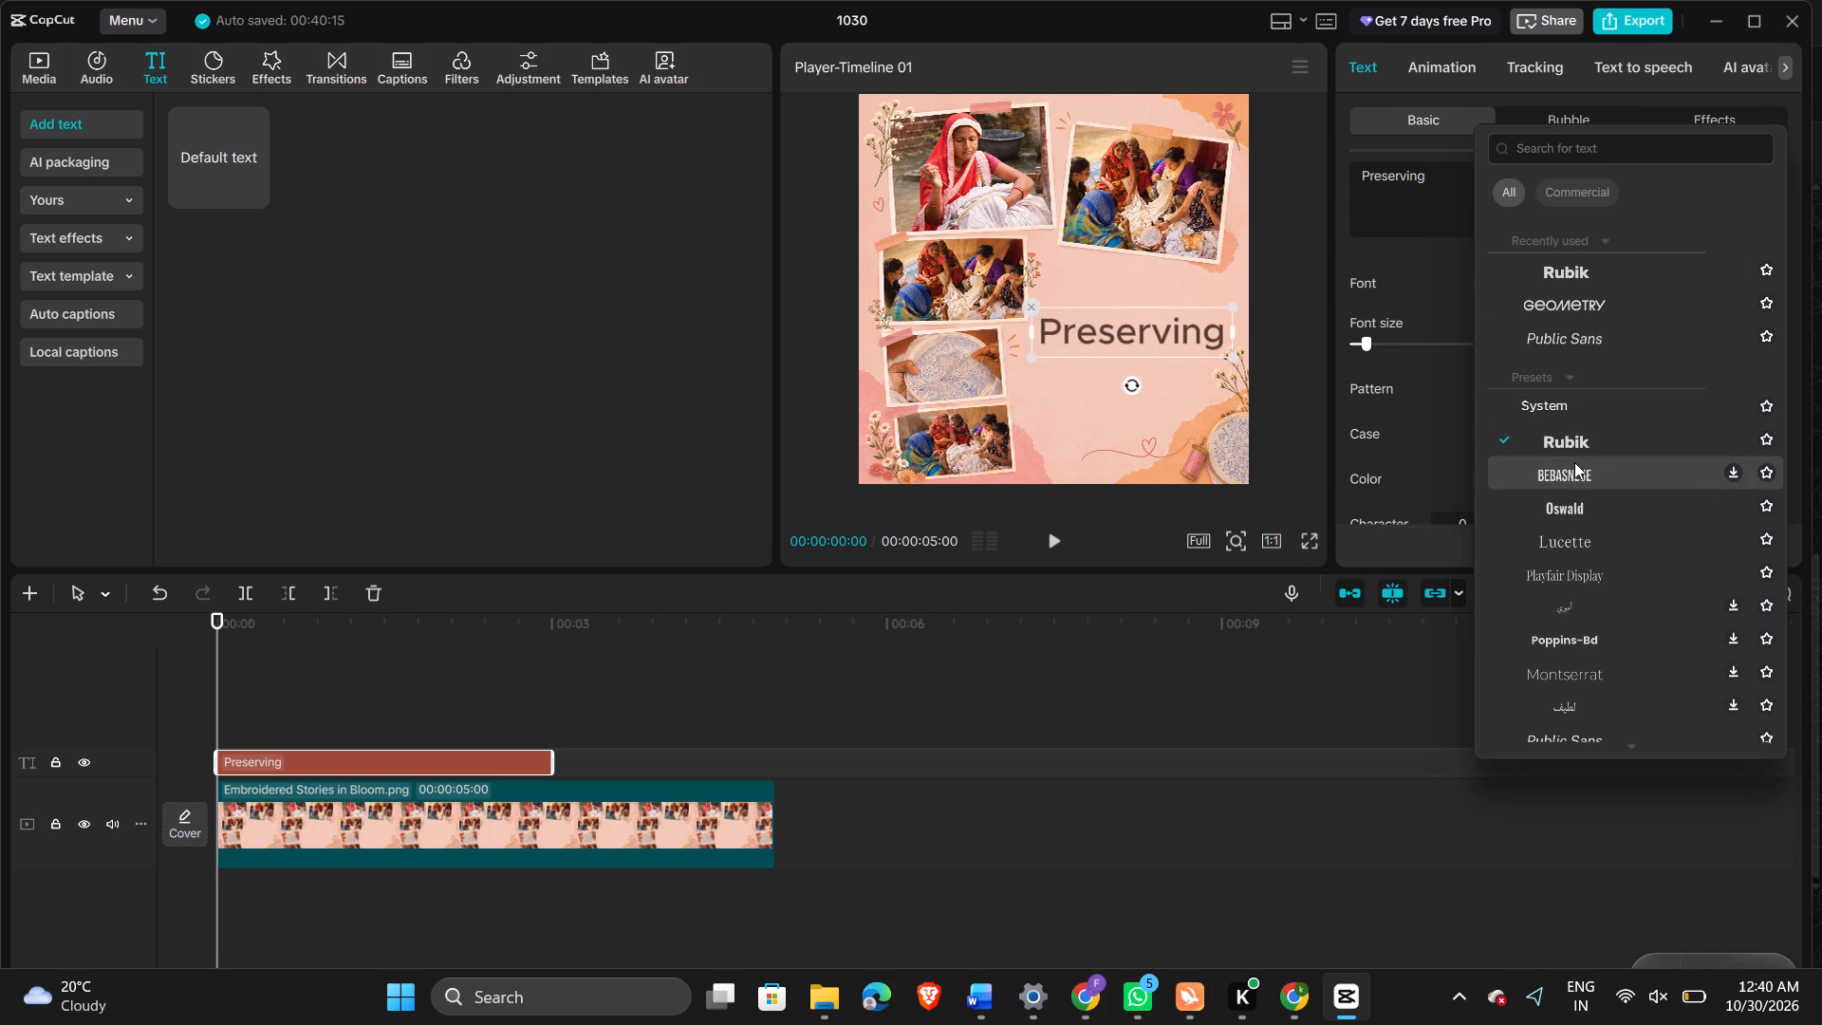
{"action": "double_click", "coordinate": [1577, 538]}
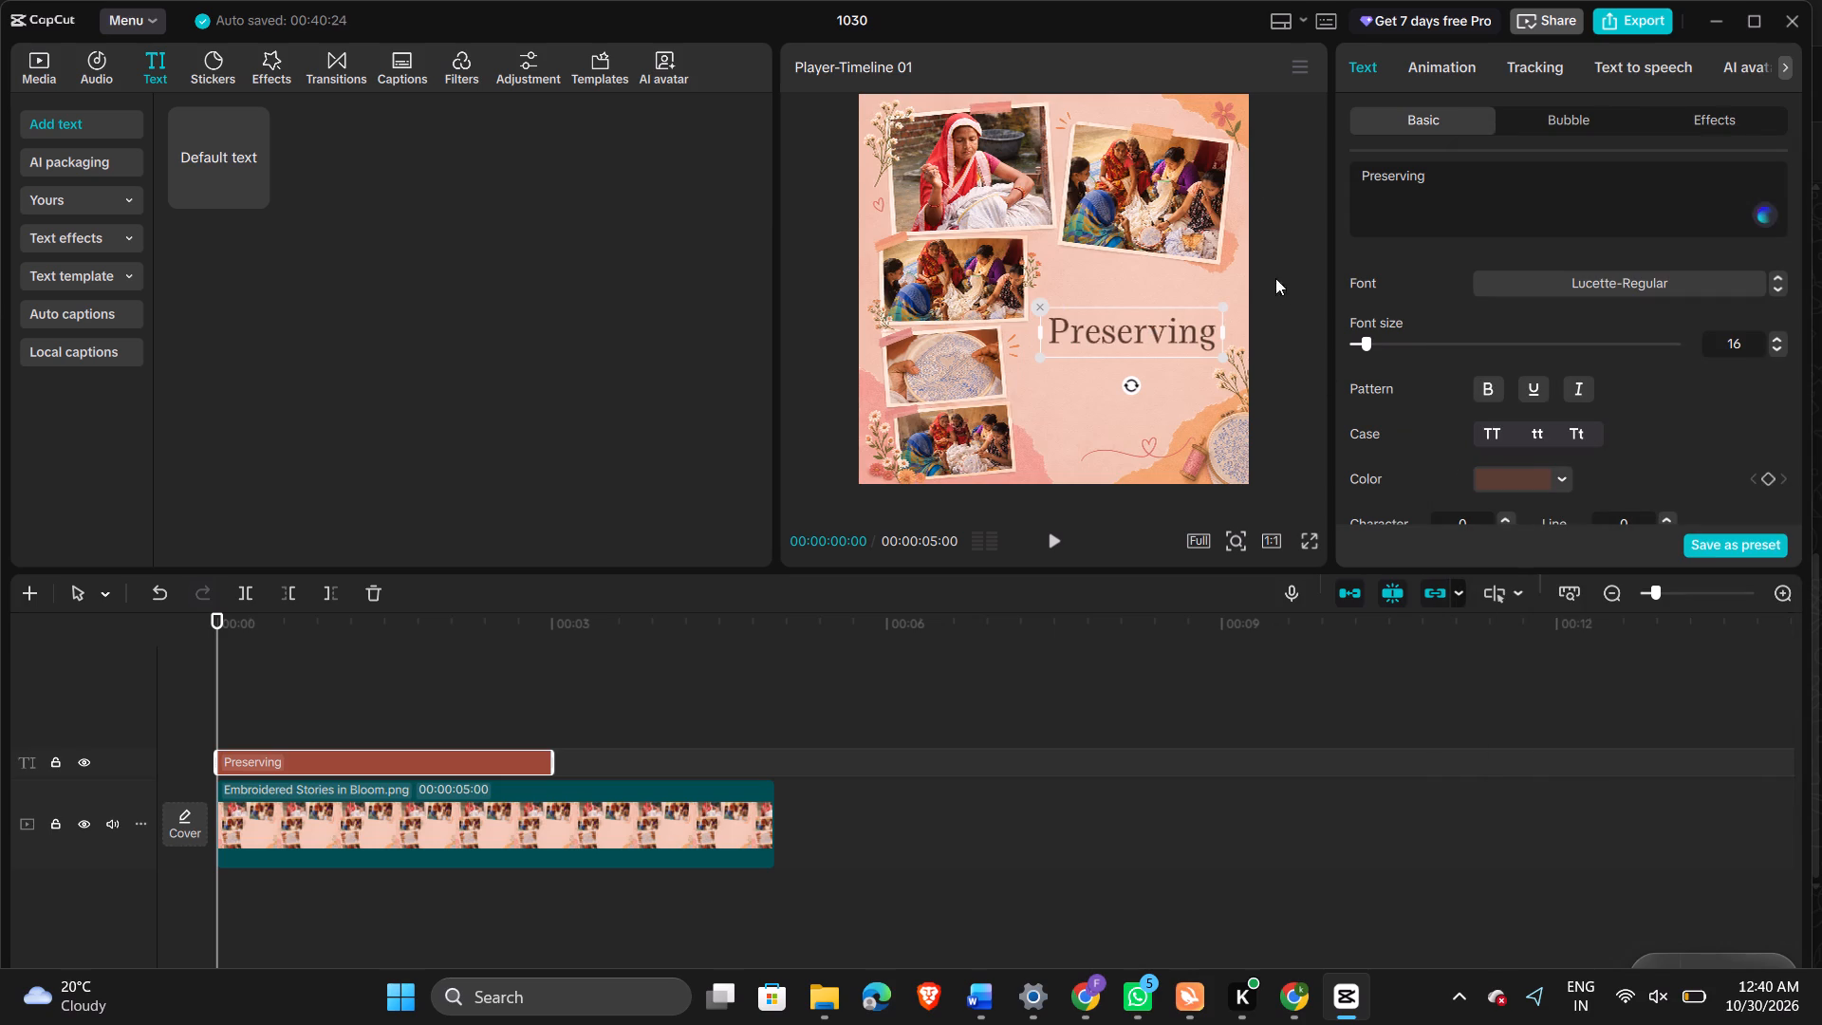
Preview the poster in full screen to judge the font of "Preserving", and return to the editor.
{"action": "left_click", "coordinate": [1307, 547]}
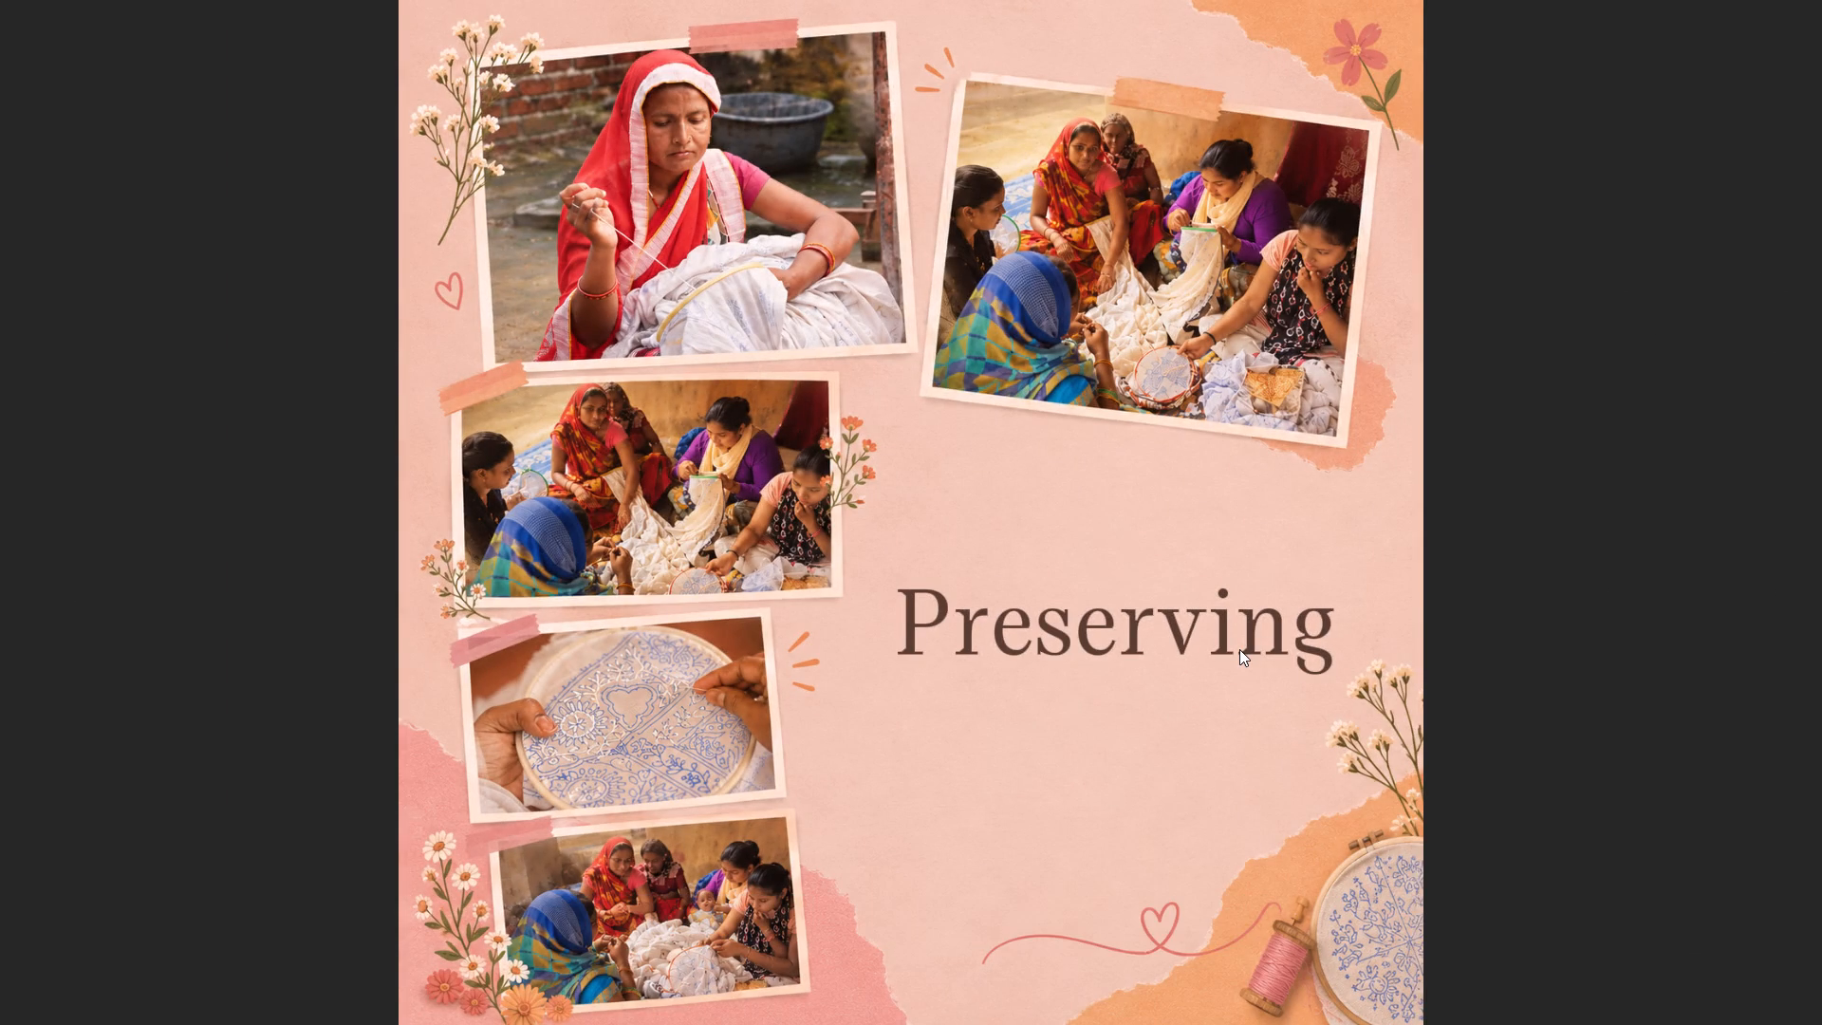
{"action": "key", "text": "Escape"}
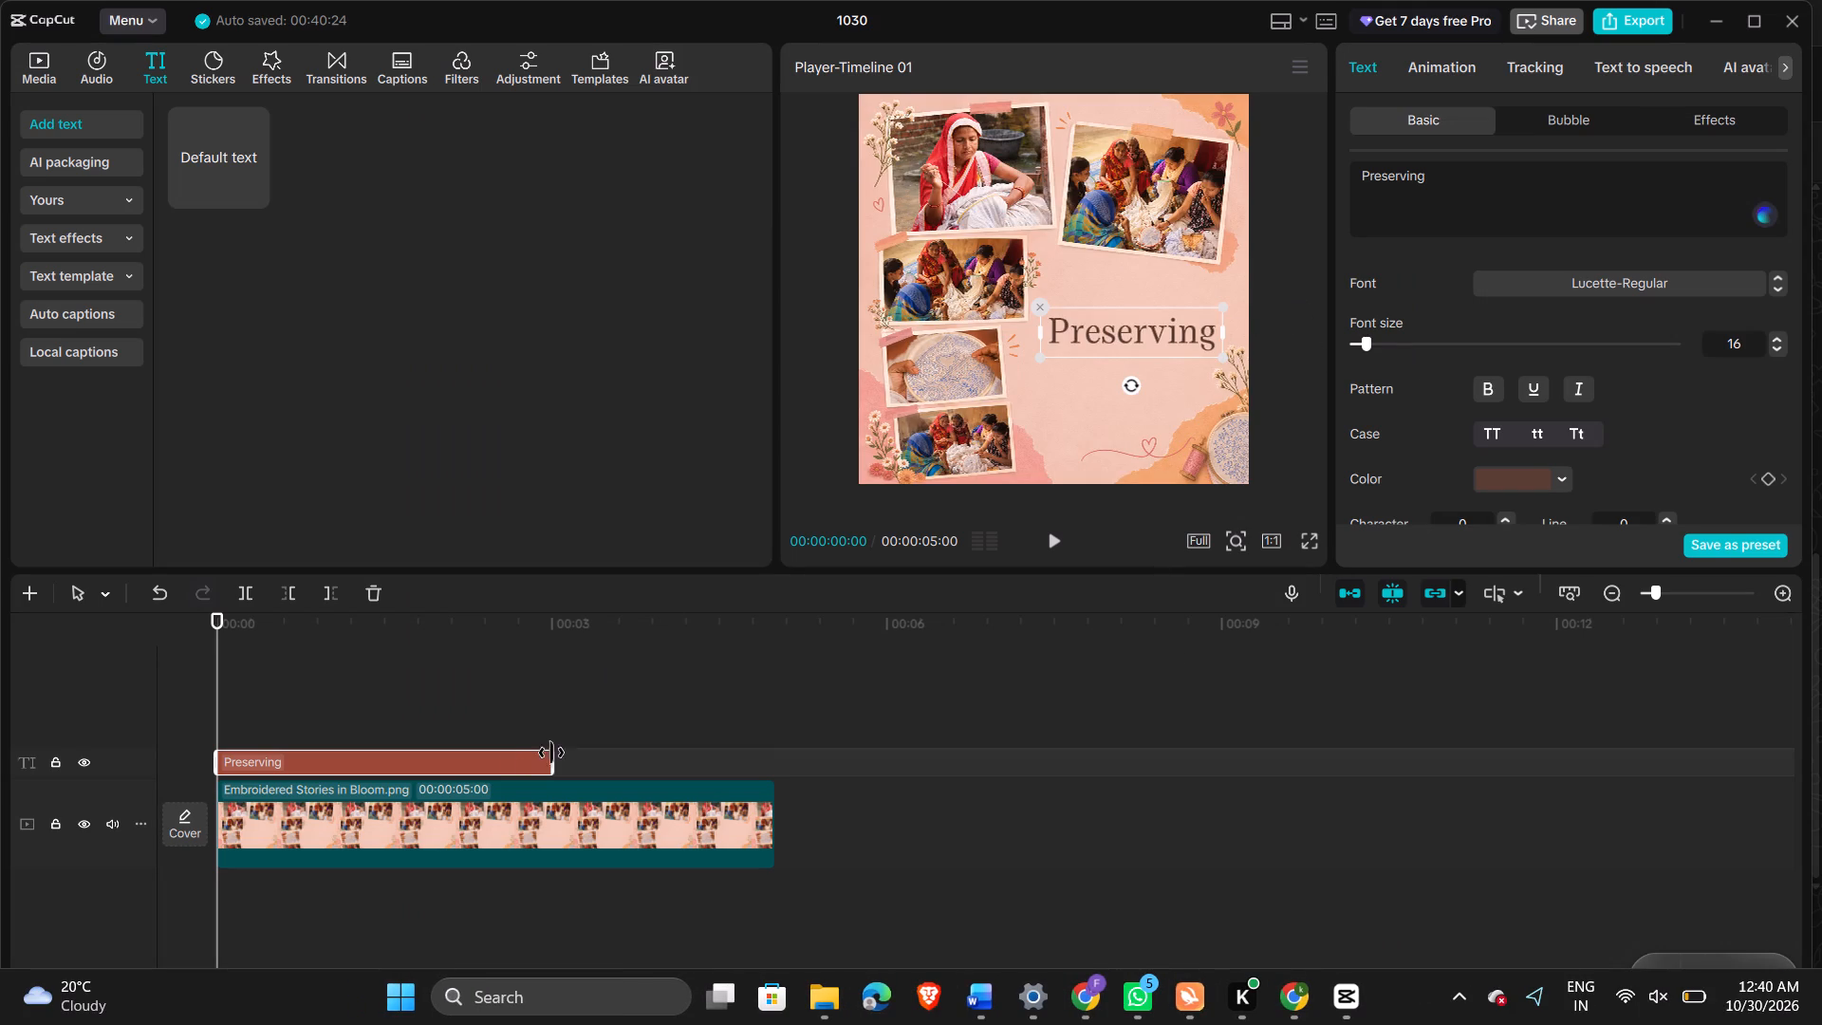
Shorten the "Preserving" text clip from its end so that it lasts about 12 frames.
{"action": "left_click_drag", "start_coordinate": [556, 760], "coordinate": [255, 745]}
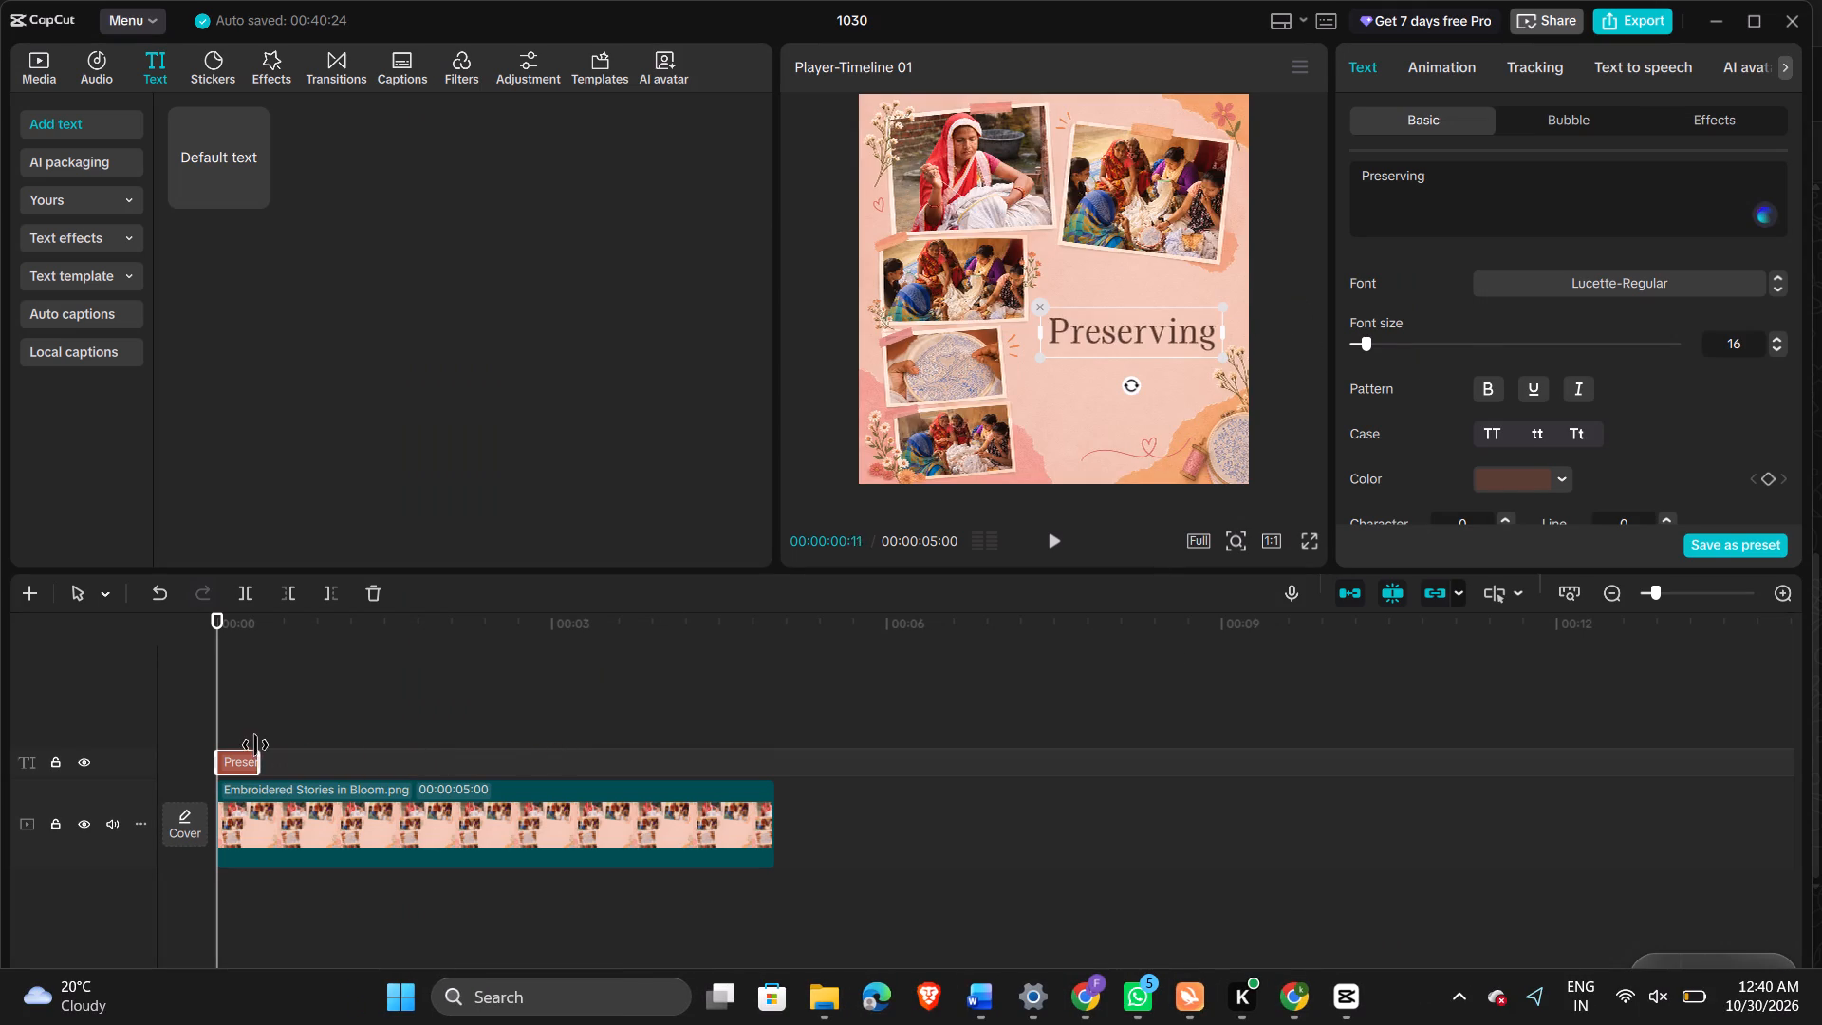
{"action": "left_click_drag", "start_coordinate": [255, 745], "coordinate": [259, 745]}
Add a default text clip on the text track at 00:00:00:12, directly after the "Preserving" clip.
{"action": "left_click", "coordinate": [259, 745]}
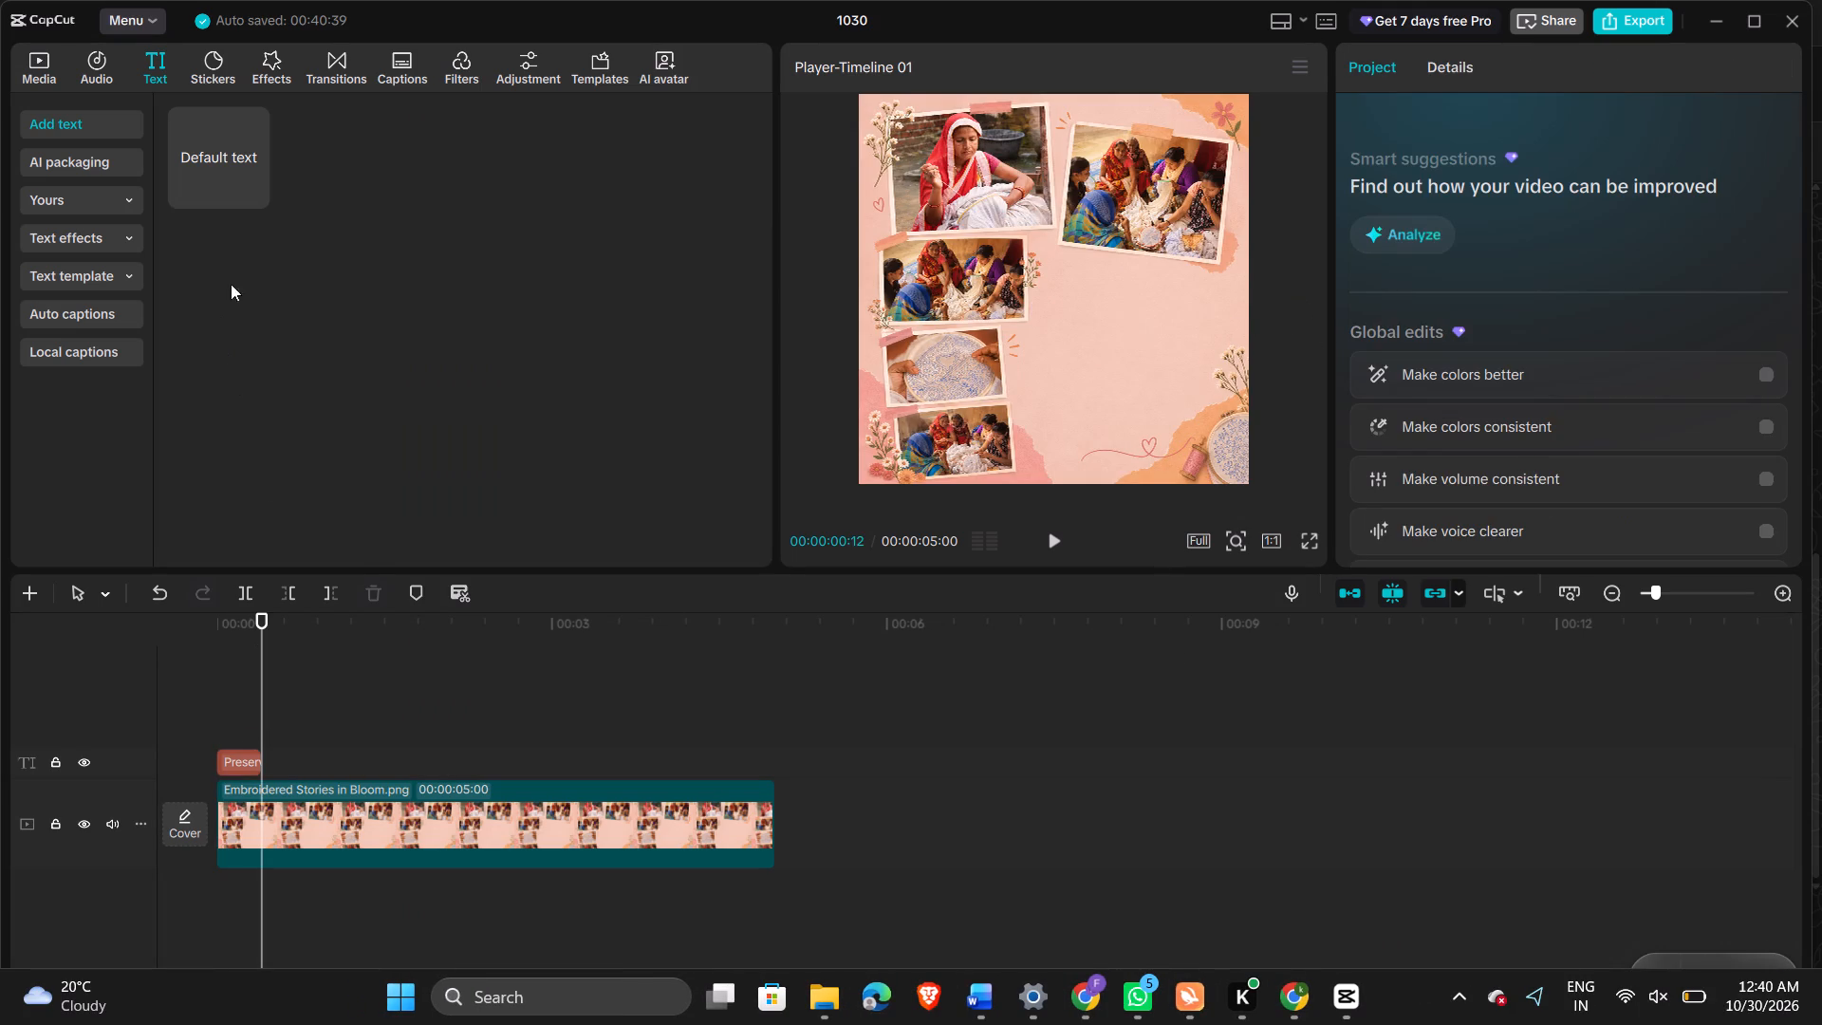
{"action": "left_click", "coordinate": [253, 198]}
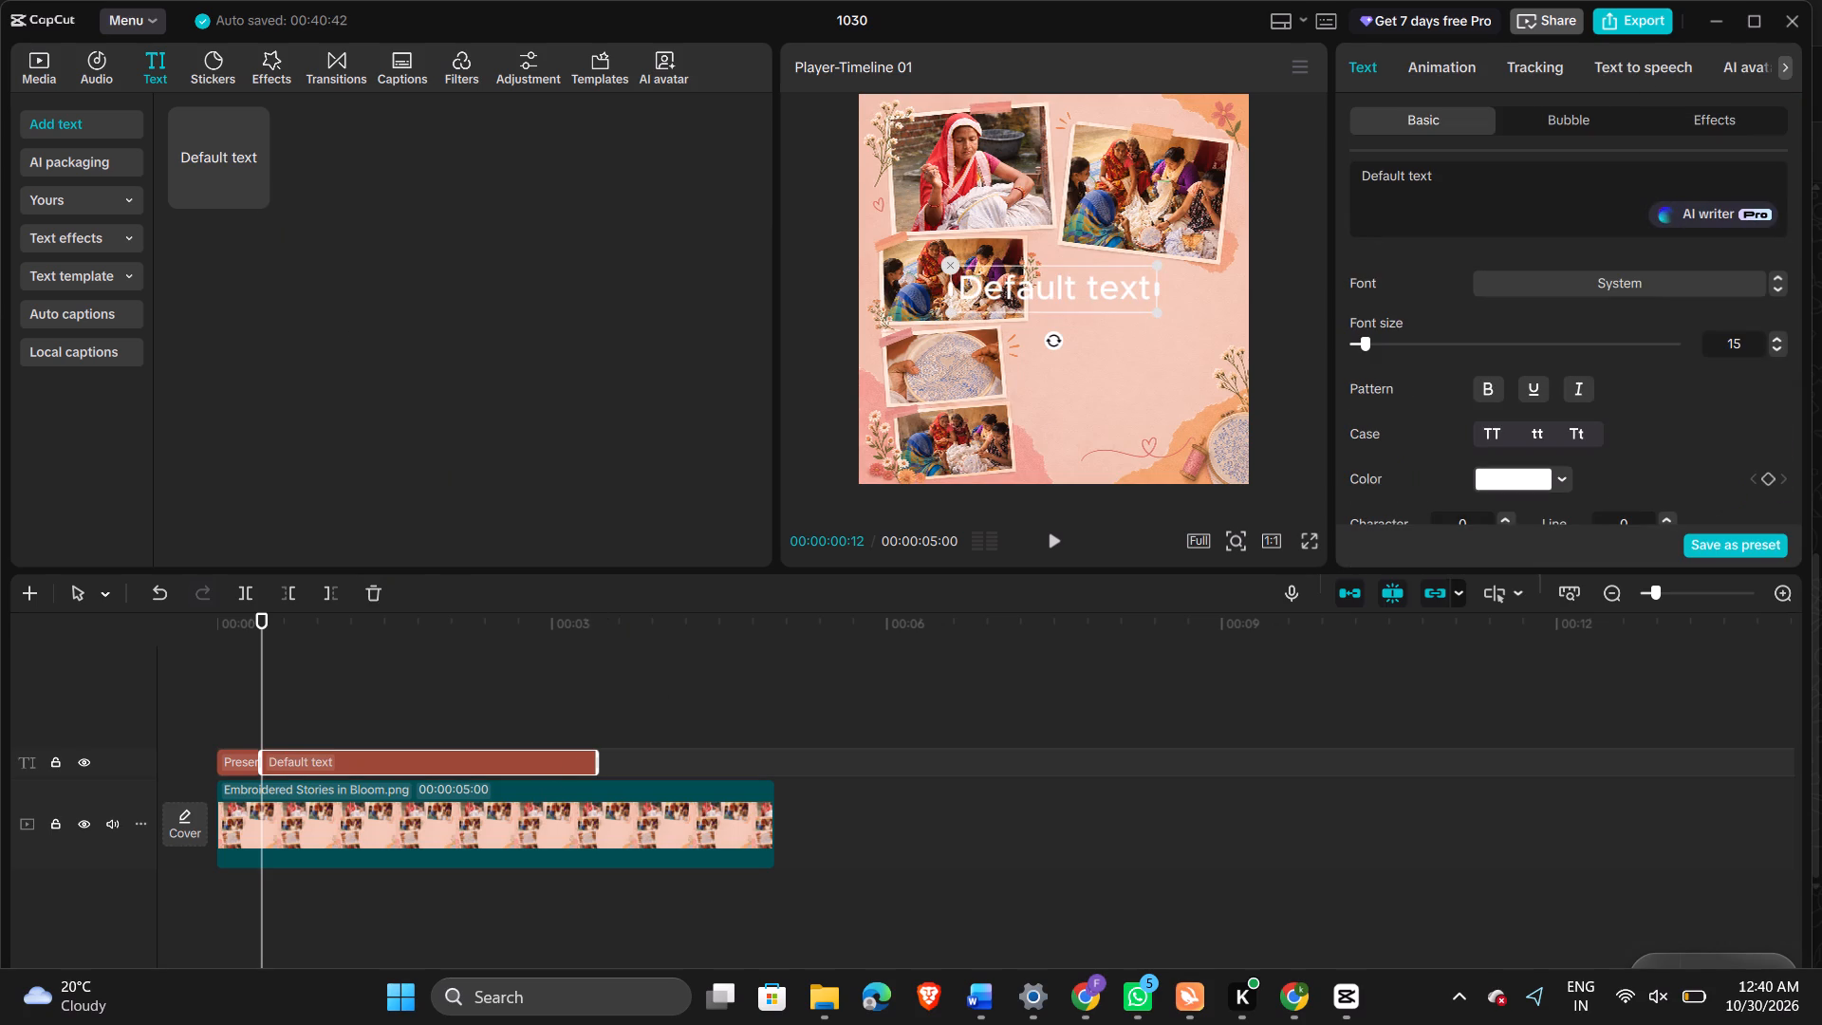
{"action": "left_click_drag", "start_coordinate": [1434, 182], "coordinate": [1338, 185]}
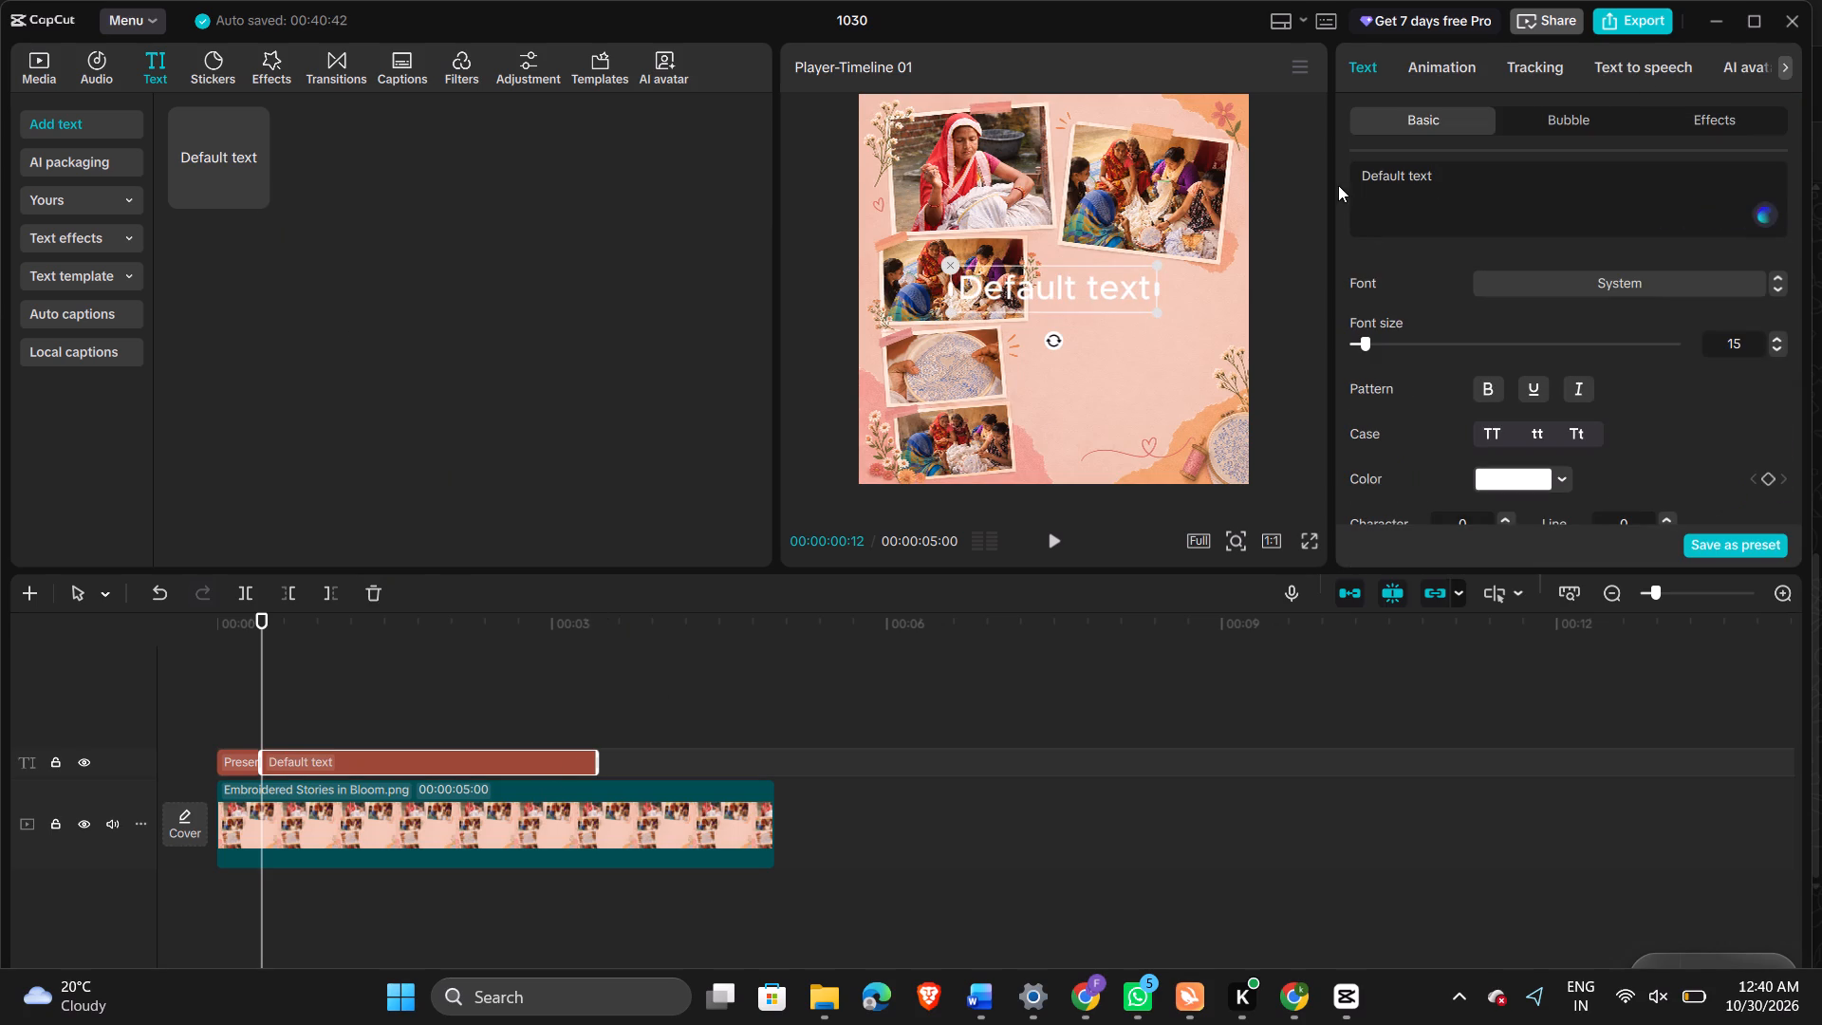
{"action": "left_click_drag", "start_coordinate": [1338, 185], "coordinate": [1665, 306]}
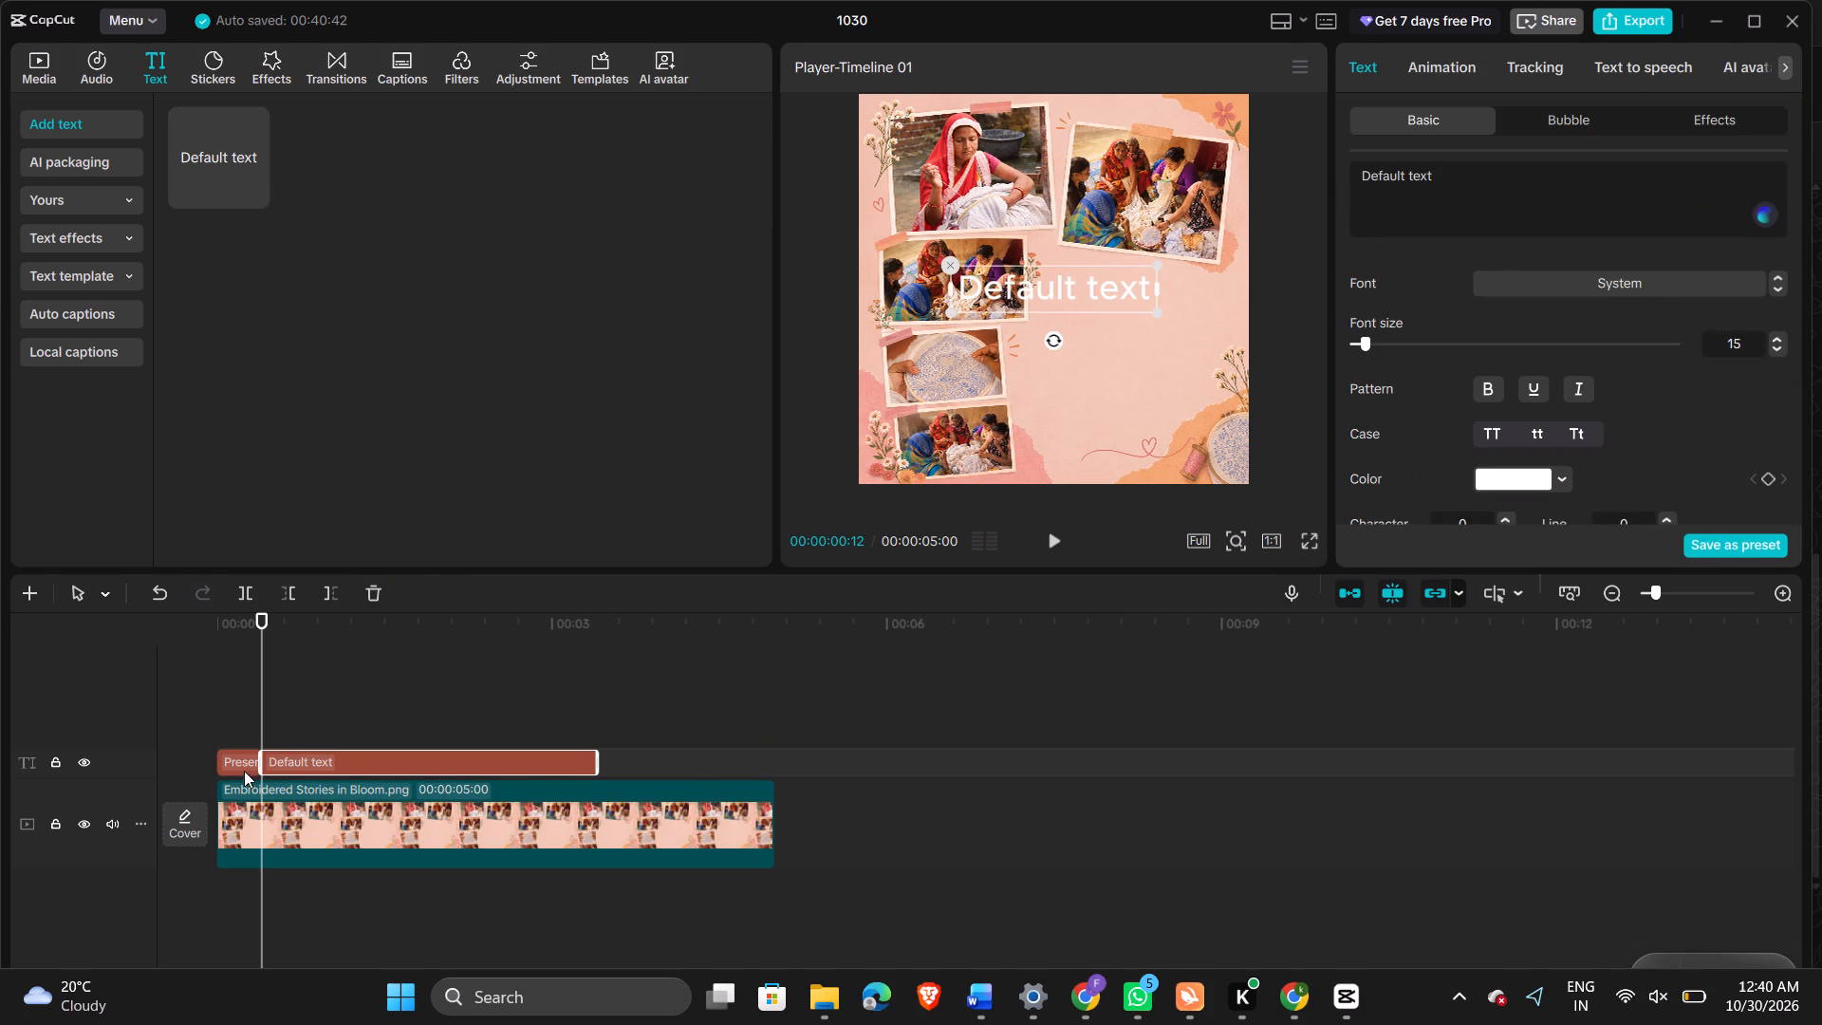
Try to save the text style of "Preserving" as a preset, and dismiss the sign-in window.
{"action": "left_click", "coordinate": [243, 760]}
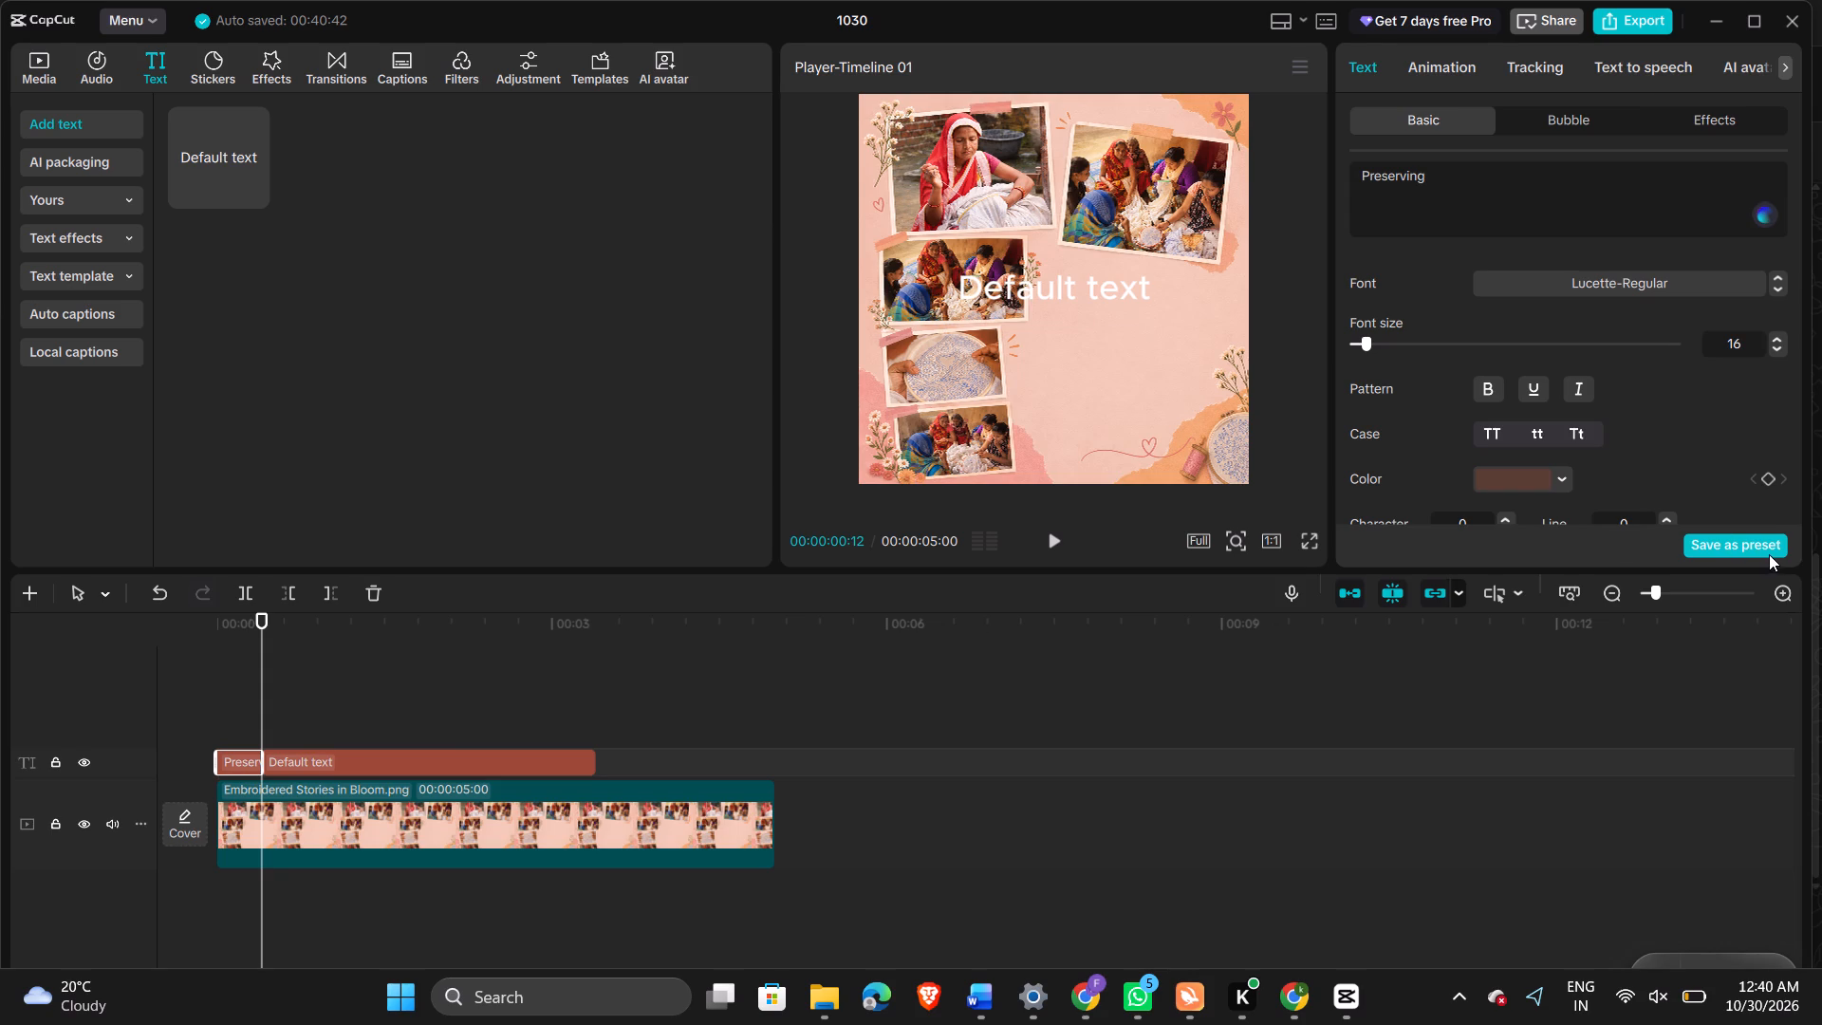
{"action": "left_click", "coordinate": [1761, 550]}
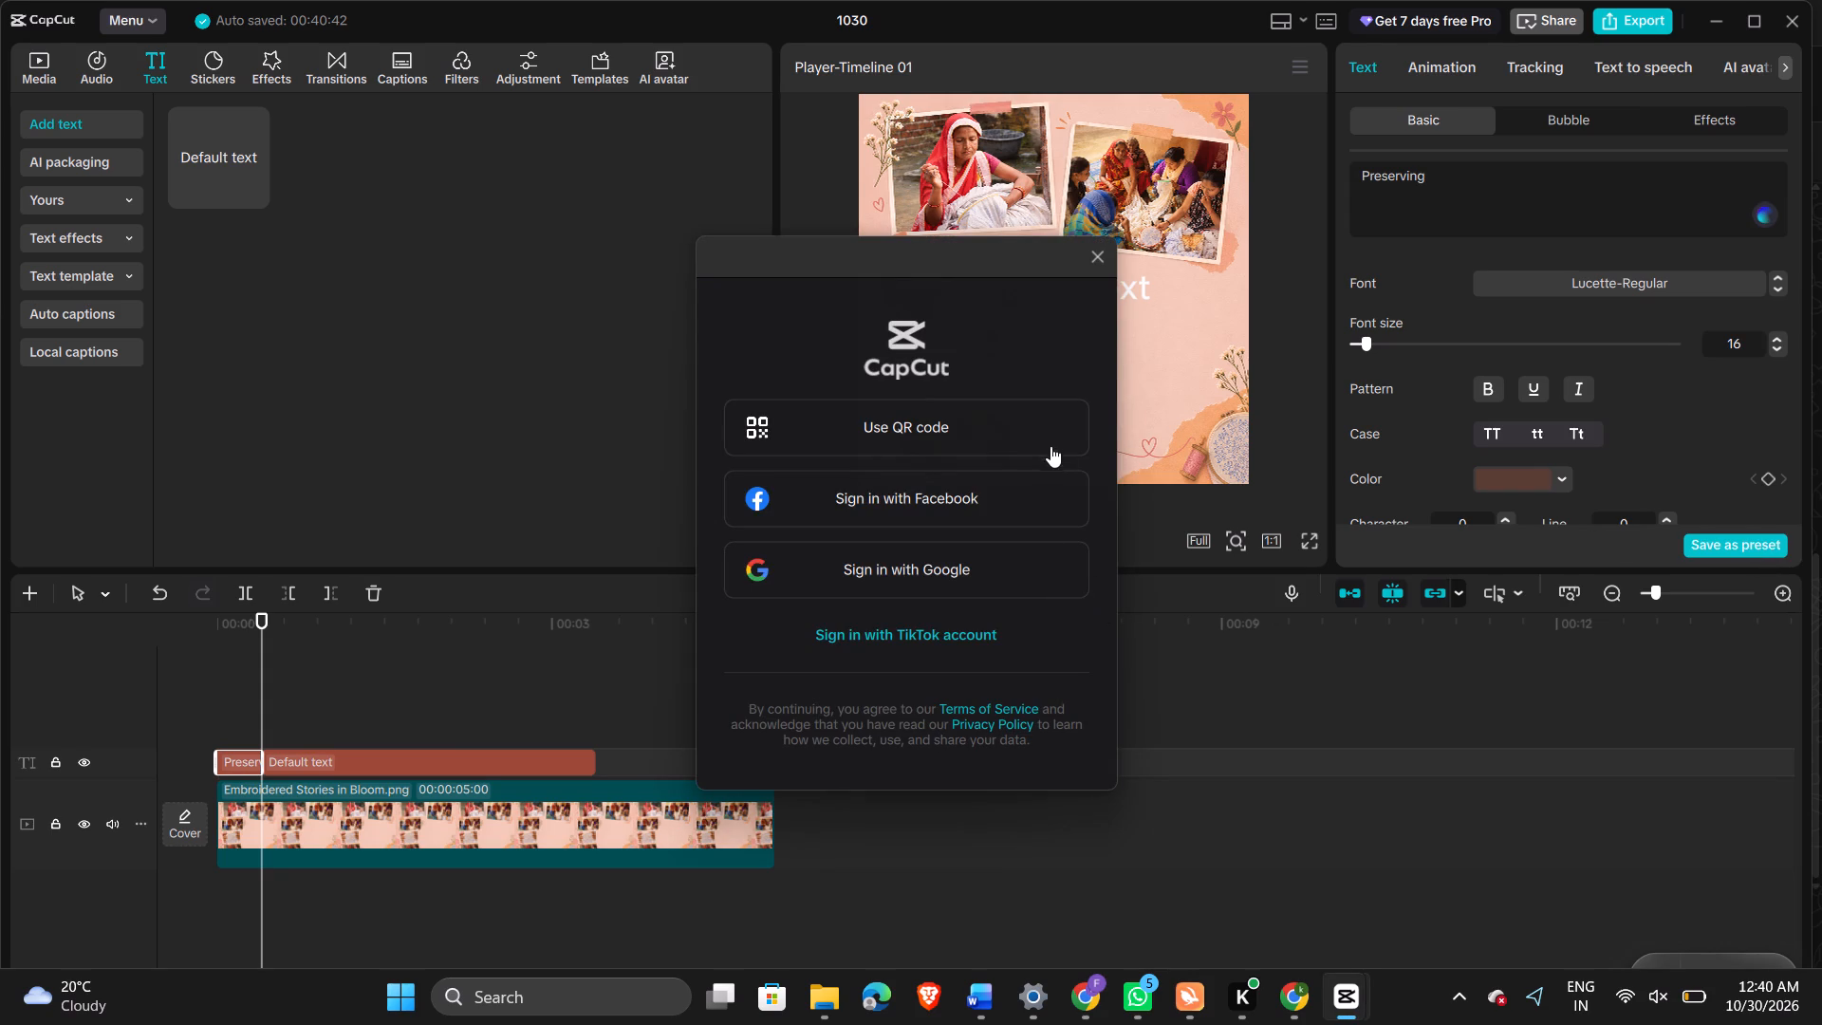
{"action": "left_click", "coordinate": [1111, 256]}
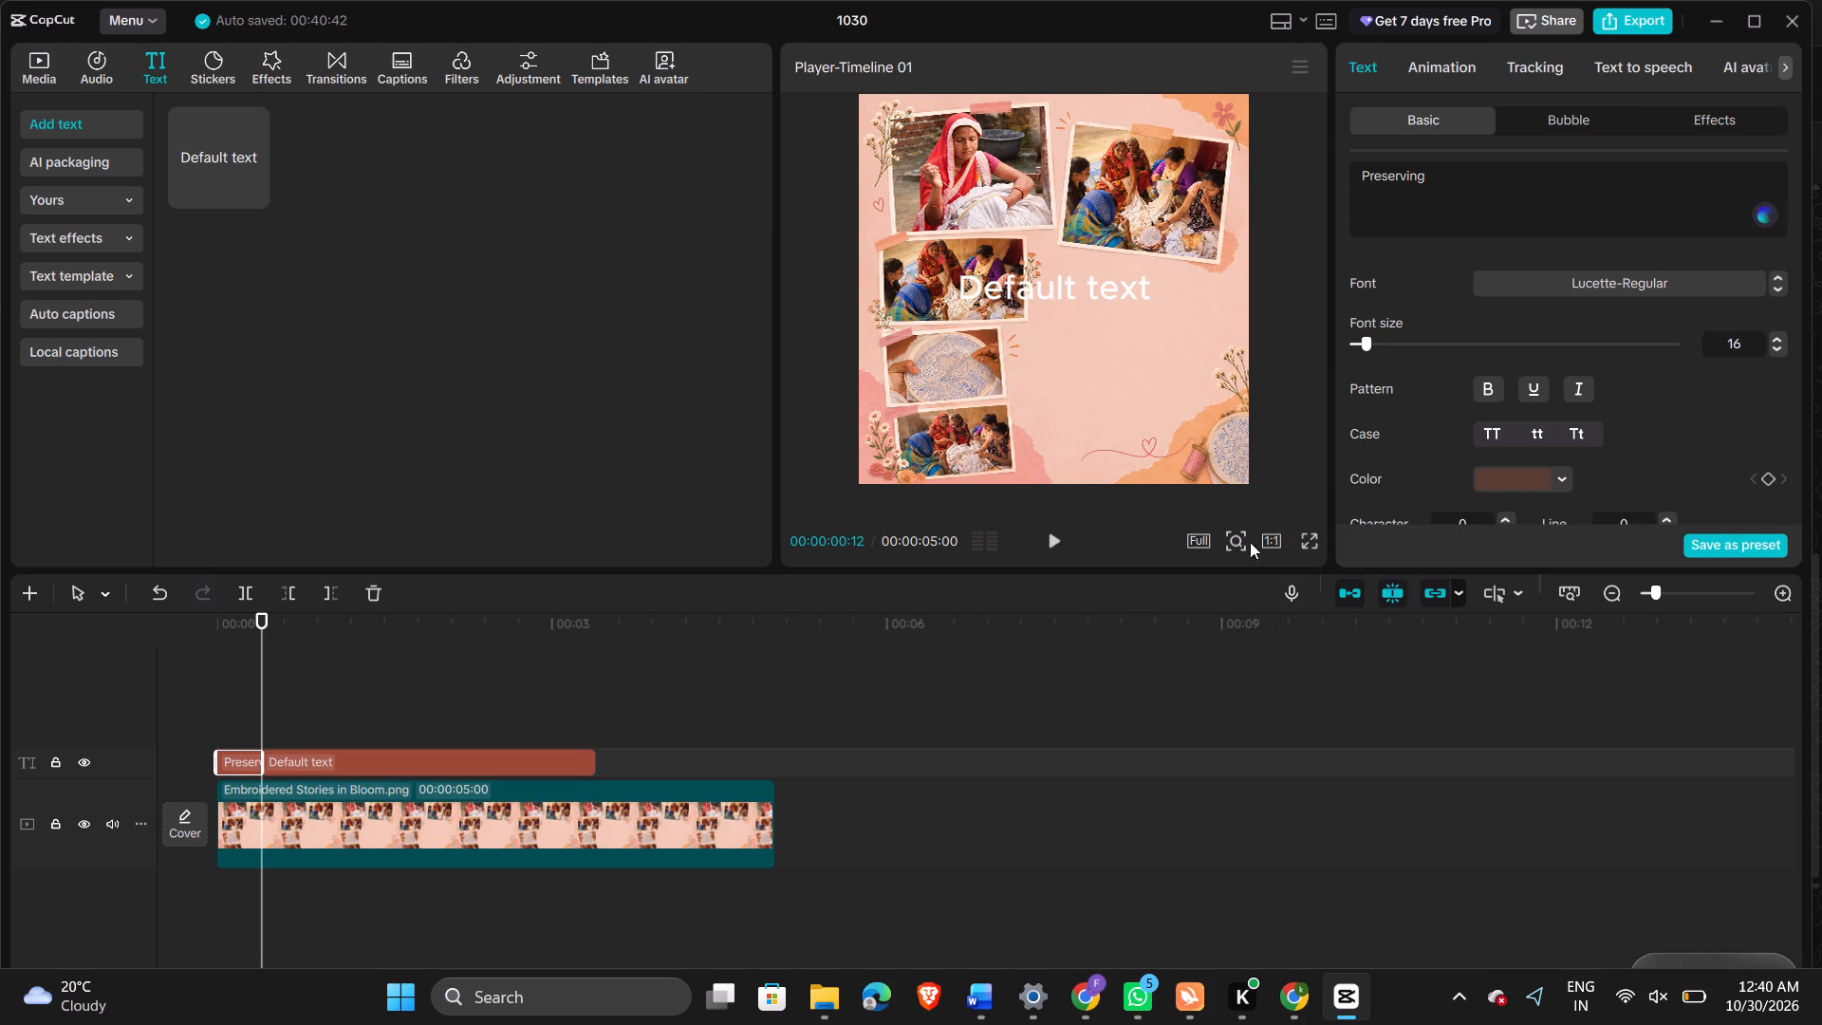
Open the text colour picker for the "Default text" clip.
{"action": "left_click", "coordinate": [569, 755]}
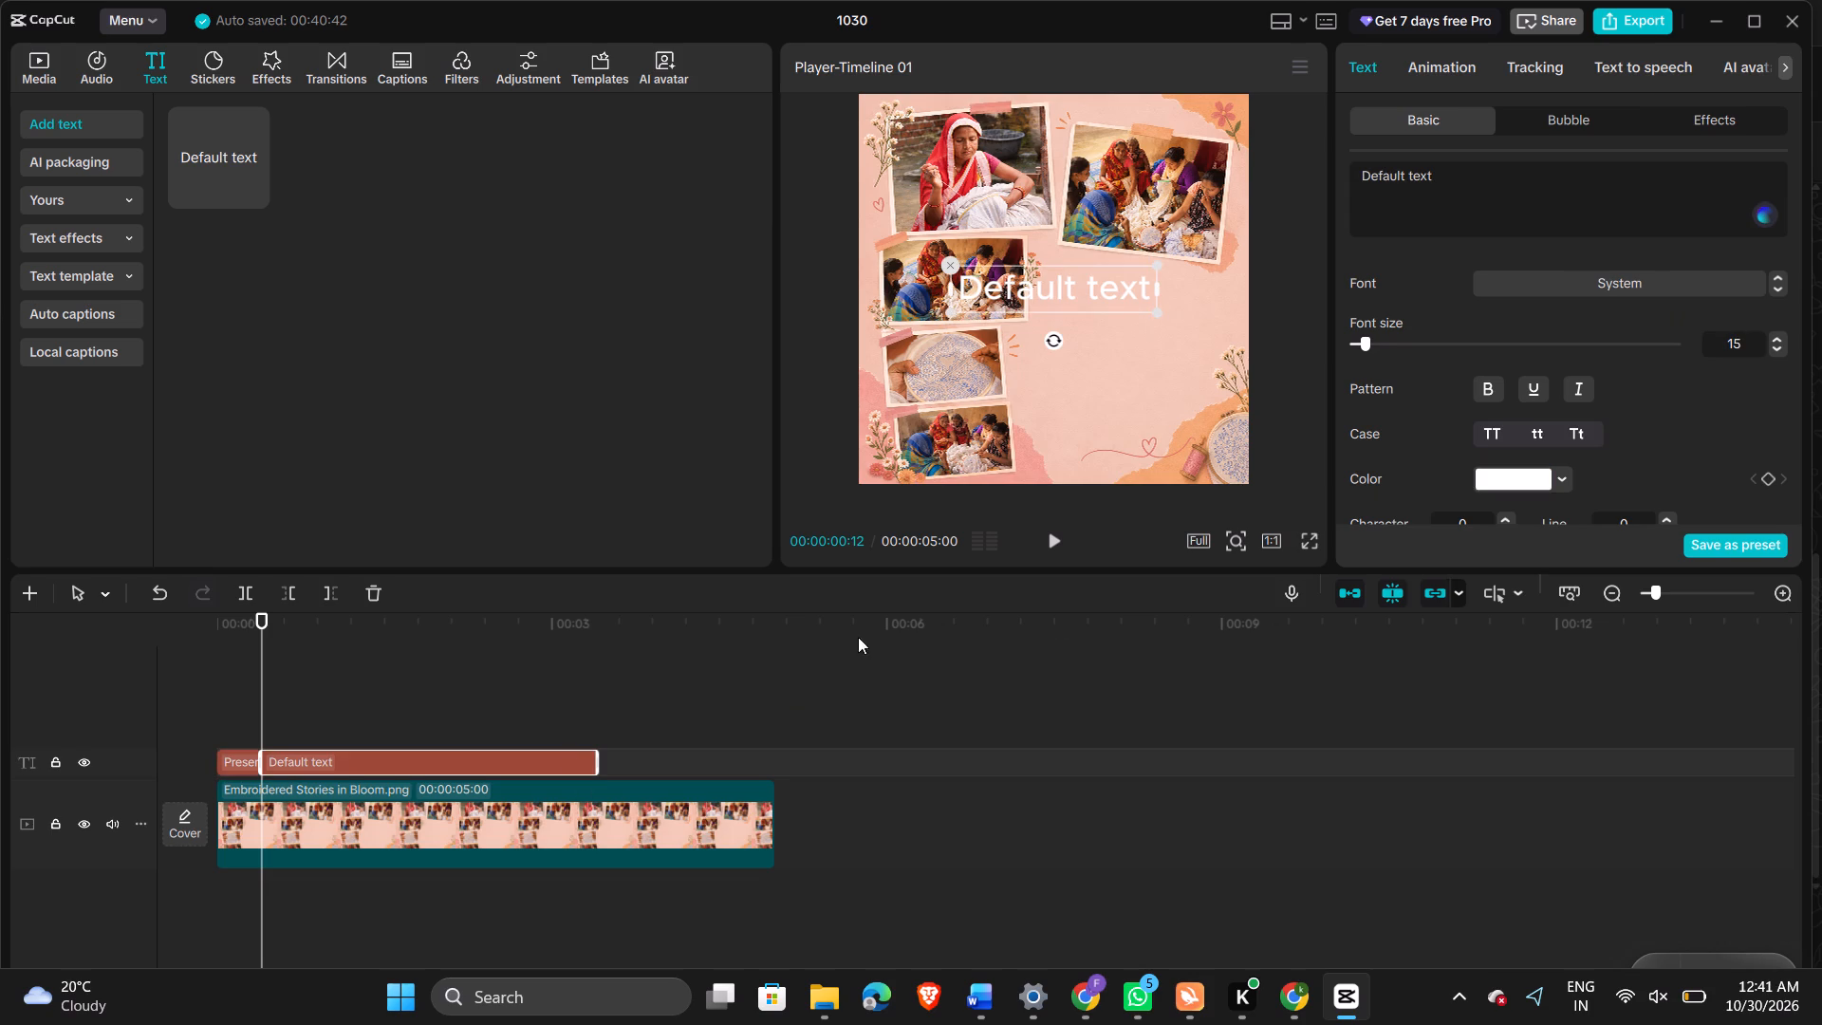
{"action": "left_click", "coordinate": [1515, 477]}
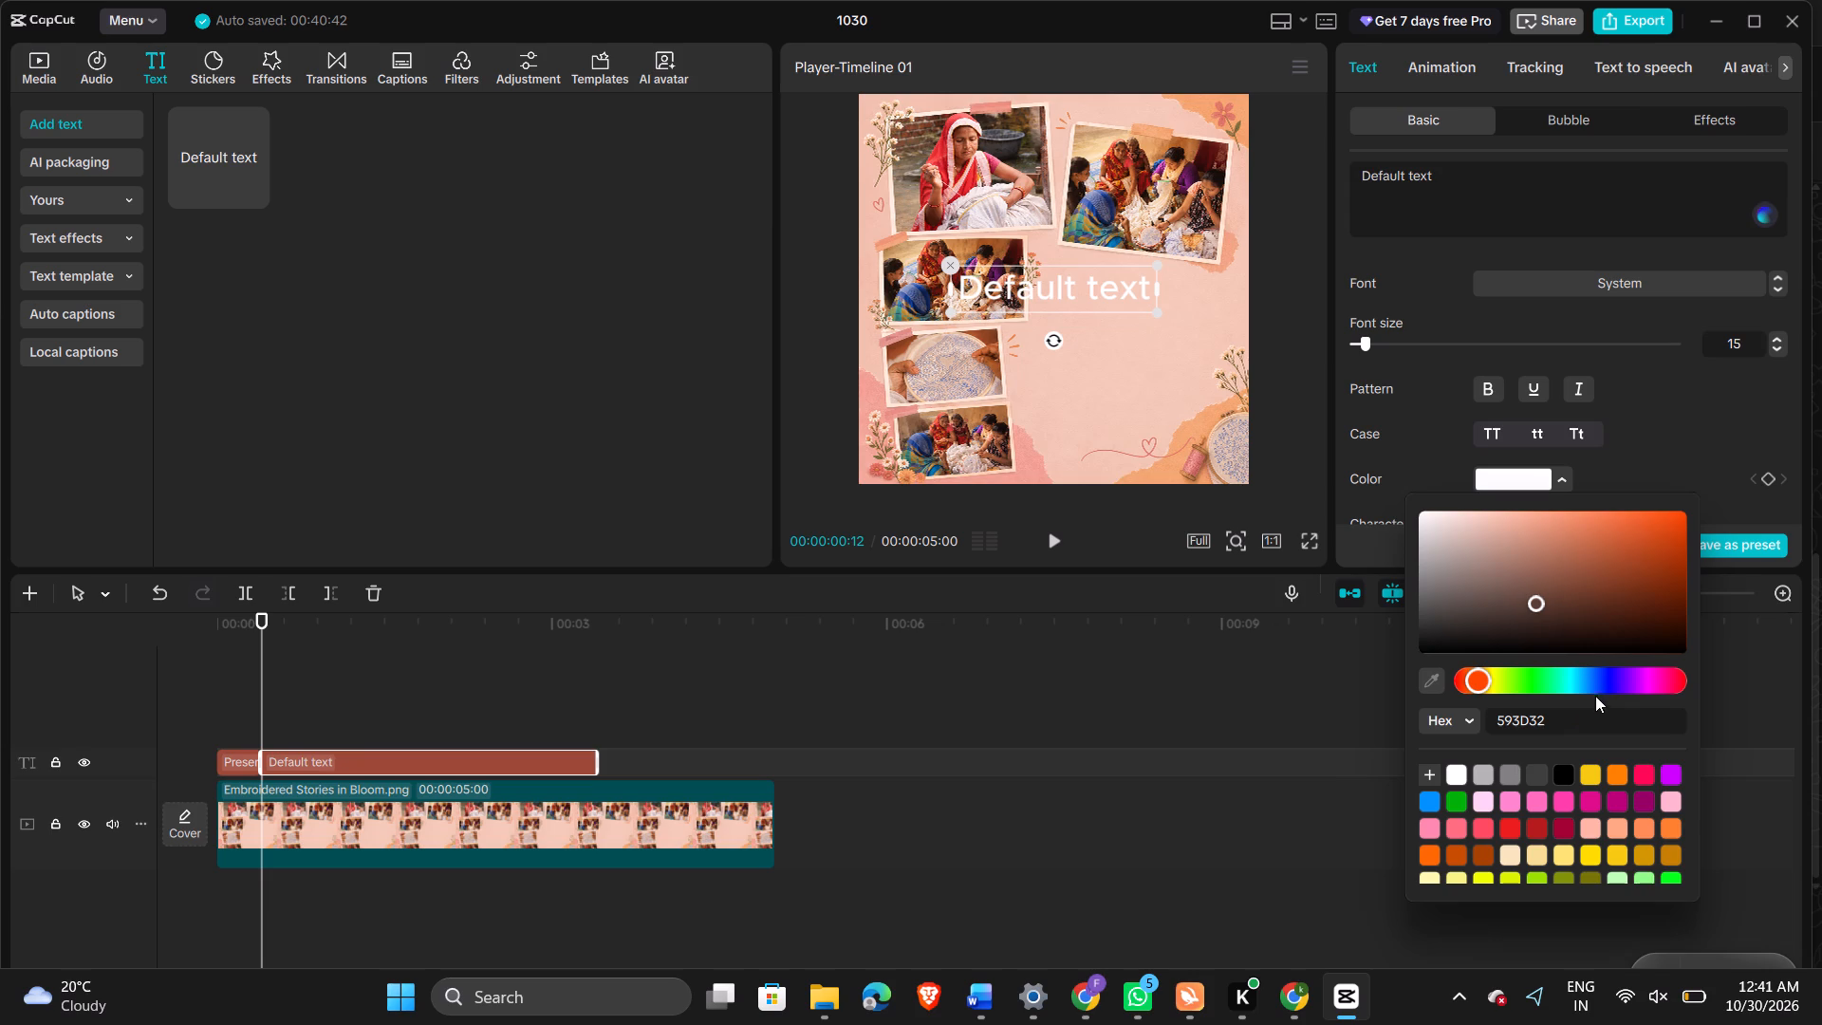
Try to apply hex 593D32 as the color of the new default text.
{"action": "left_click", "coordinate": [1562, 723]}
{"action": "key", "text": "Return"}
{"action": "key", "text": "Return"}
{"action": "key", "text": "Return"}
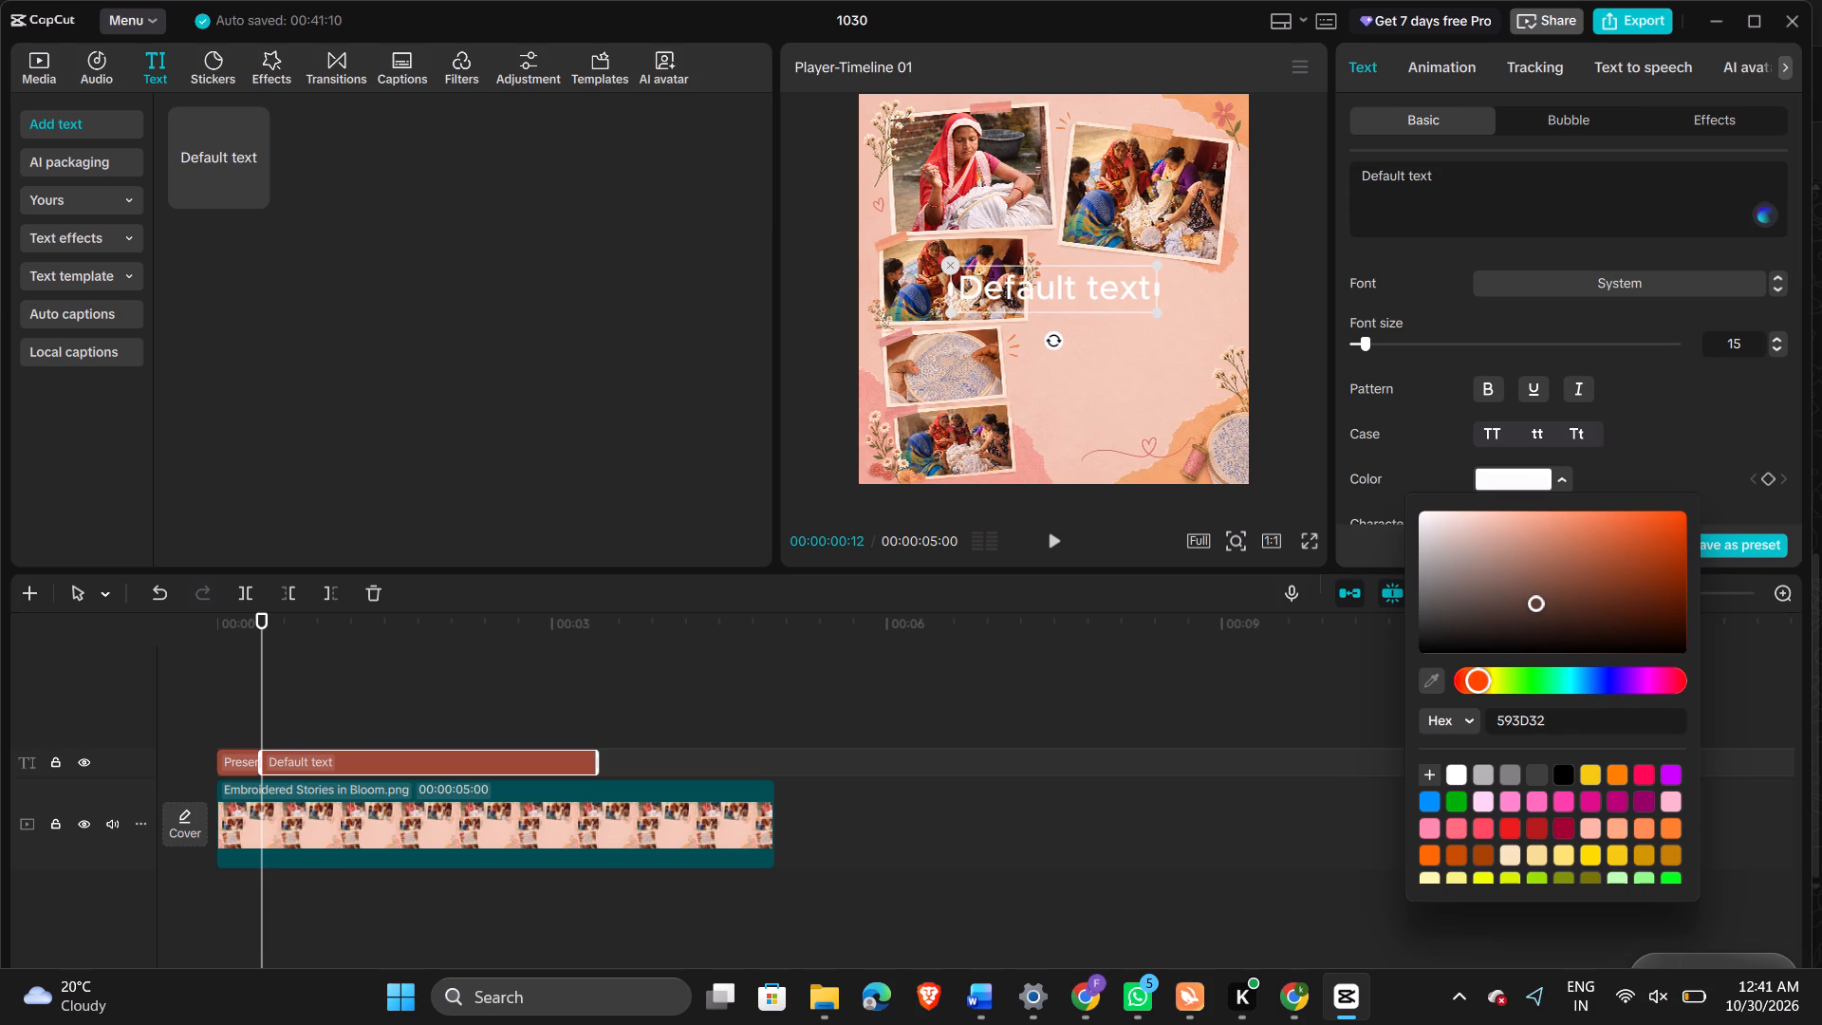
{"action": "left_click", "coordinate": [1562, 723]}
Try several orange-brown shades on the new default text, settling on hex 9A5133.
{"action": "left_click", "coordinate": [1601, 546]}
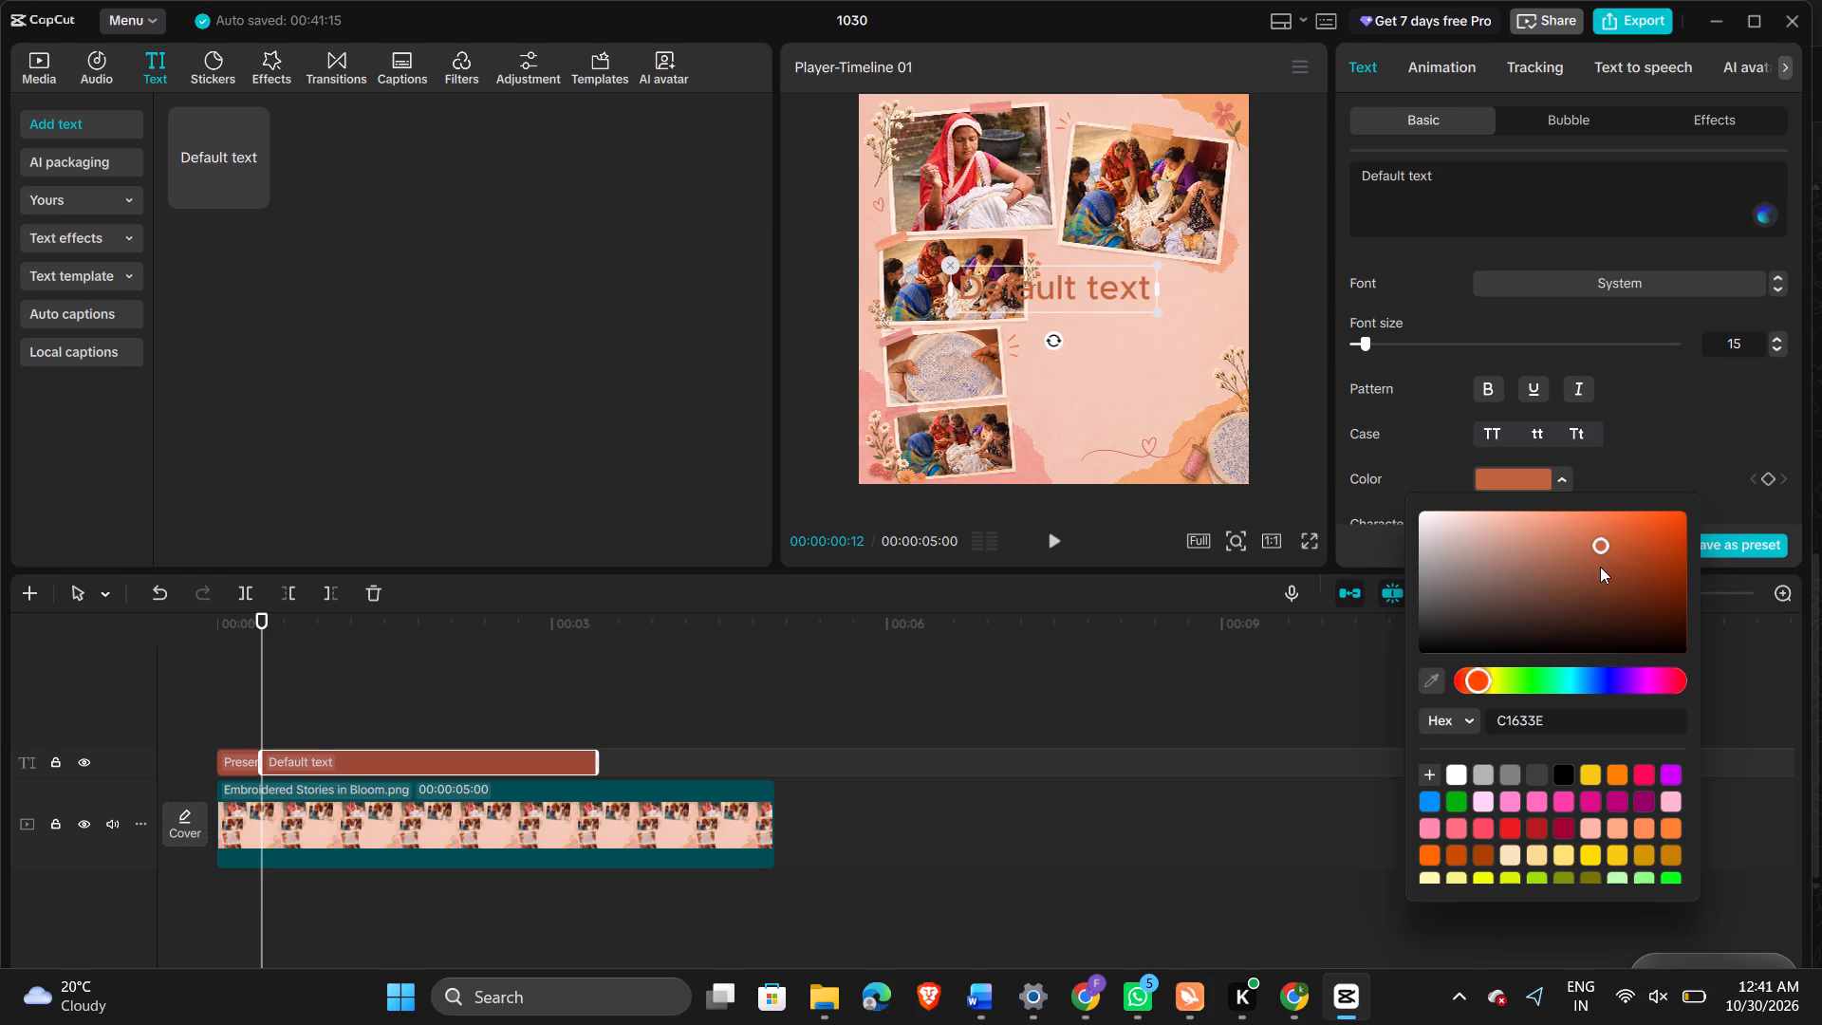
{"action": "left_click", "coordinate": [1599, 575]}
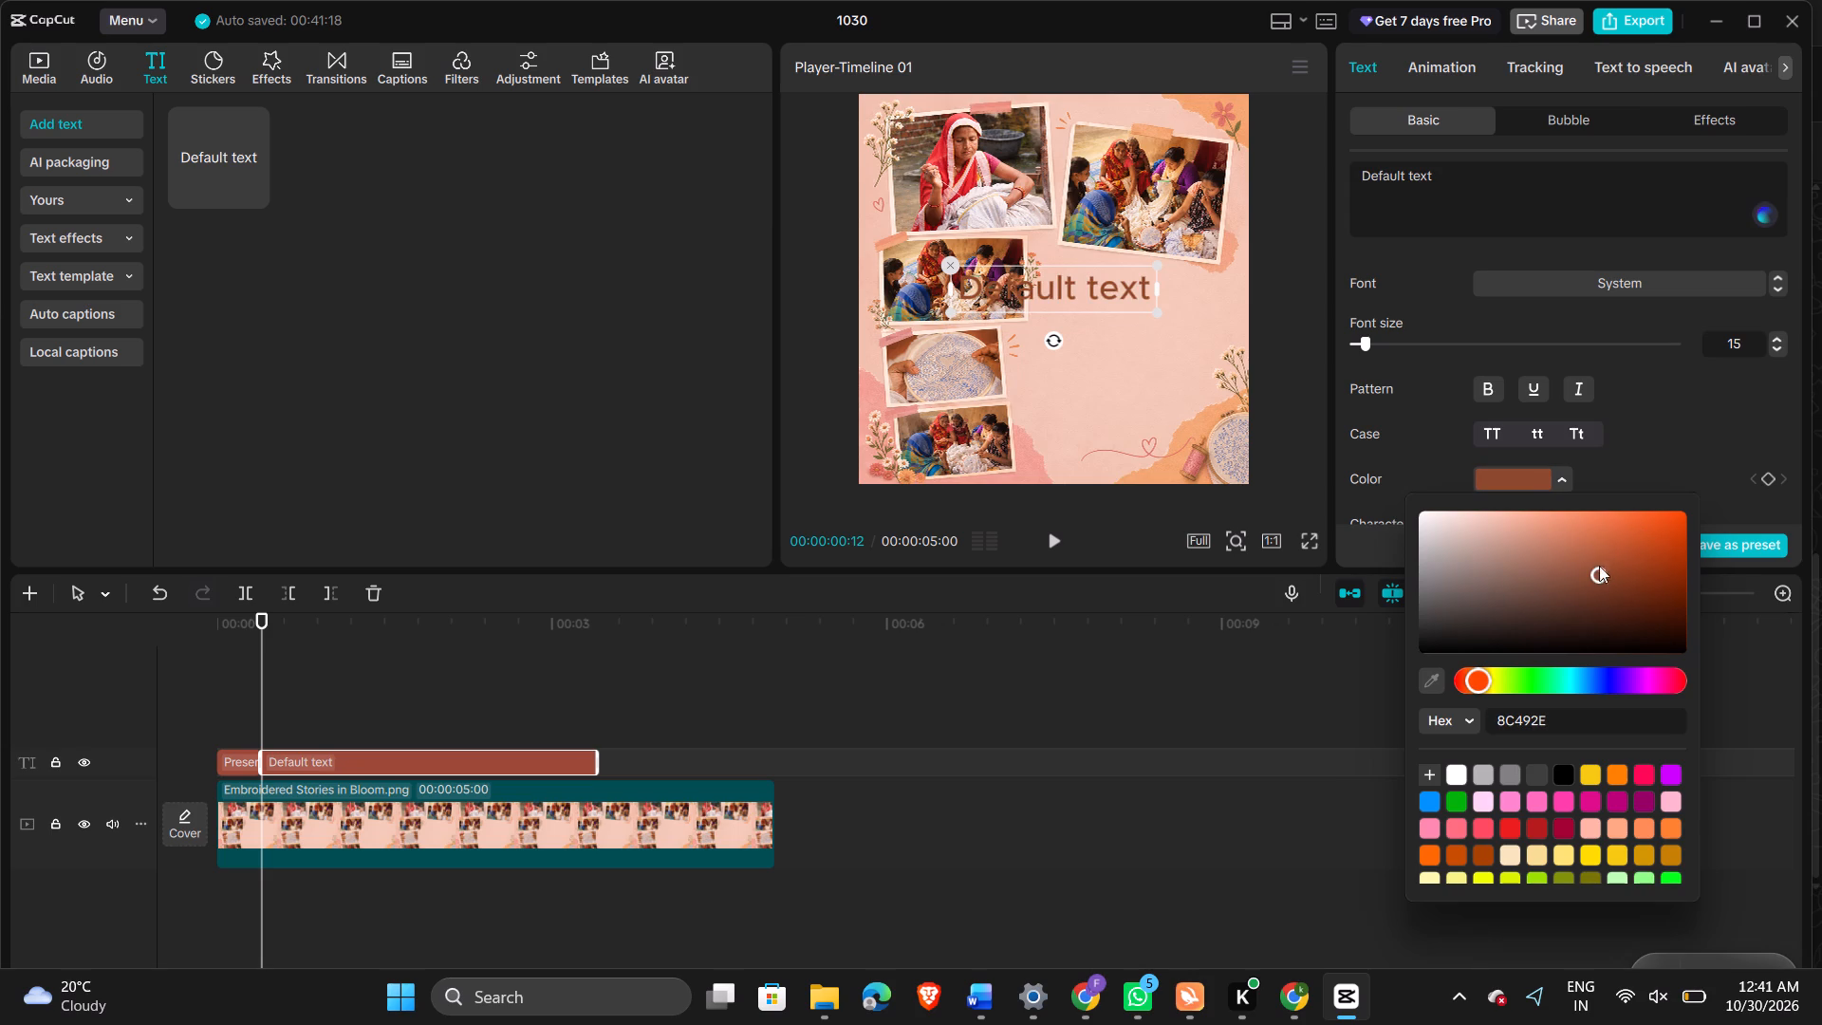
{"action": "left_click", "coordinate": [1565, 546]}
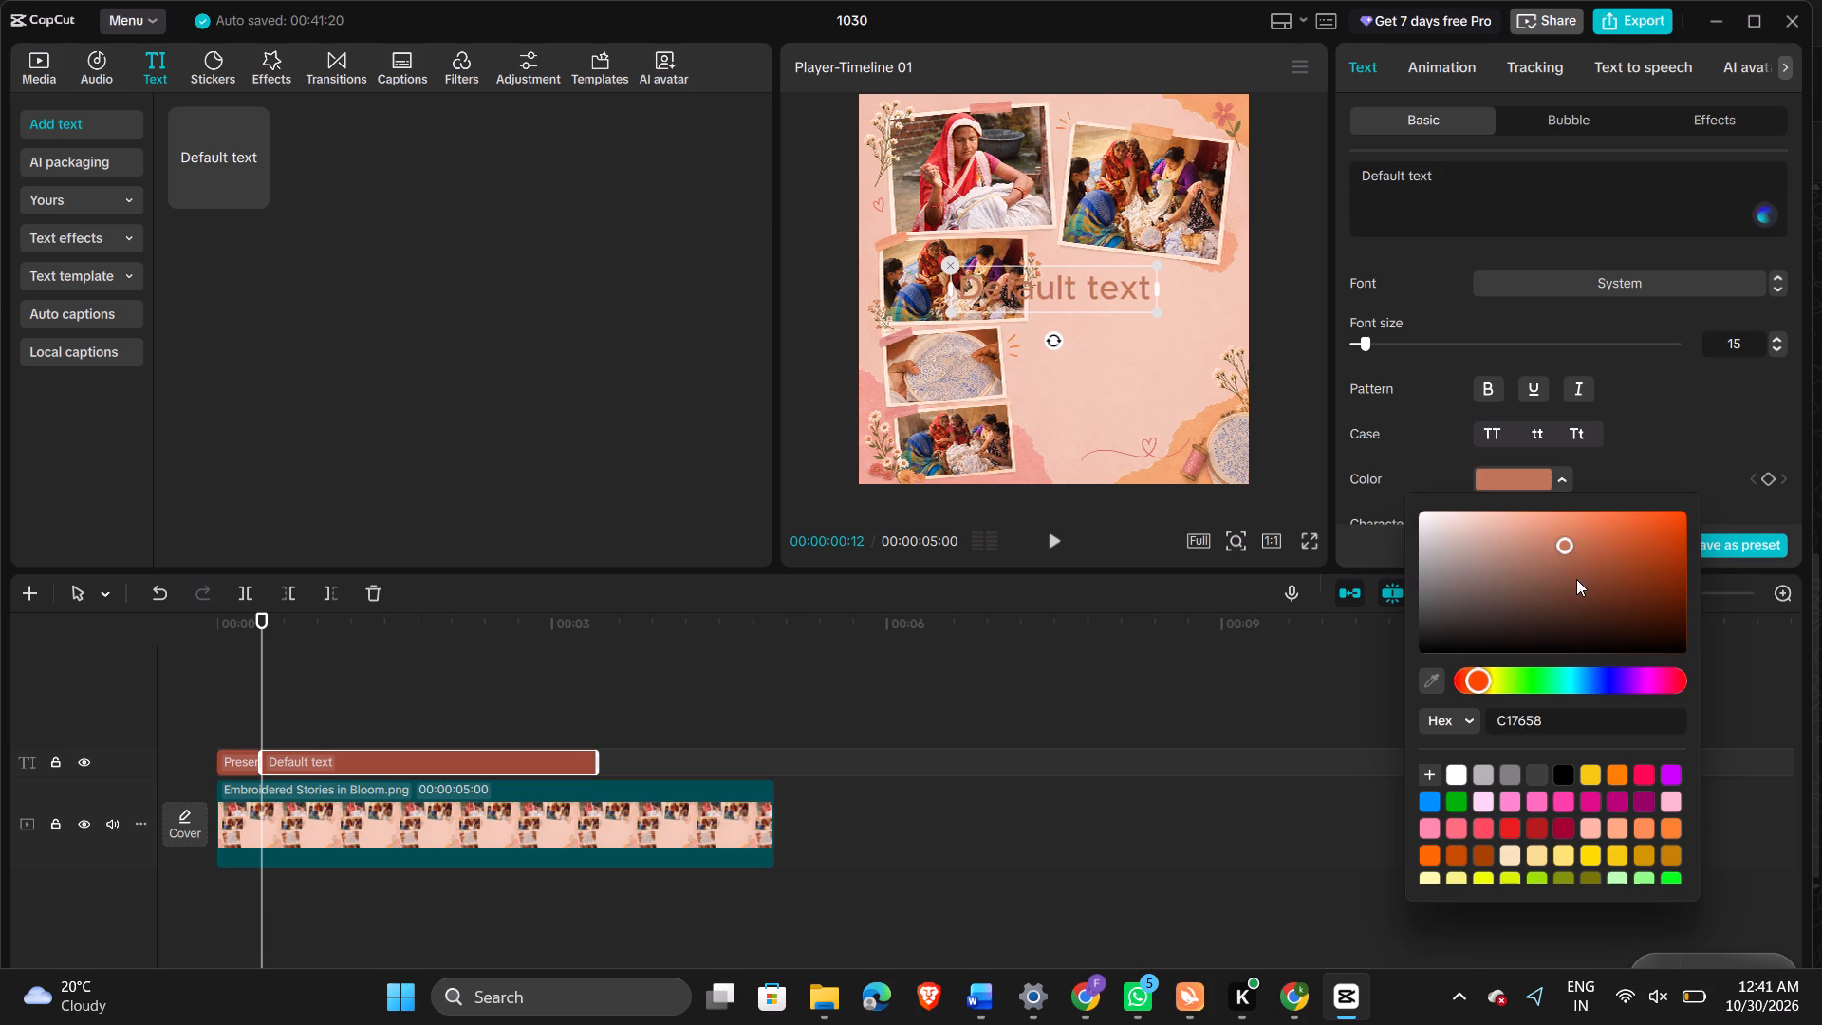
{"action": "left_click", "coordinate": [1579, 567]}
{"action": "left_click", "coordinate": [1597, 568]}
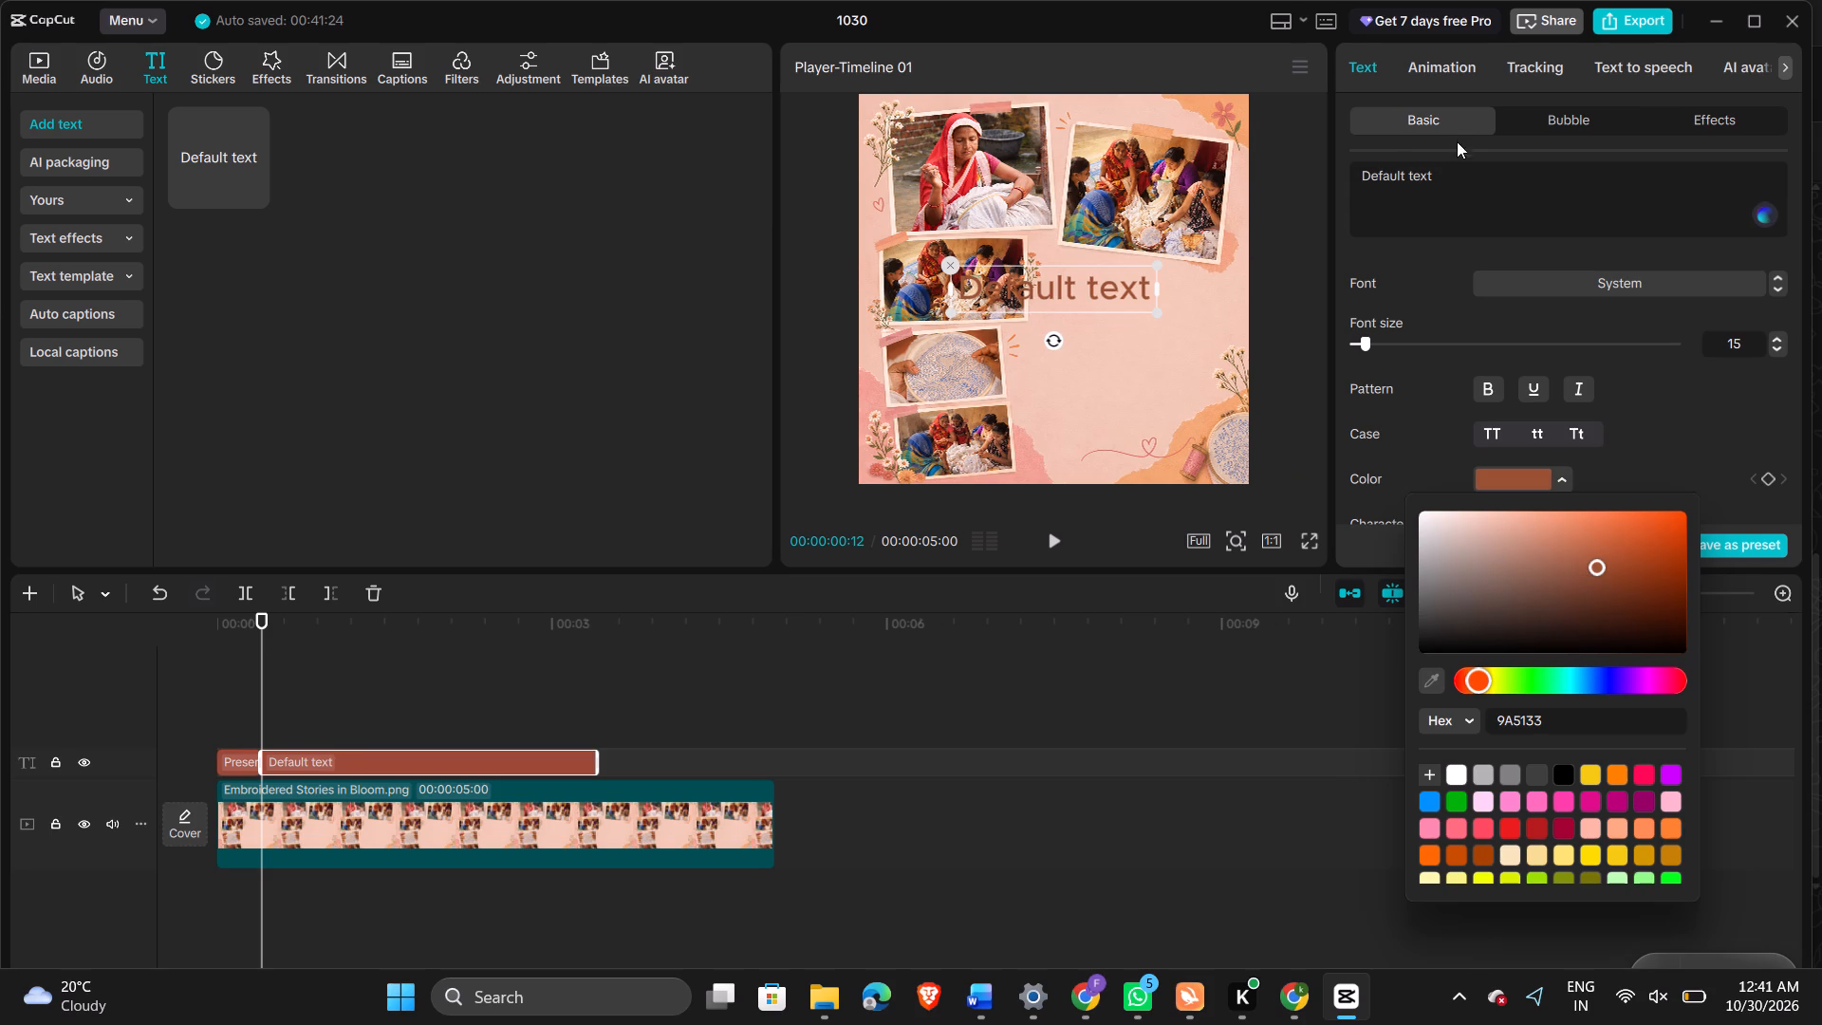
Replace the new default text's wording with the copied phrase "the legacy of".
{"action": "left_click_drag", "start_coordinate": [1456, 183], "coordinate": [1395, 173]}
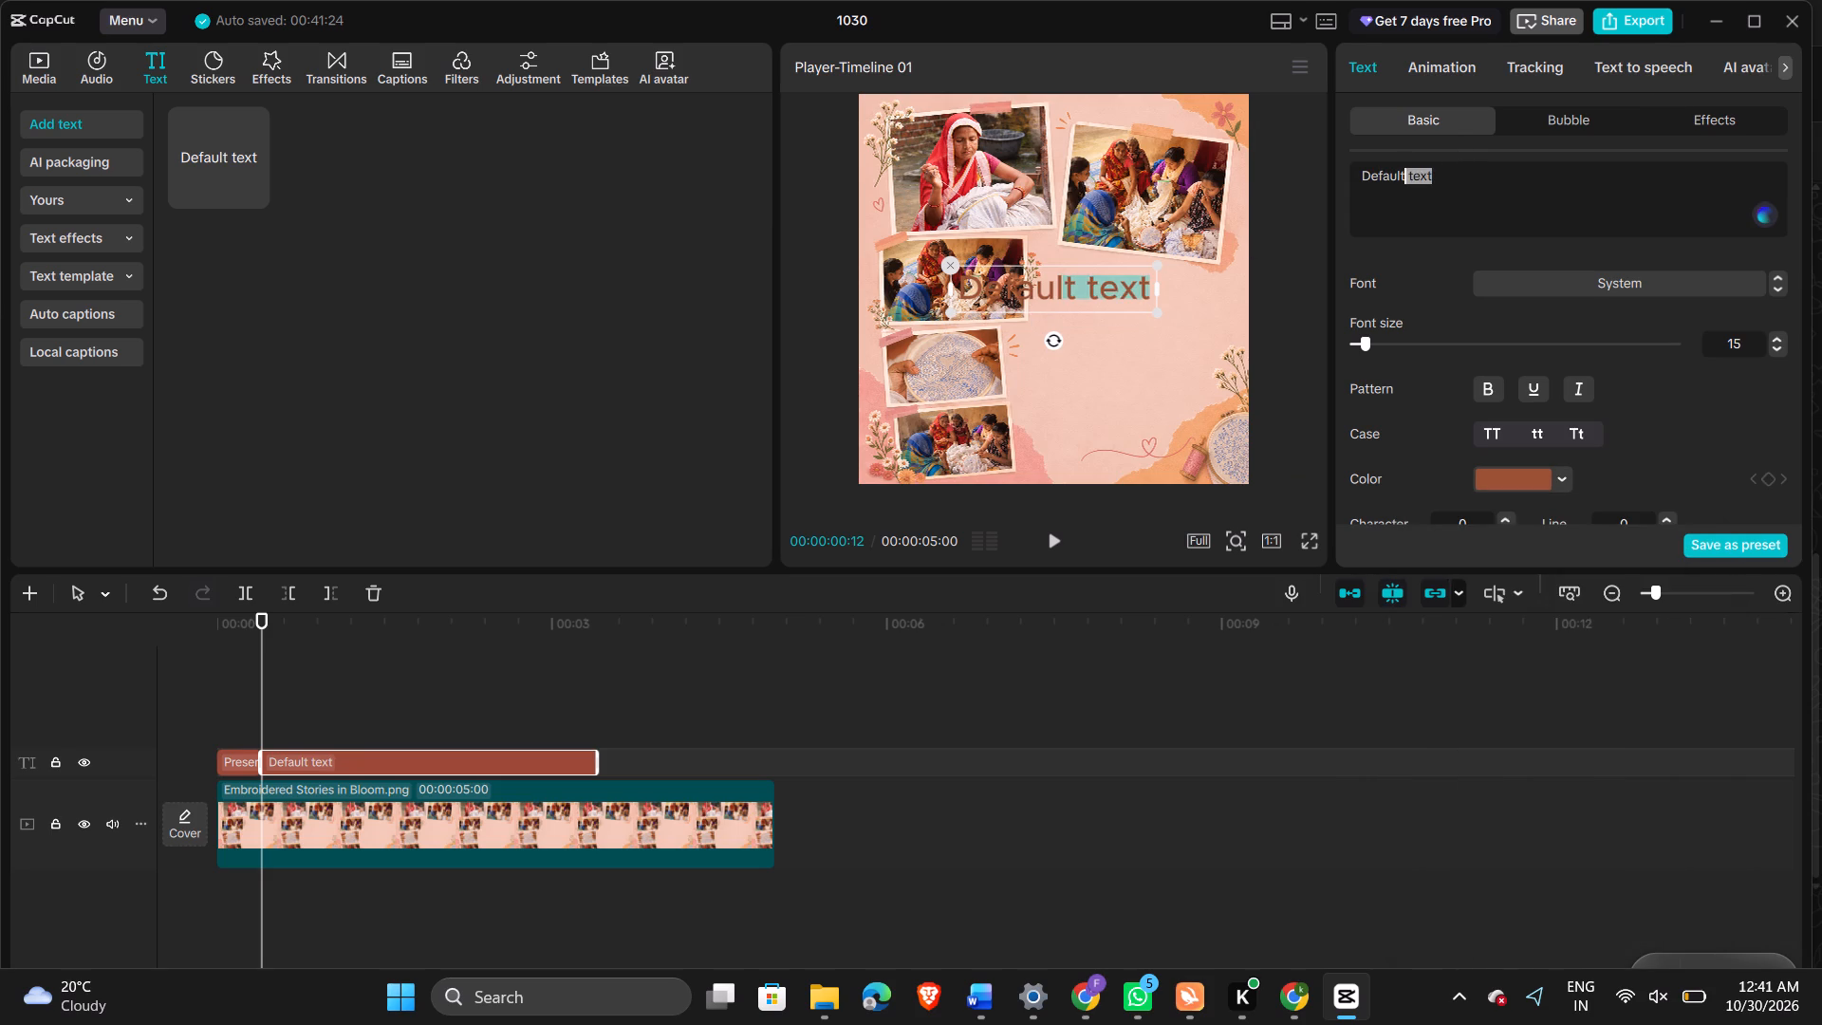
{"action": "left_click_drag", "start_coordinate": [1395, 173], "coordinate": [1329, 182]}
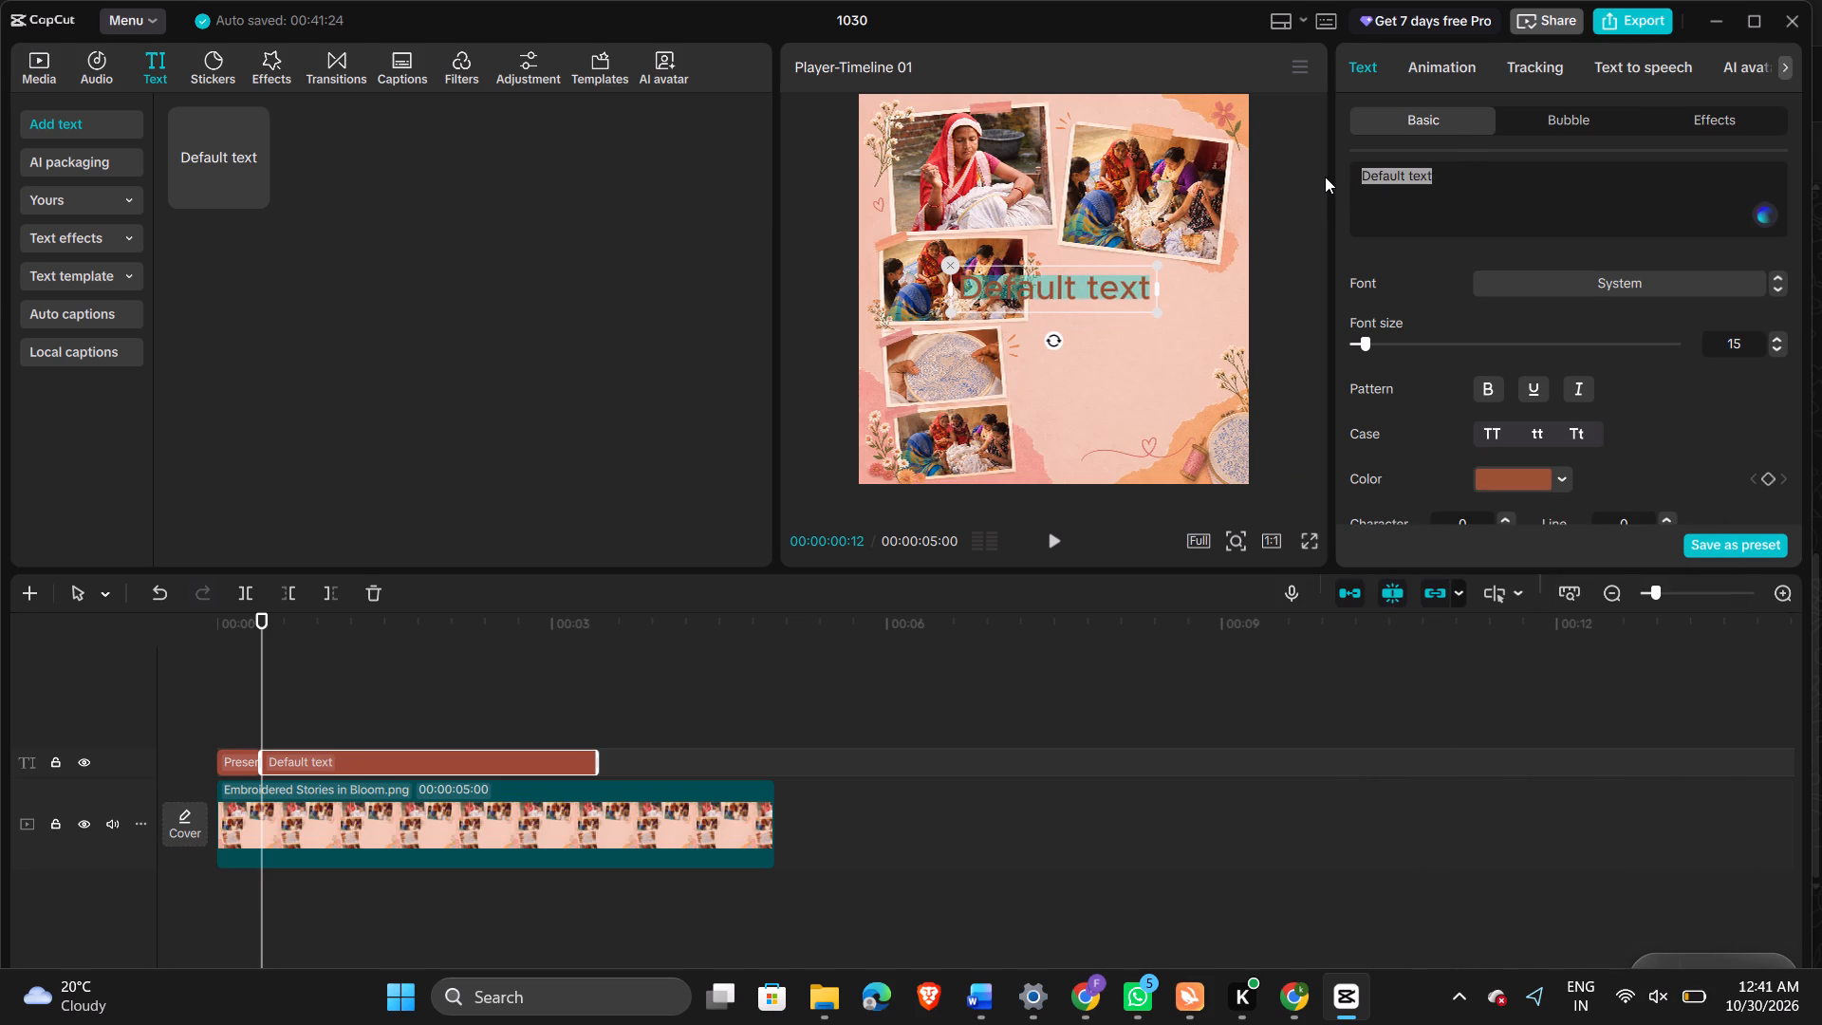
{"action": "key", "text": "ctrl+v"}
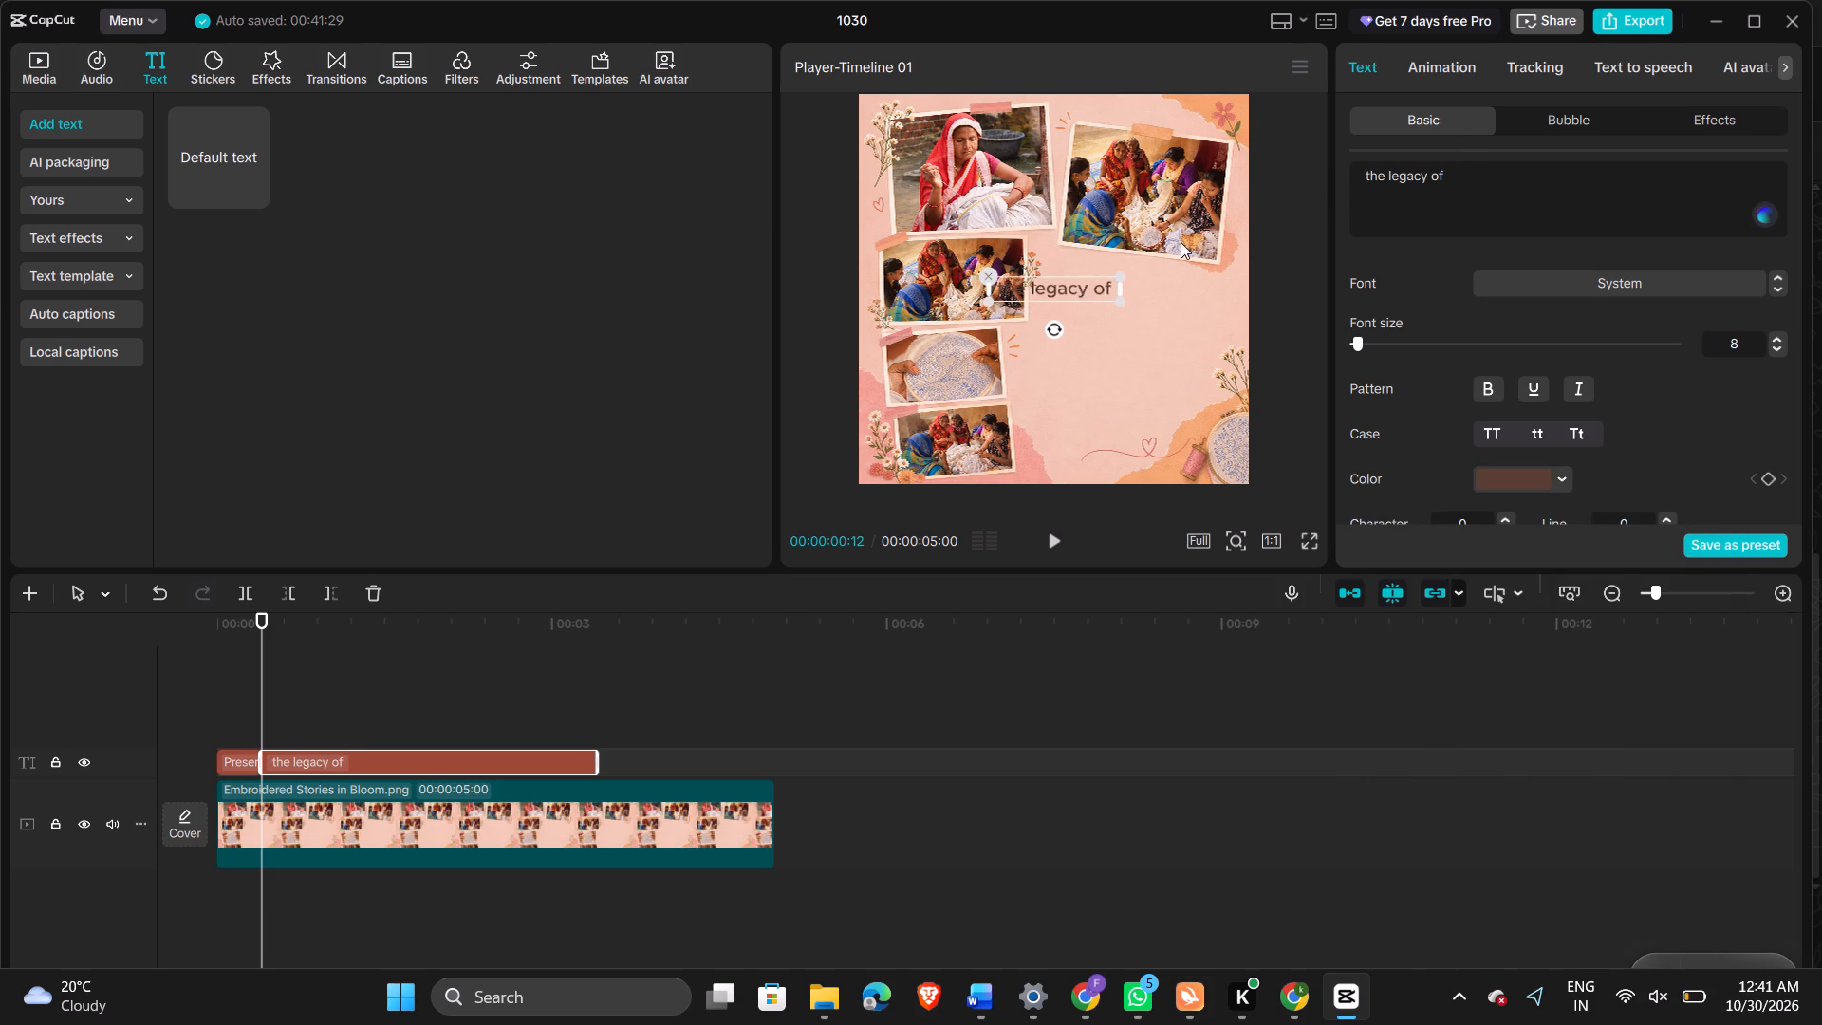
Move "the legacy of" onto the poster's lower pink area, just above the heart-shaped thread line.
{"action": "left_click_drag", "start_coordinate": [1099, 292], "coordinate": [762, 465]}
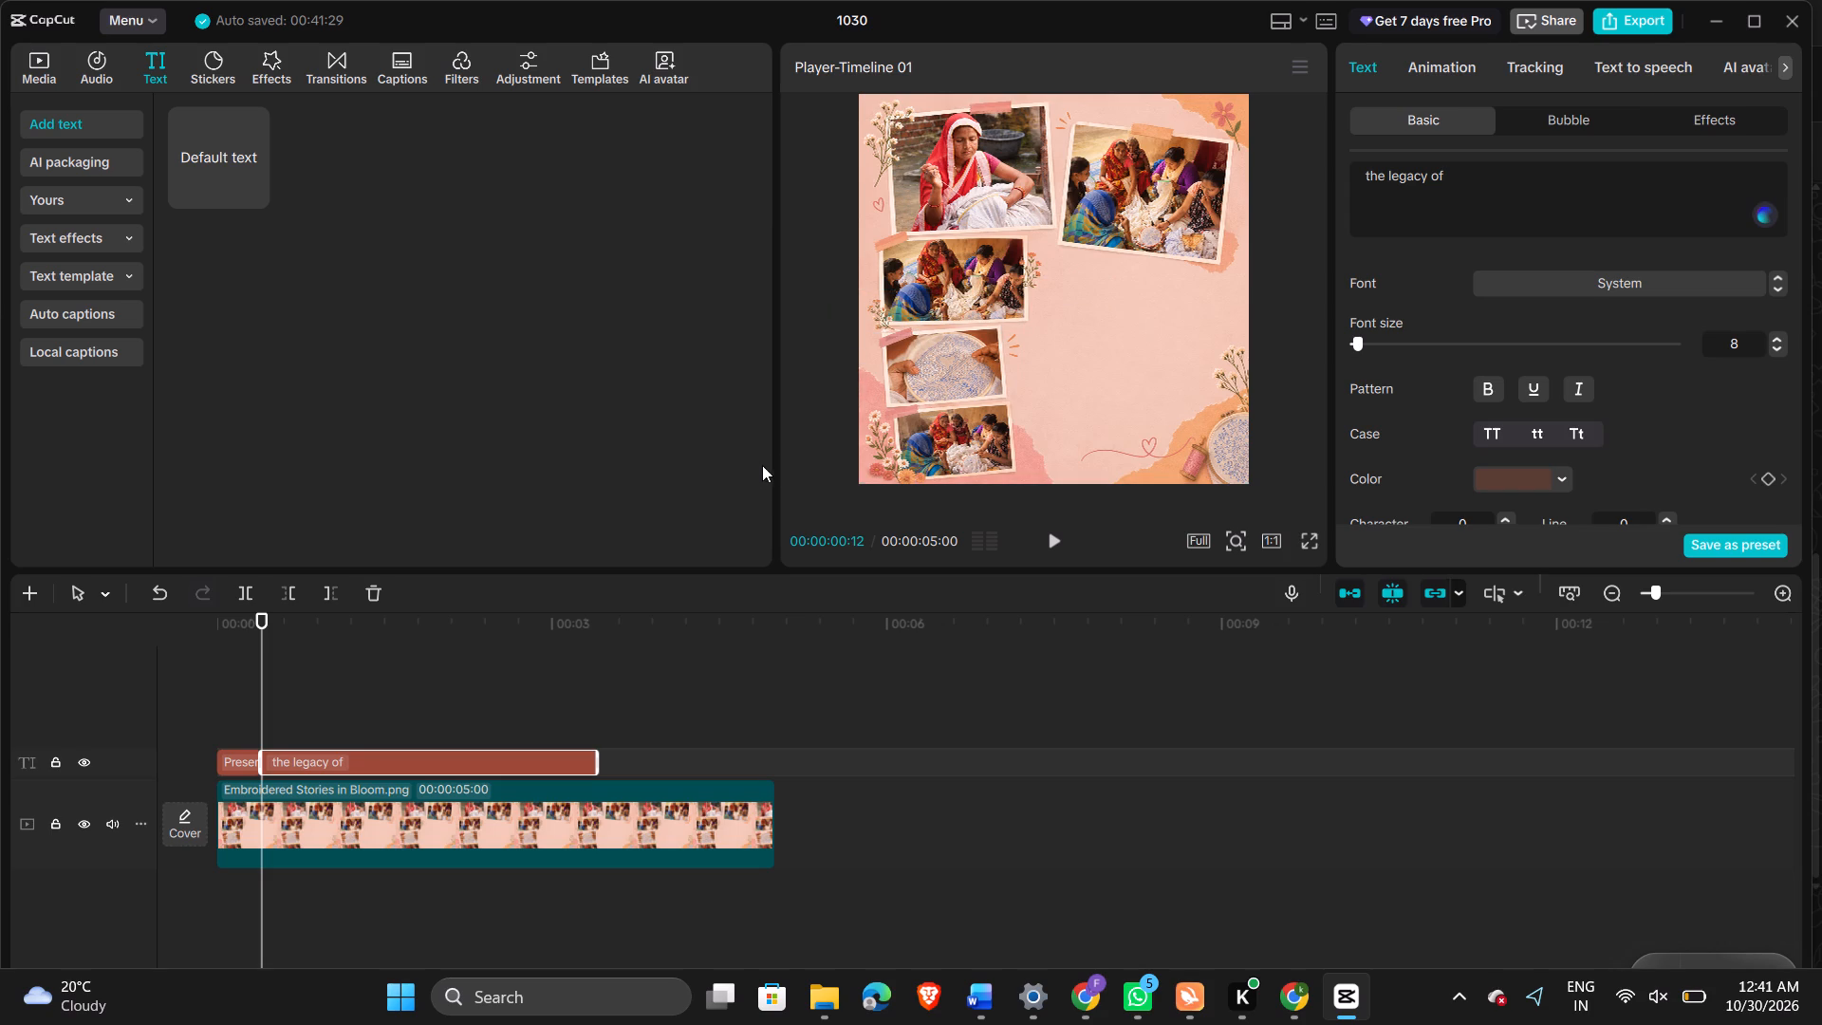
{"action": "left_click_drag", "start_coordinate": [762, 465], "coordinate": [1191, 388]}
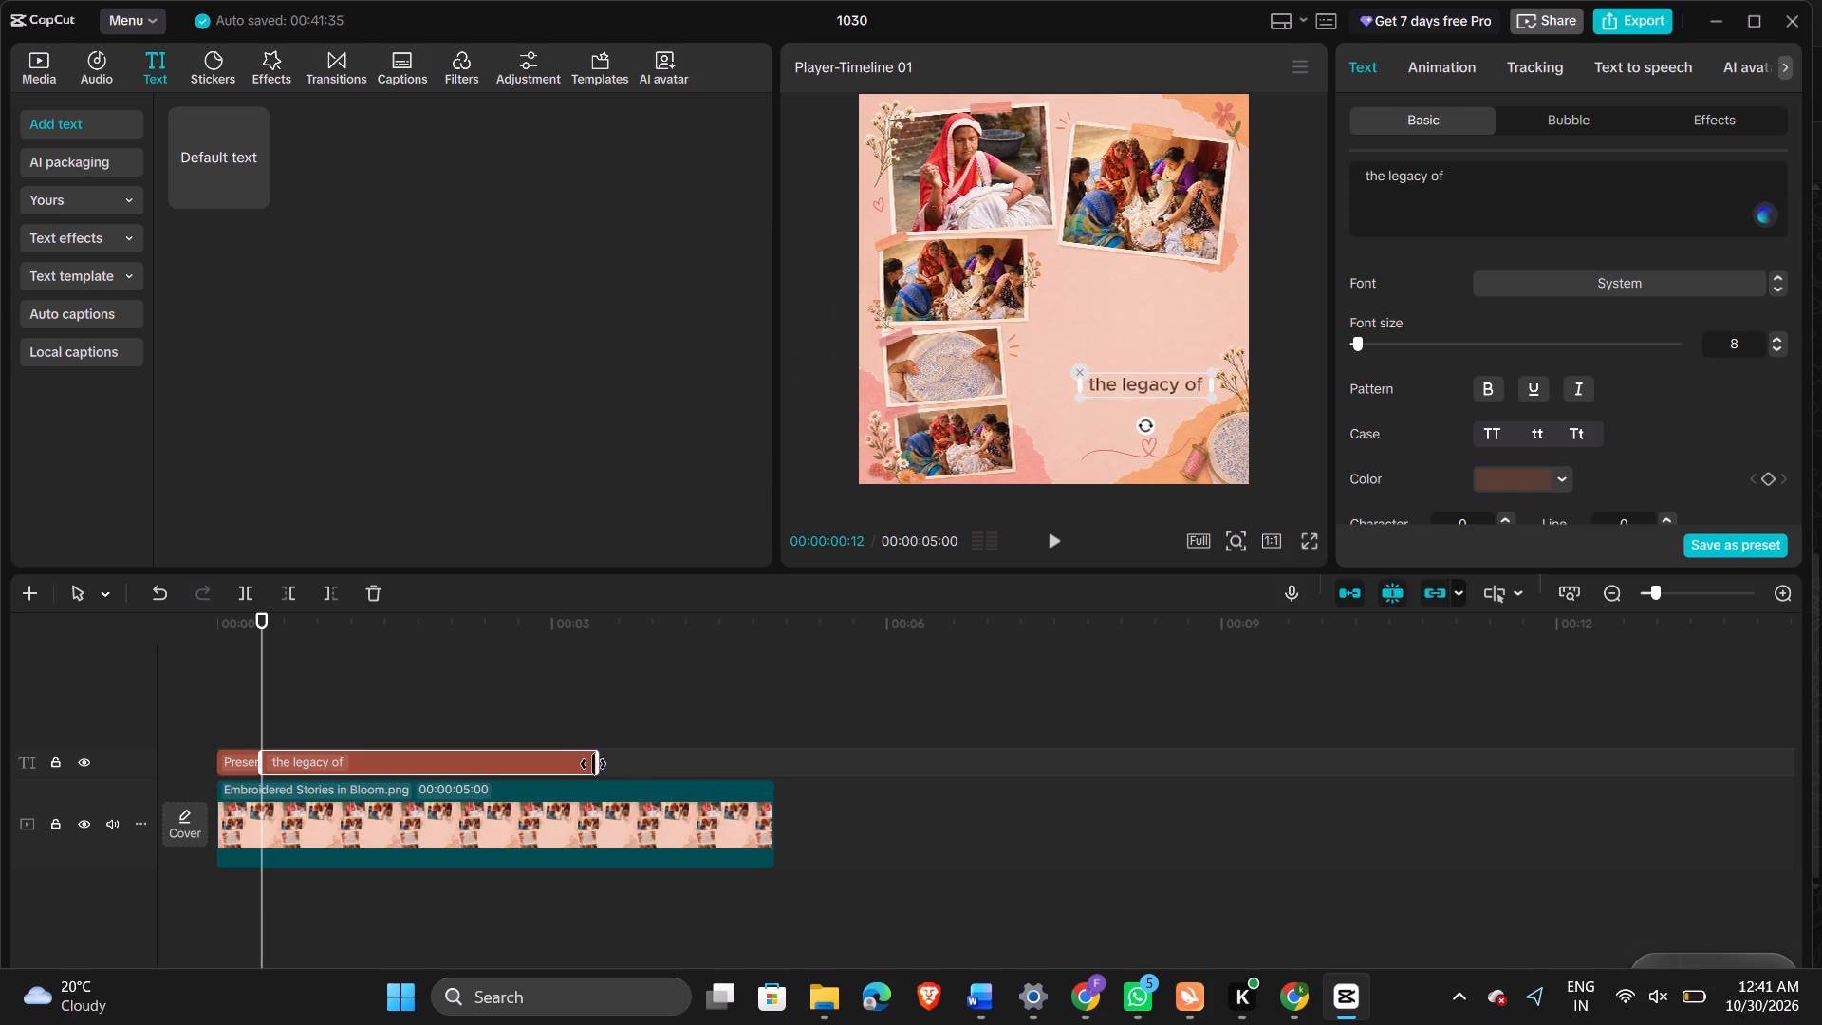
Shorten the "the legacy of" clip in the timeline so it ends at about 00:00:00:26.
{"action": "left_click_drag", "start_coordinate": [599, 763], "coordinate": [463, 745]}
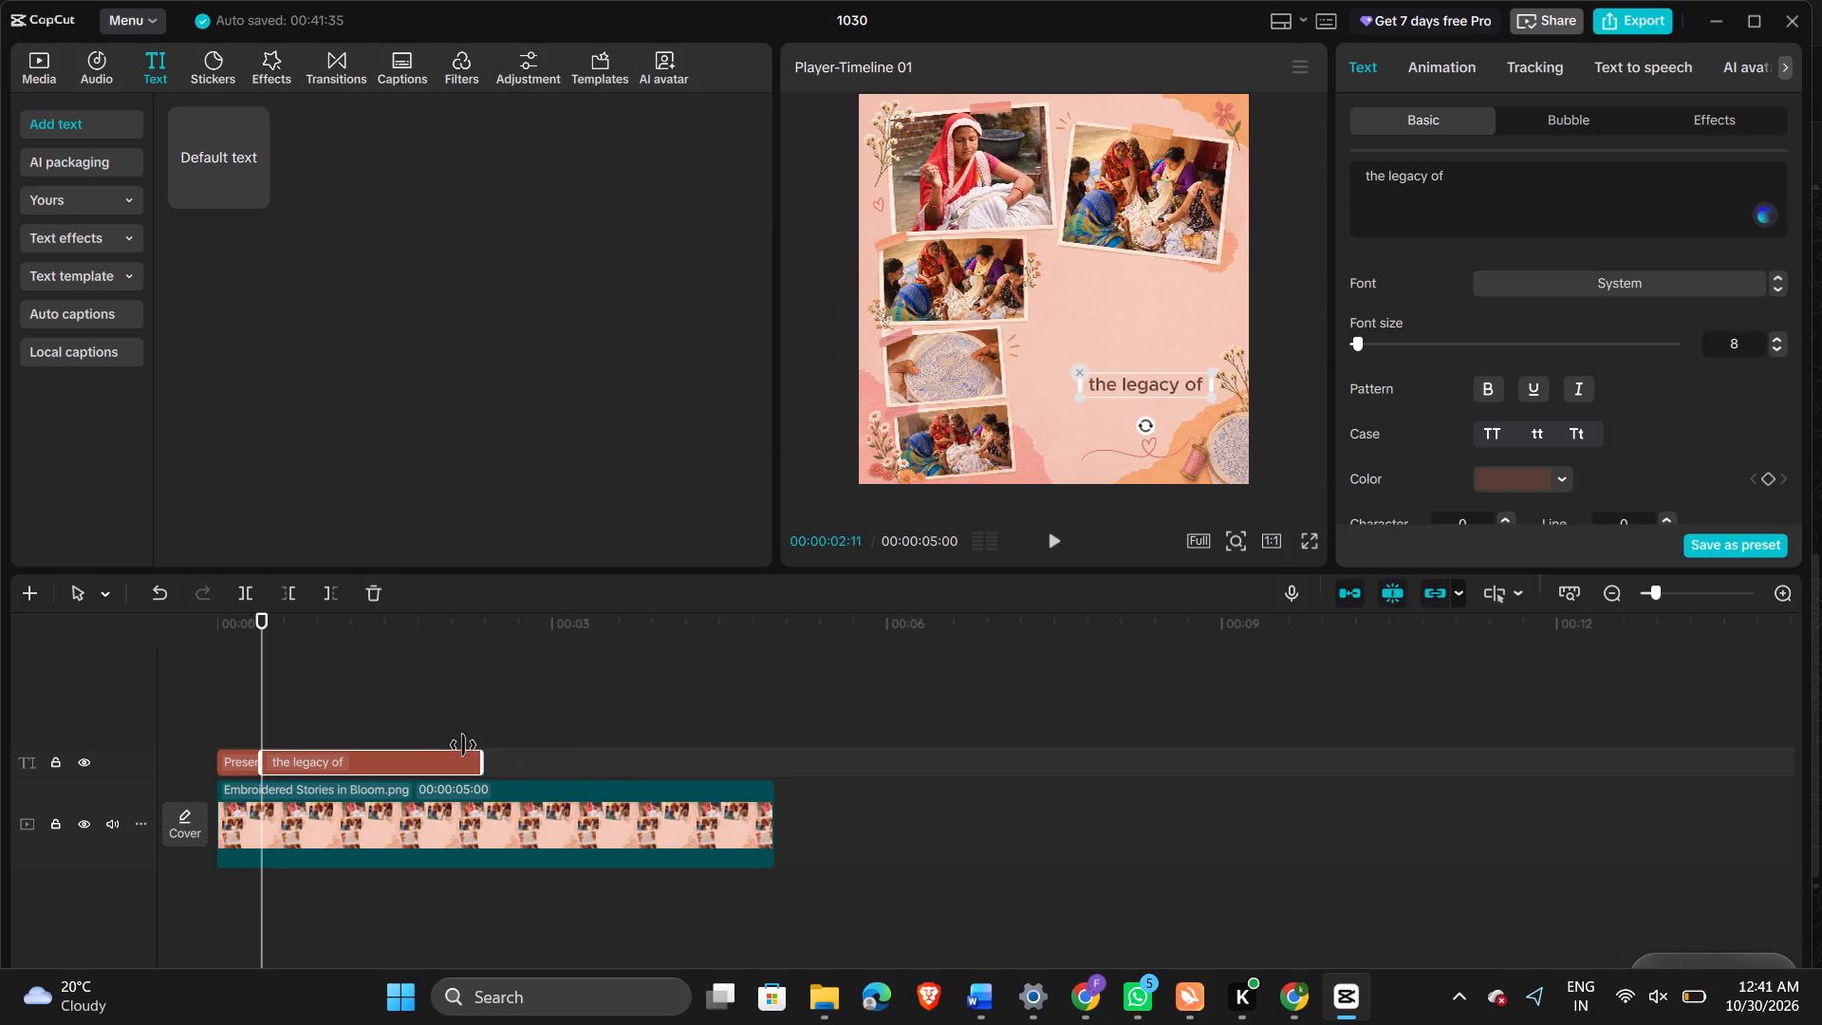
{"action": "left_click_drag", "start_coordinate": [463, 745], "coordinate": [313, 754]}
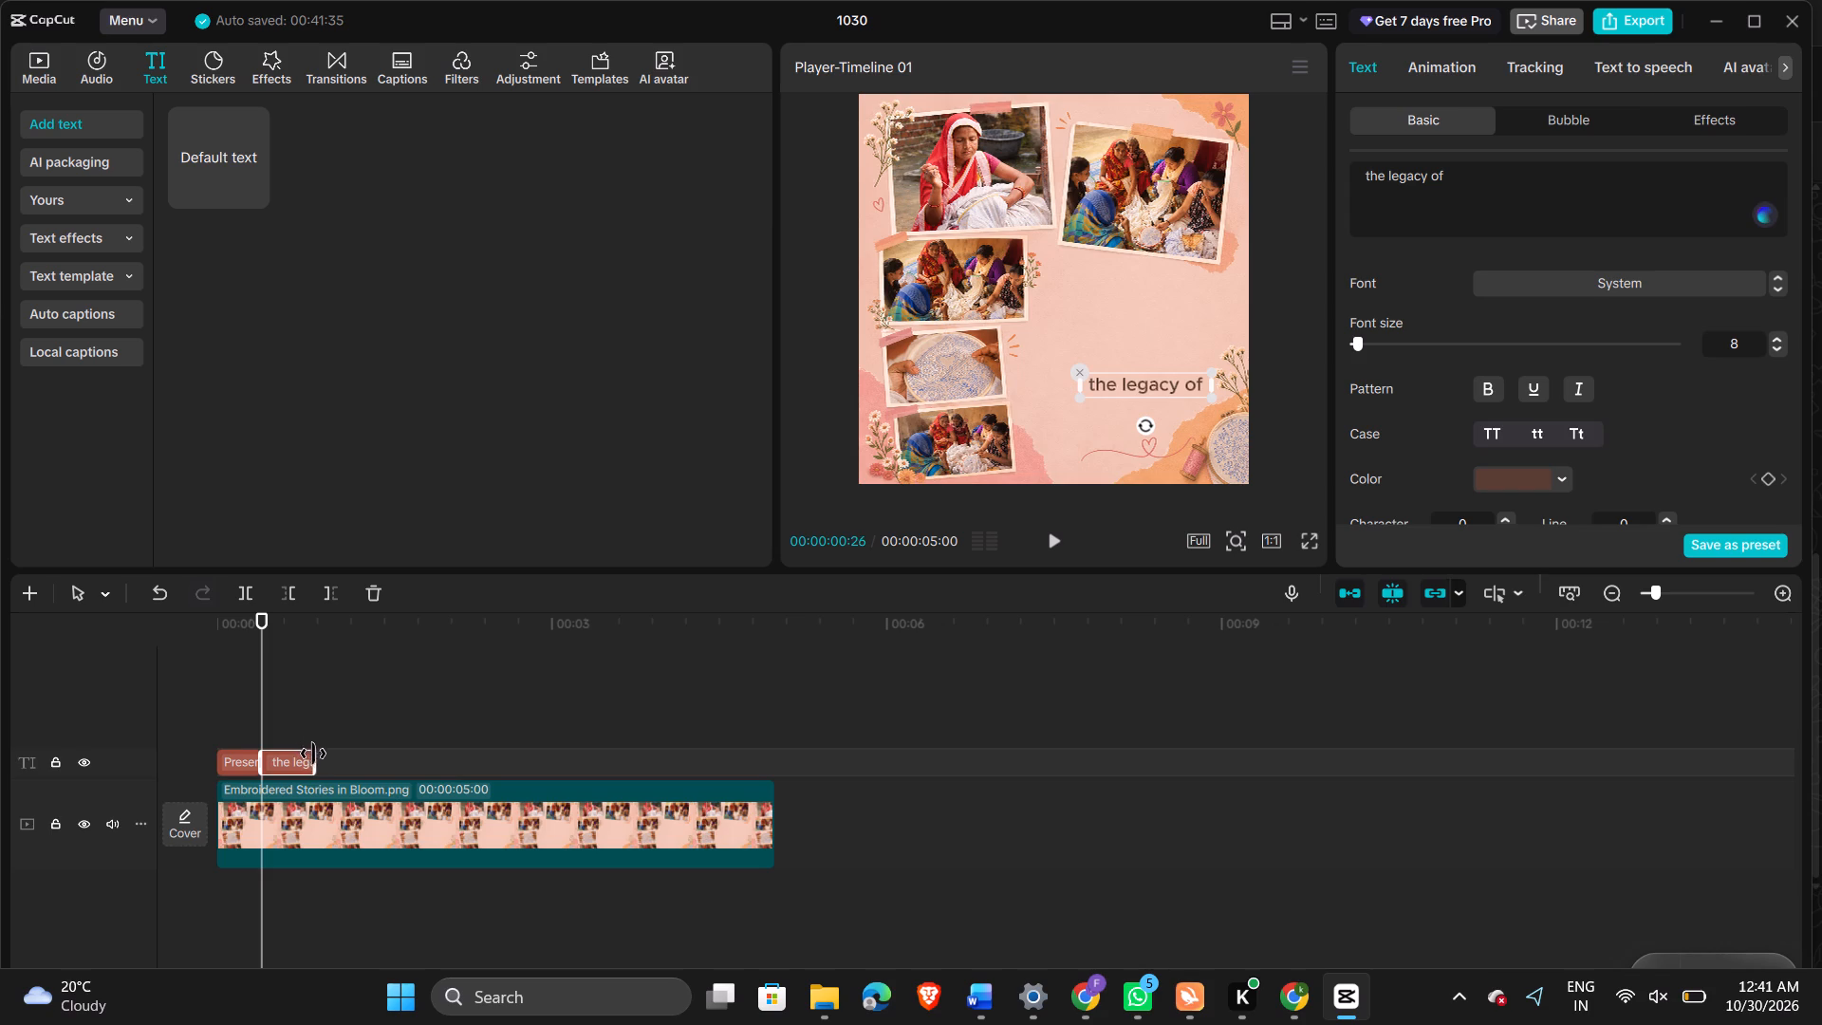
{"action": "left_click_drag", "start_coordinate": [313, 754], "coordinate": [314, 754]}
Move the "the legacy of" clip to a separate track above "Preserving", starting at the beginning of the timeline.
{"action": "left_click_drag", "start_coordinate": [303, 761], "coordinate": [264, 736]}
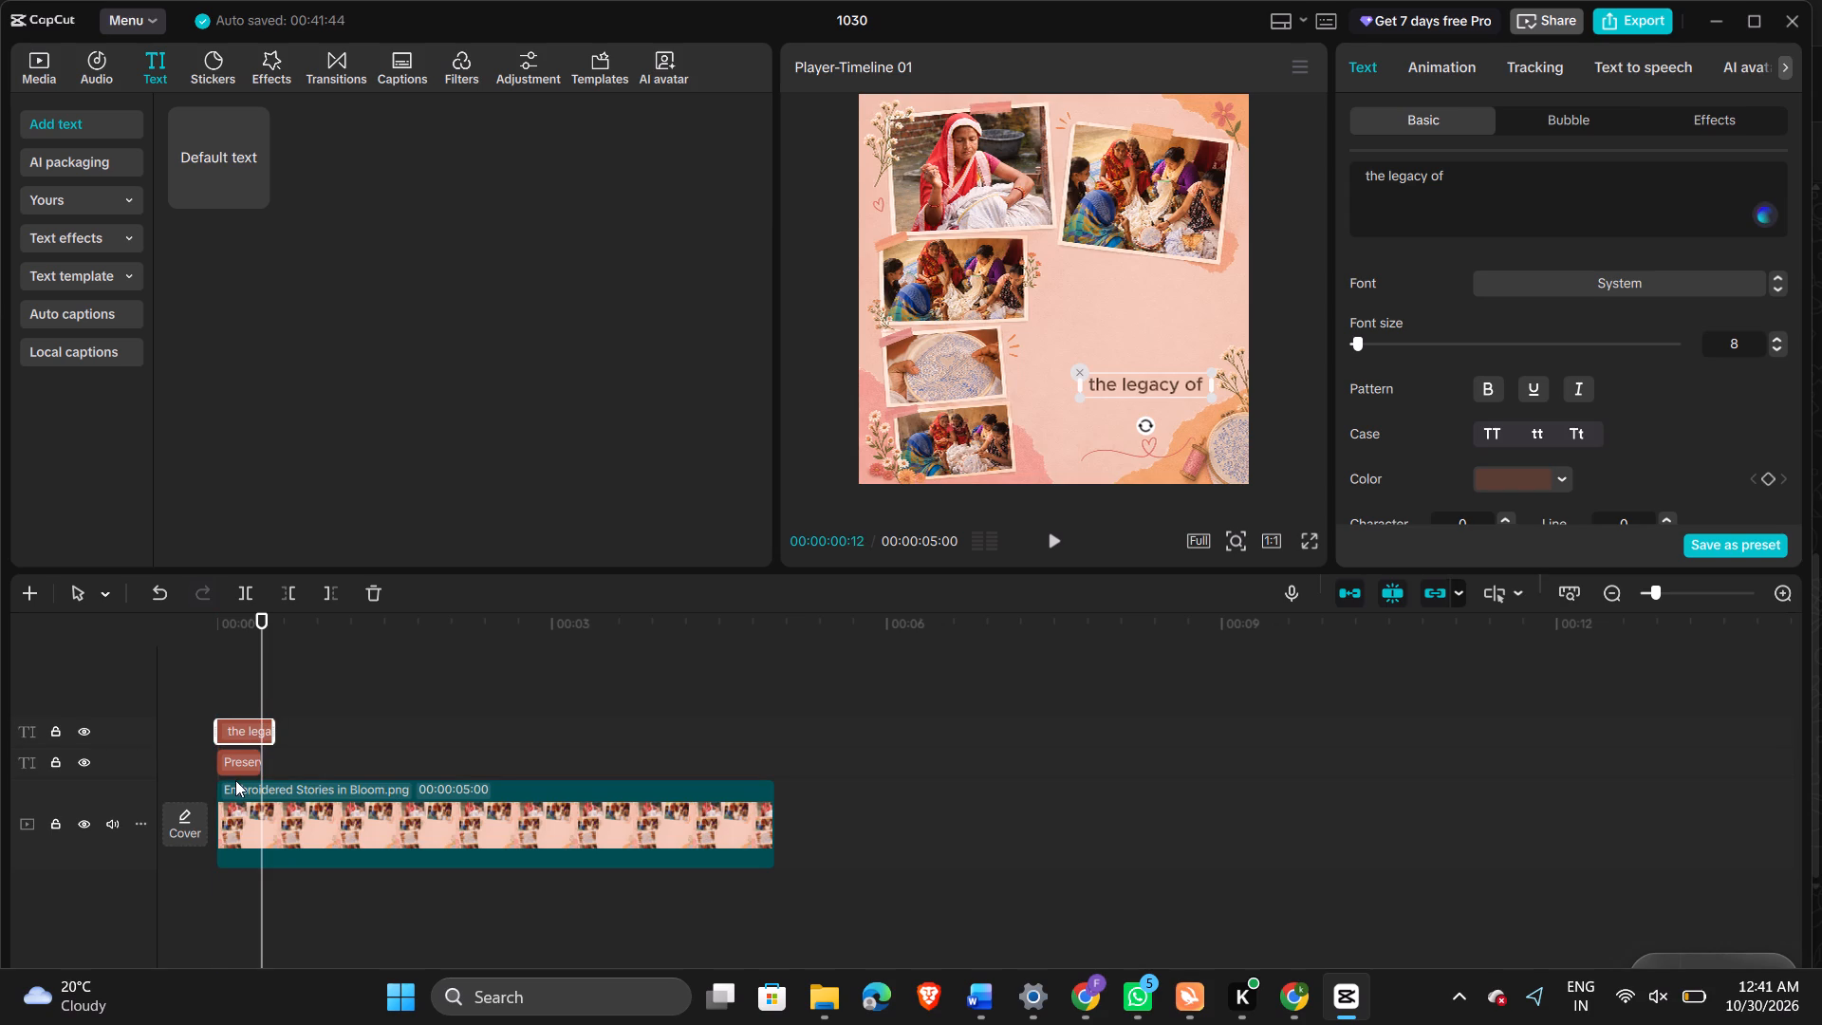
Move the "Preserving" clip to a separate track above "the legacy of", still starting at the beginning of the timeline.
{"action": "left_click_drag", "start_coordinate": [239, 769], "coordinate": [241, 706]}
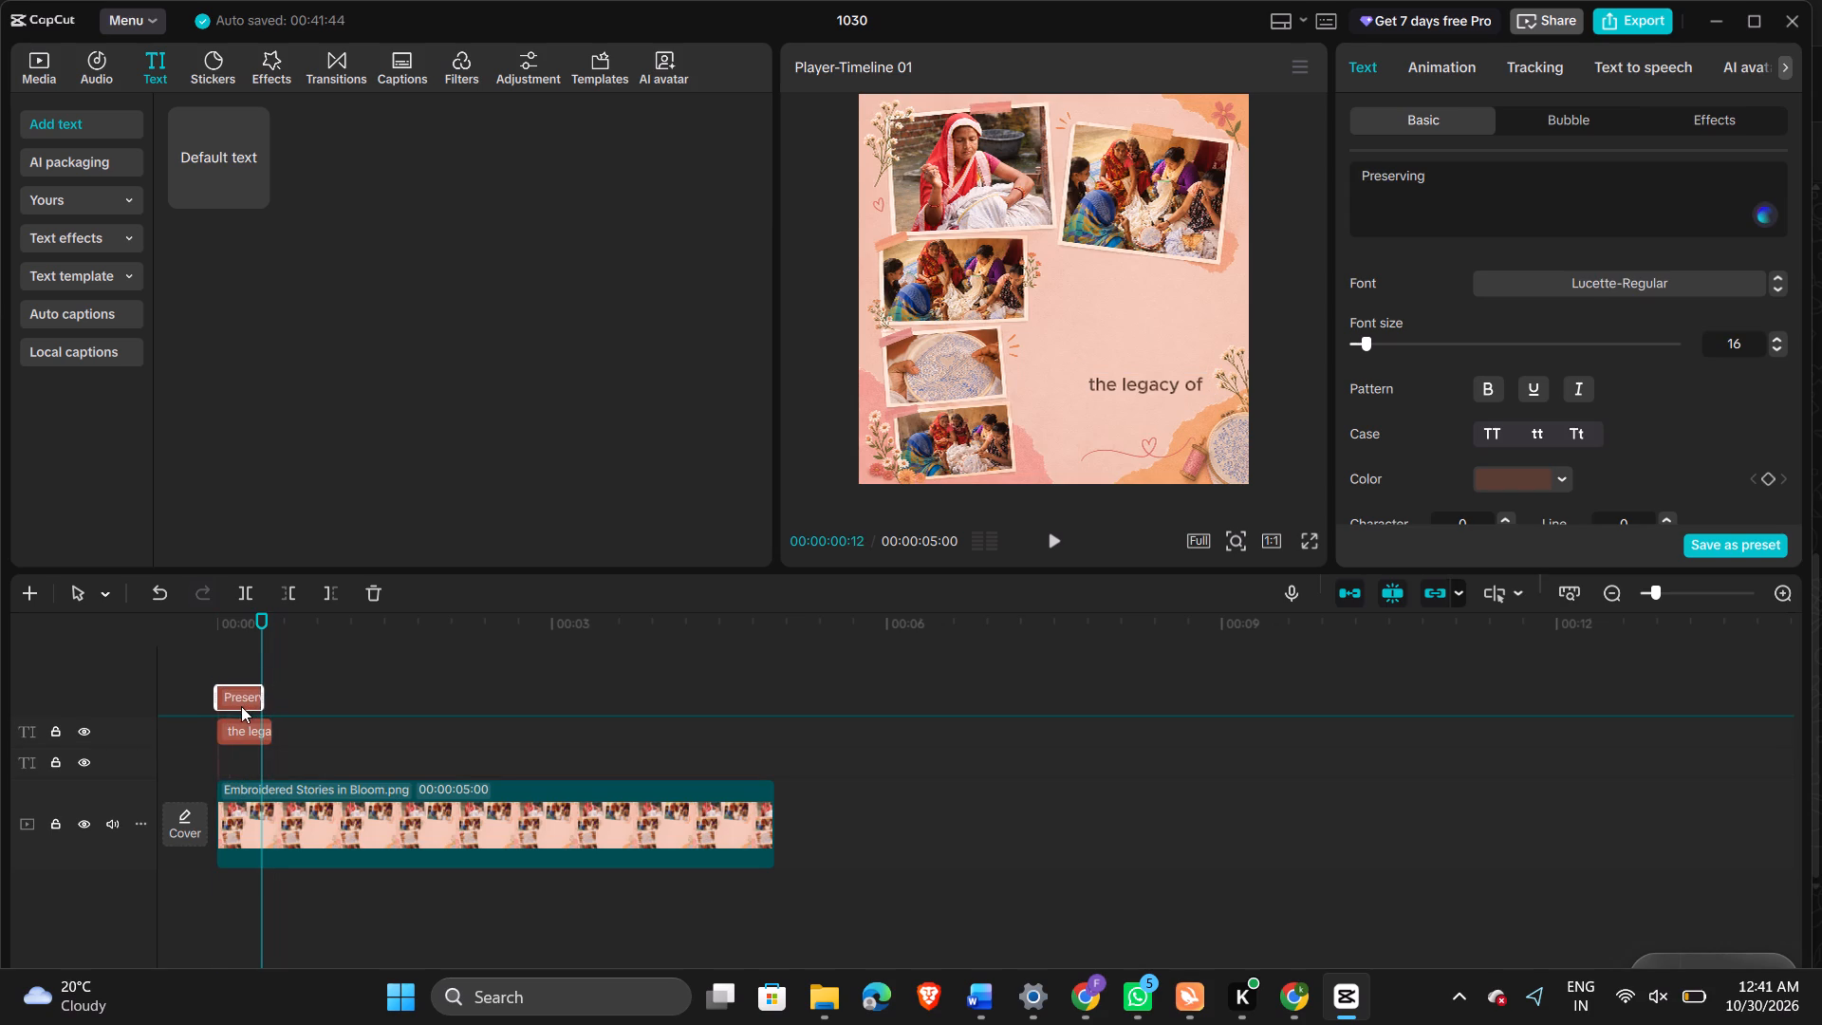
{"action": "left_click_drag", "start_coordinate": [241, 706], "coordinate": [241, 713]}
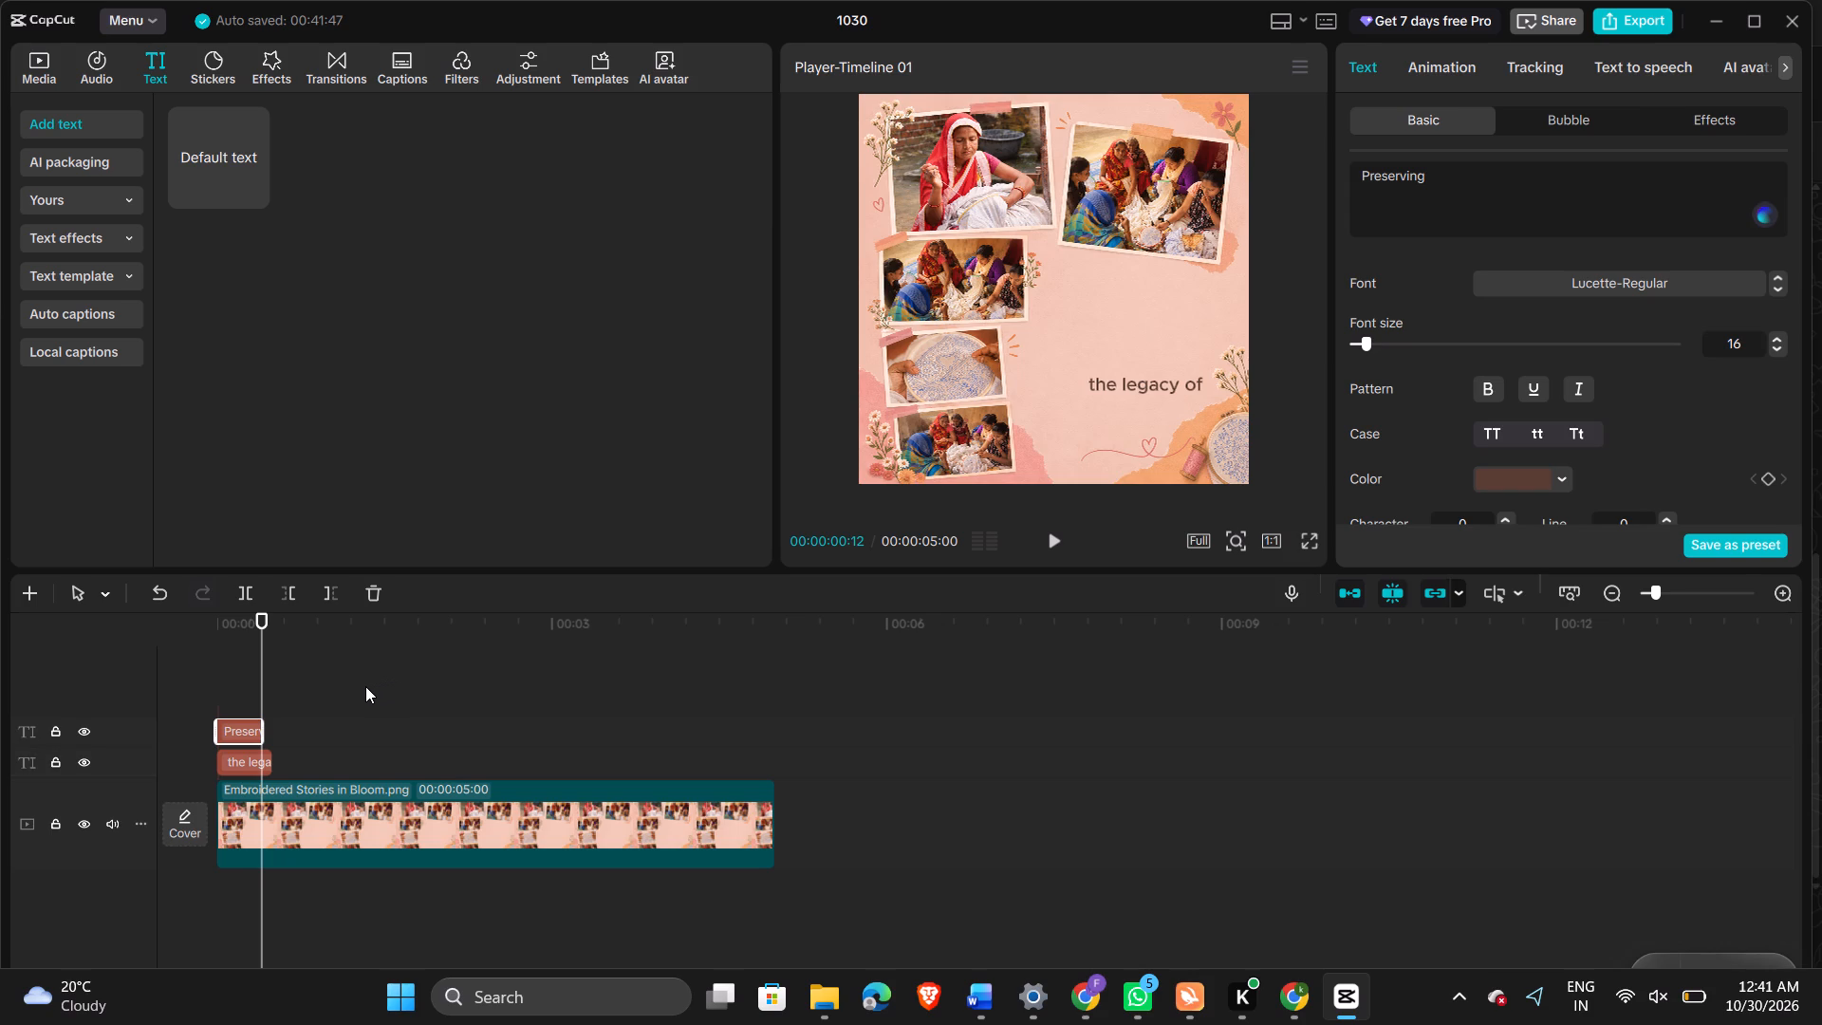
With both texts showing in the preview, reposition "the legacy of" so it sits roughly centred beneath "Preserving".
{"action": "key", "text": "space"}
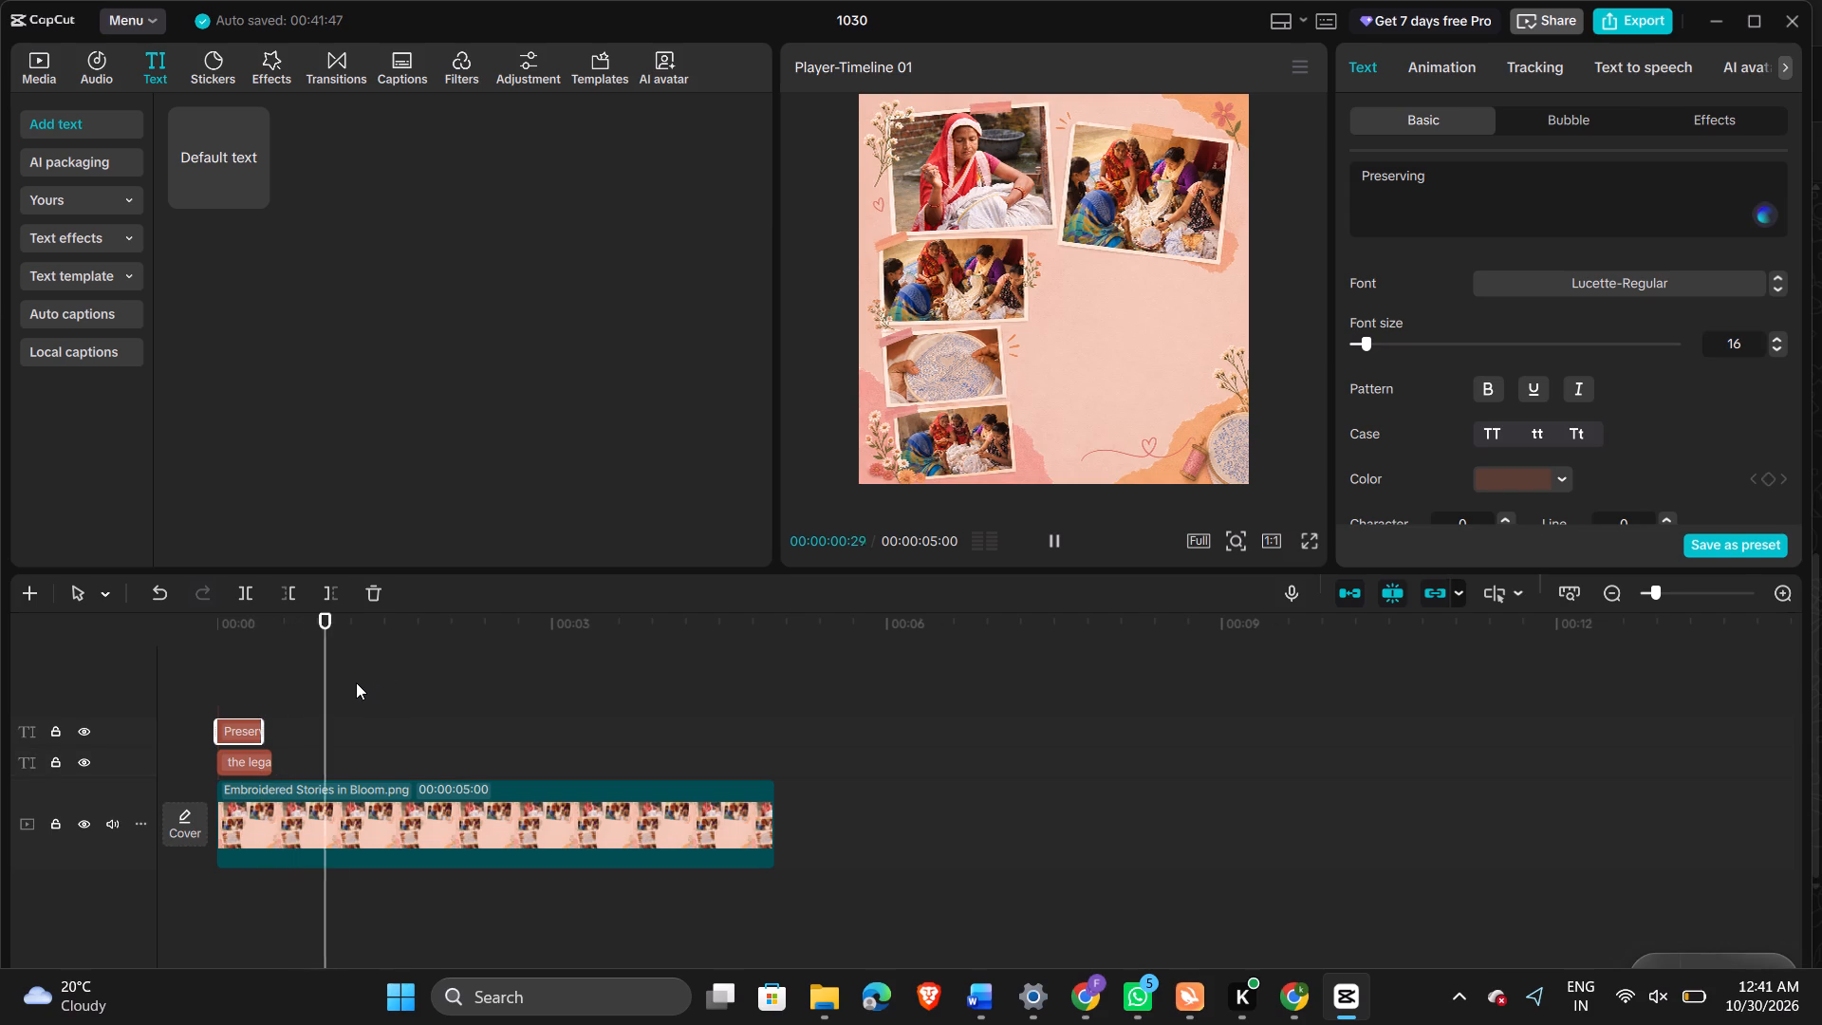
{"action": "left_click", "coordinate": [231, 689]}
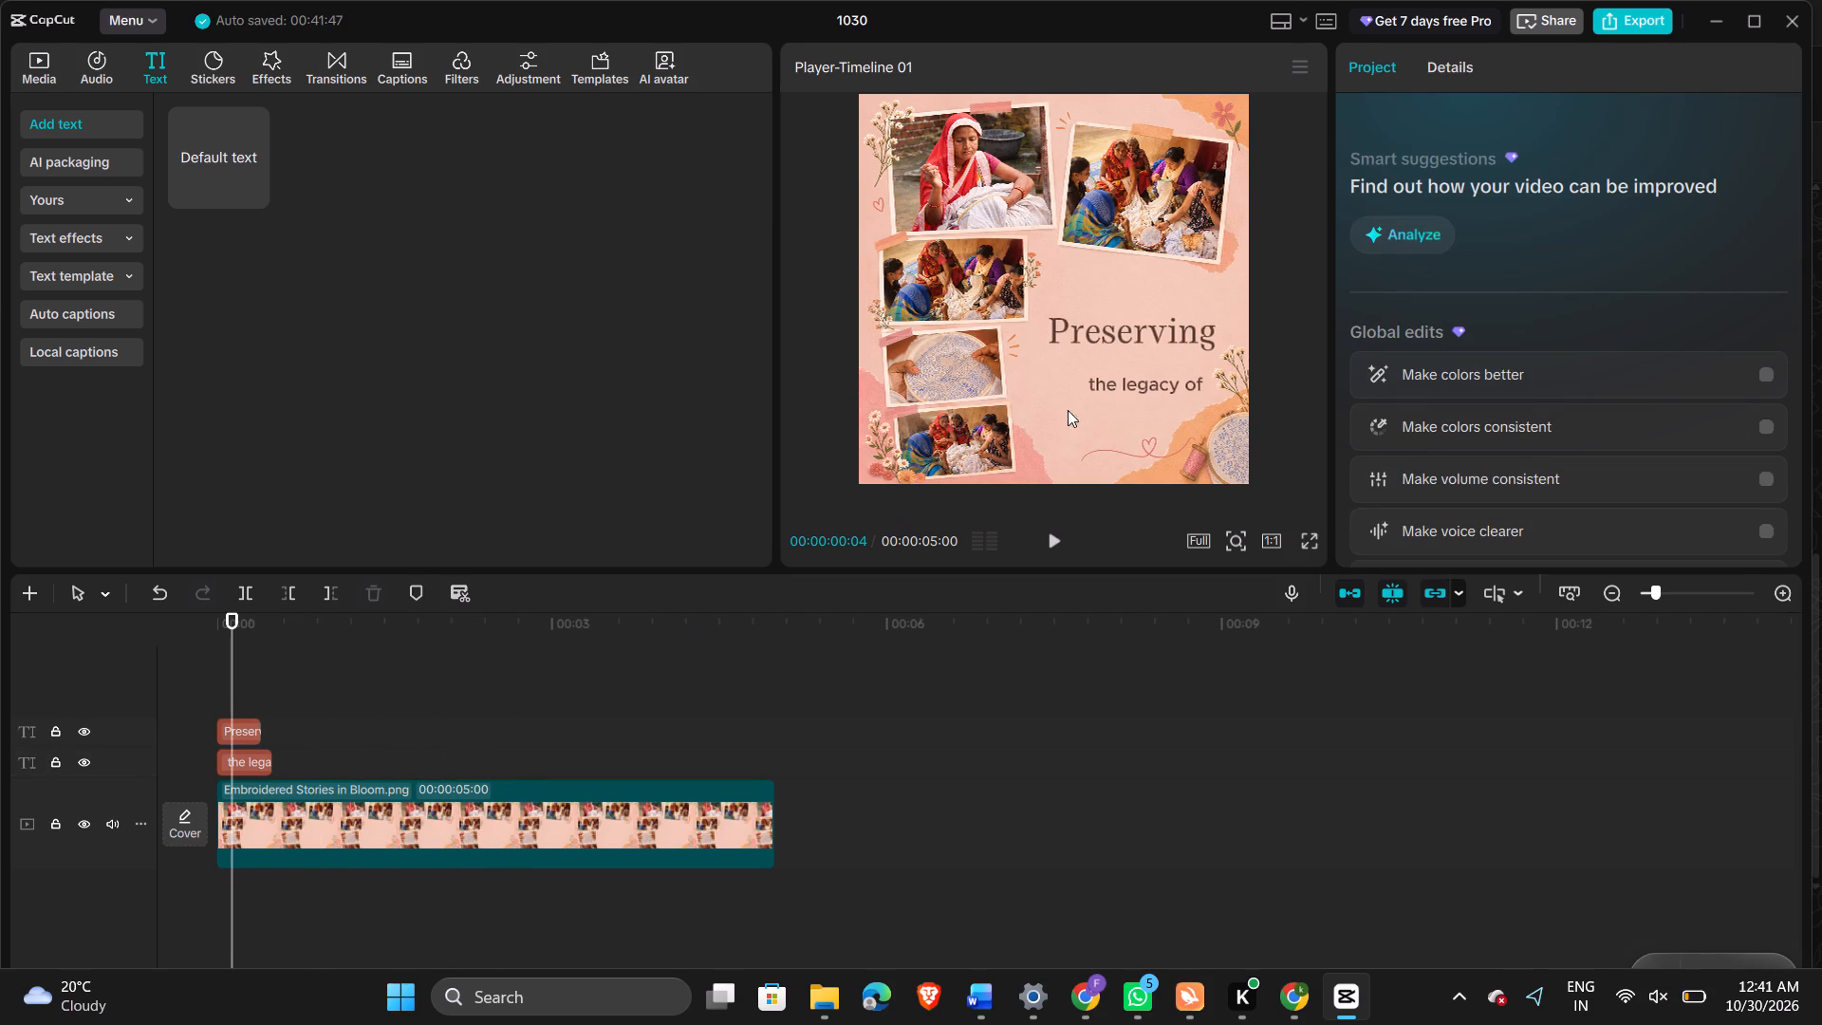
{"action": "left_click", "coordinate": [1124, 388]}
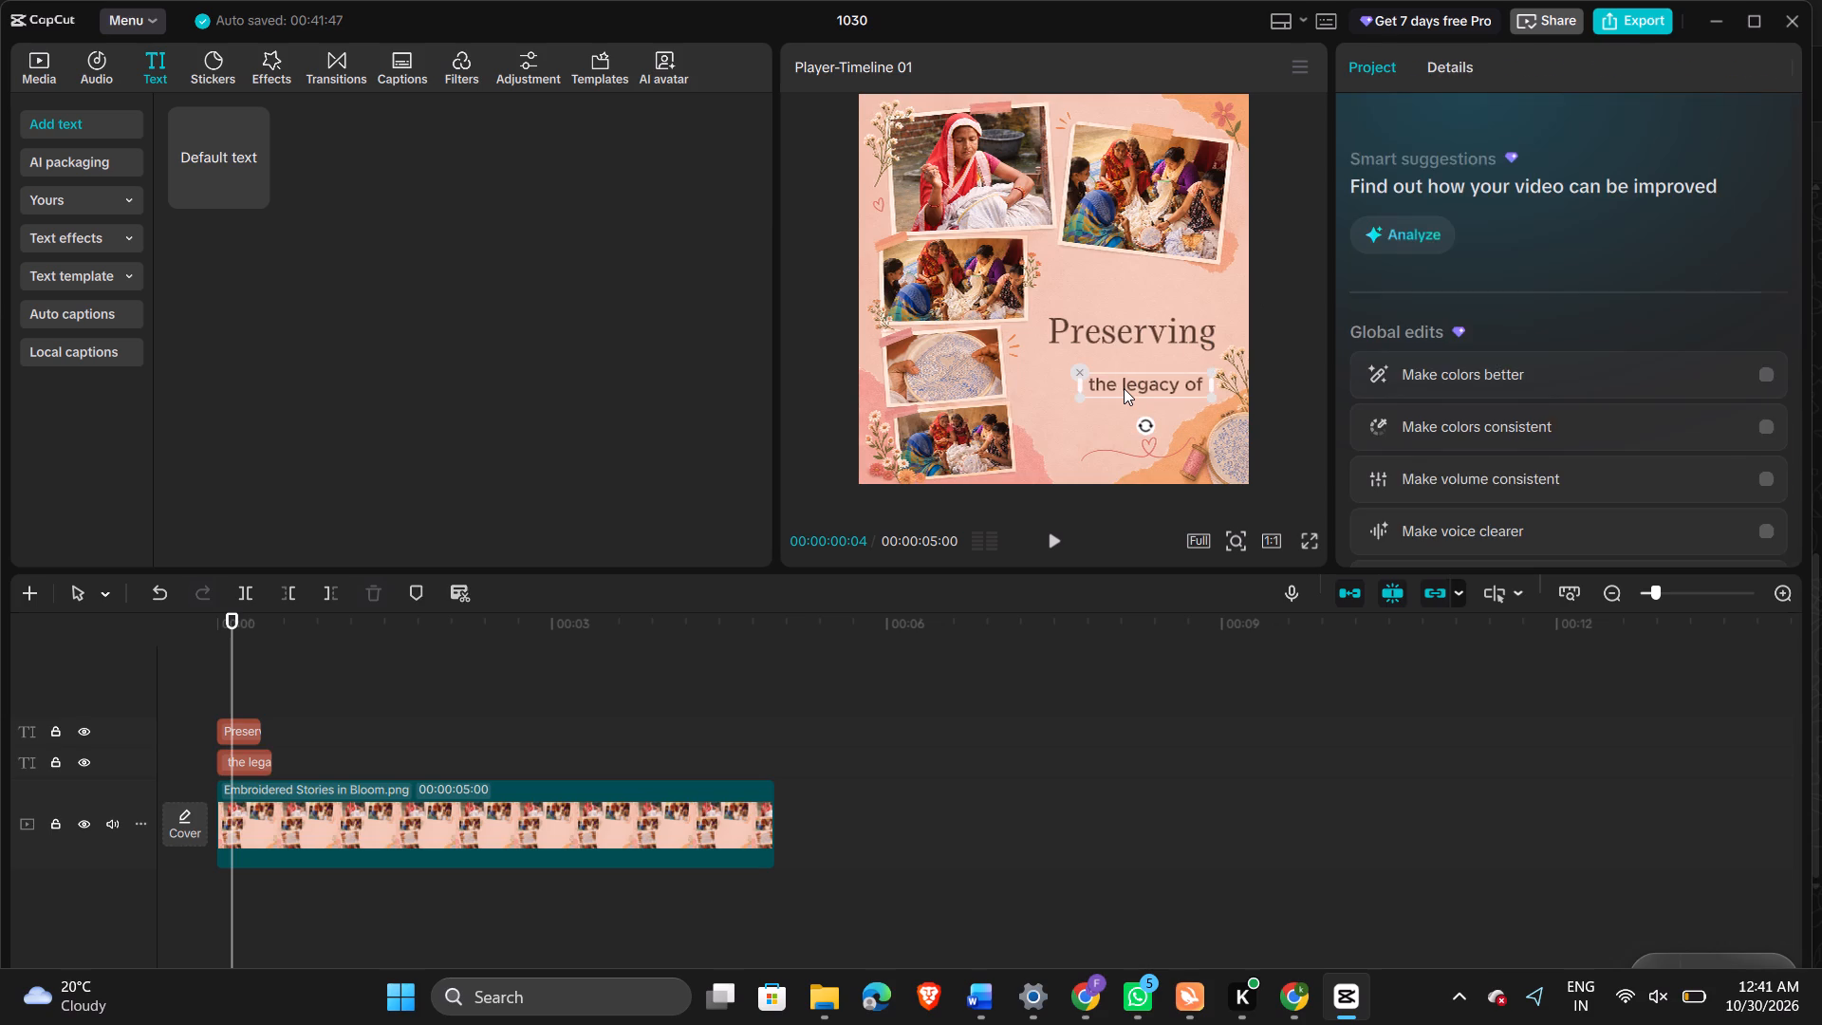
{"action": "left_click_drag", "start_coordinate": [1124, 388], "coordinate": [1107, 378]}
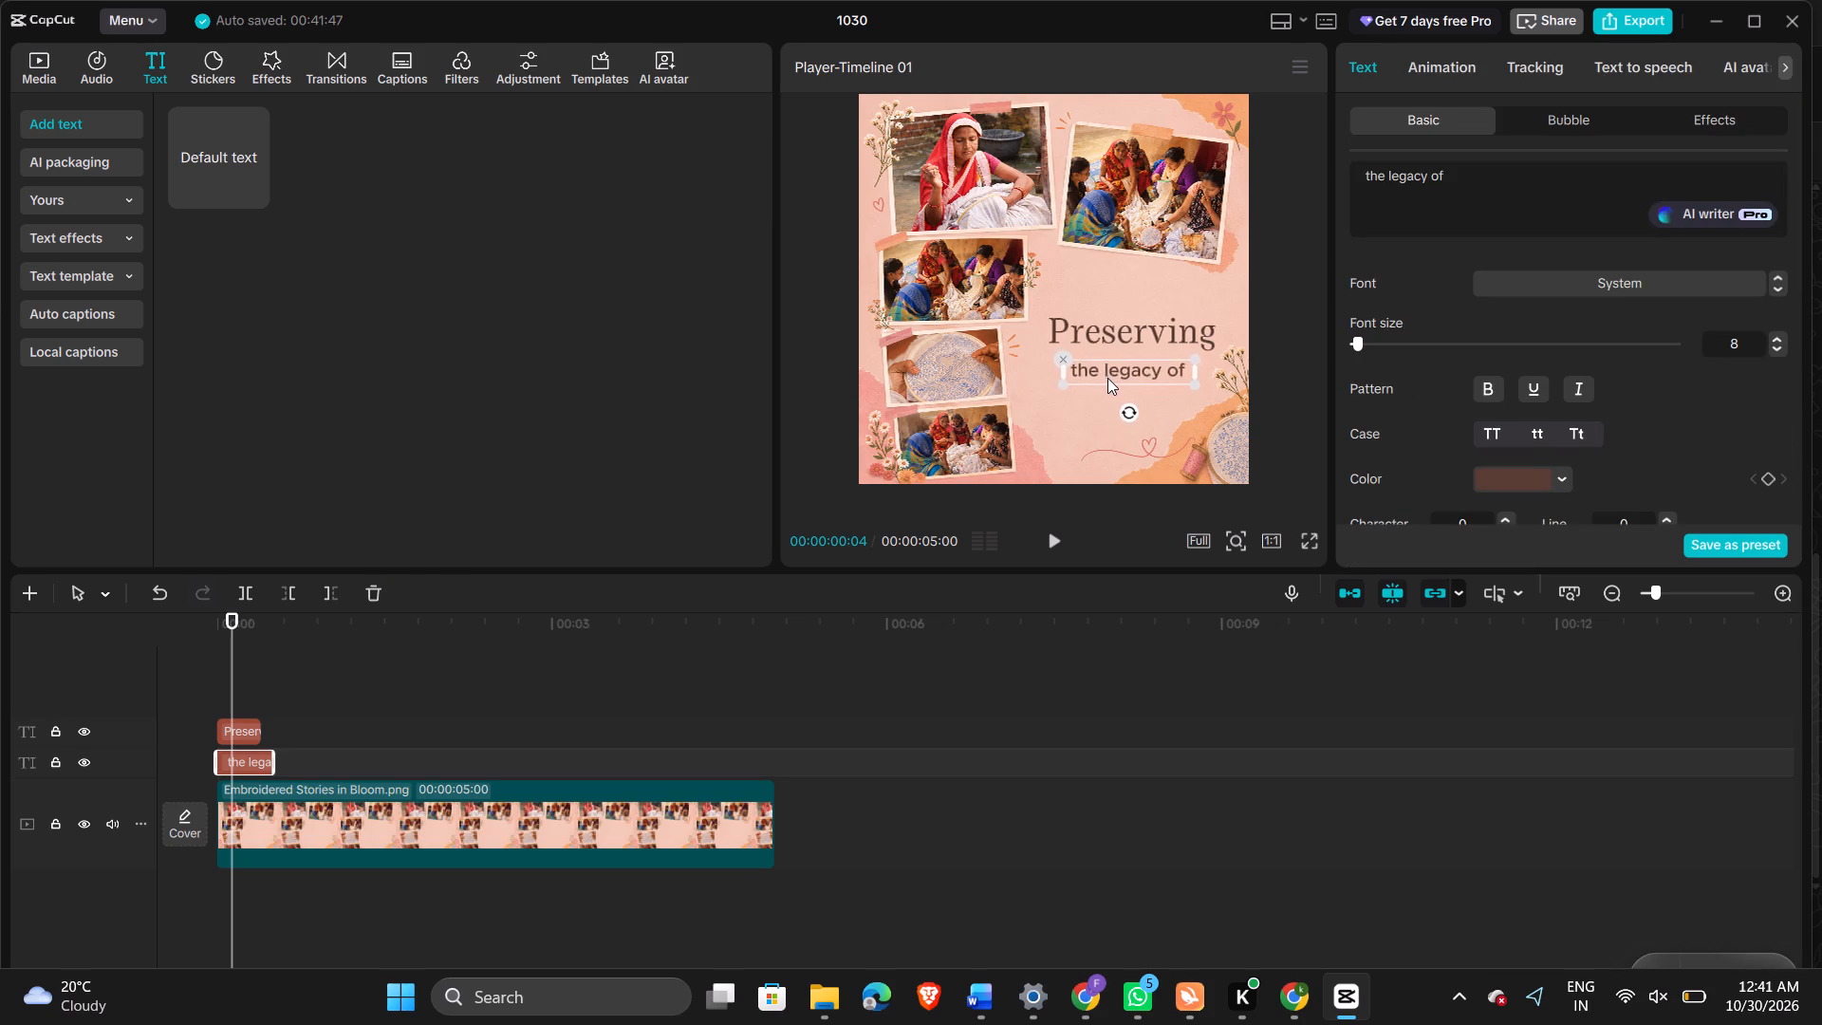
{"action": "left_click_drag", "start_coordinate": [1107, 378], "coordinate": [1110, 389]}
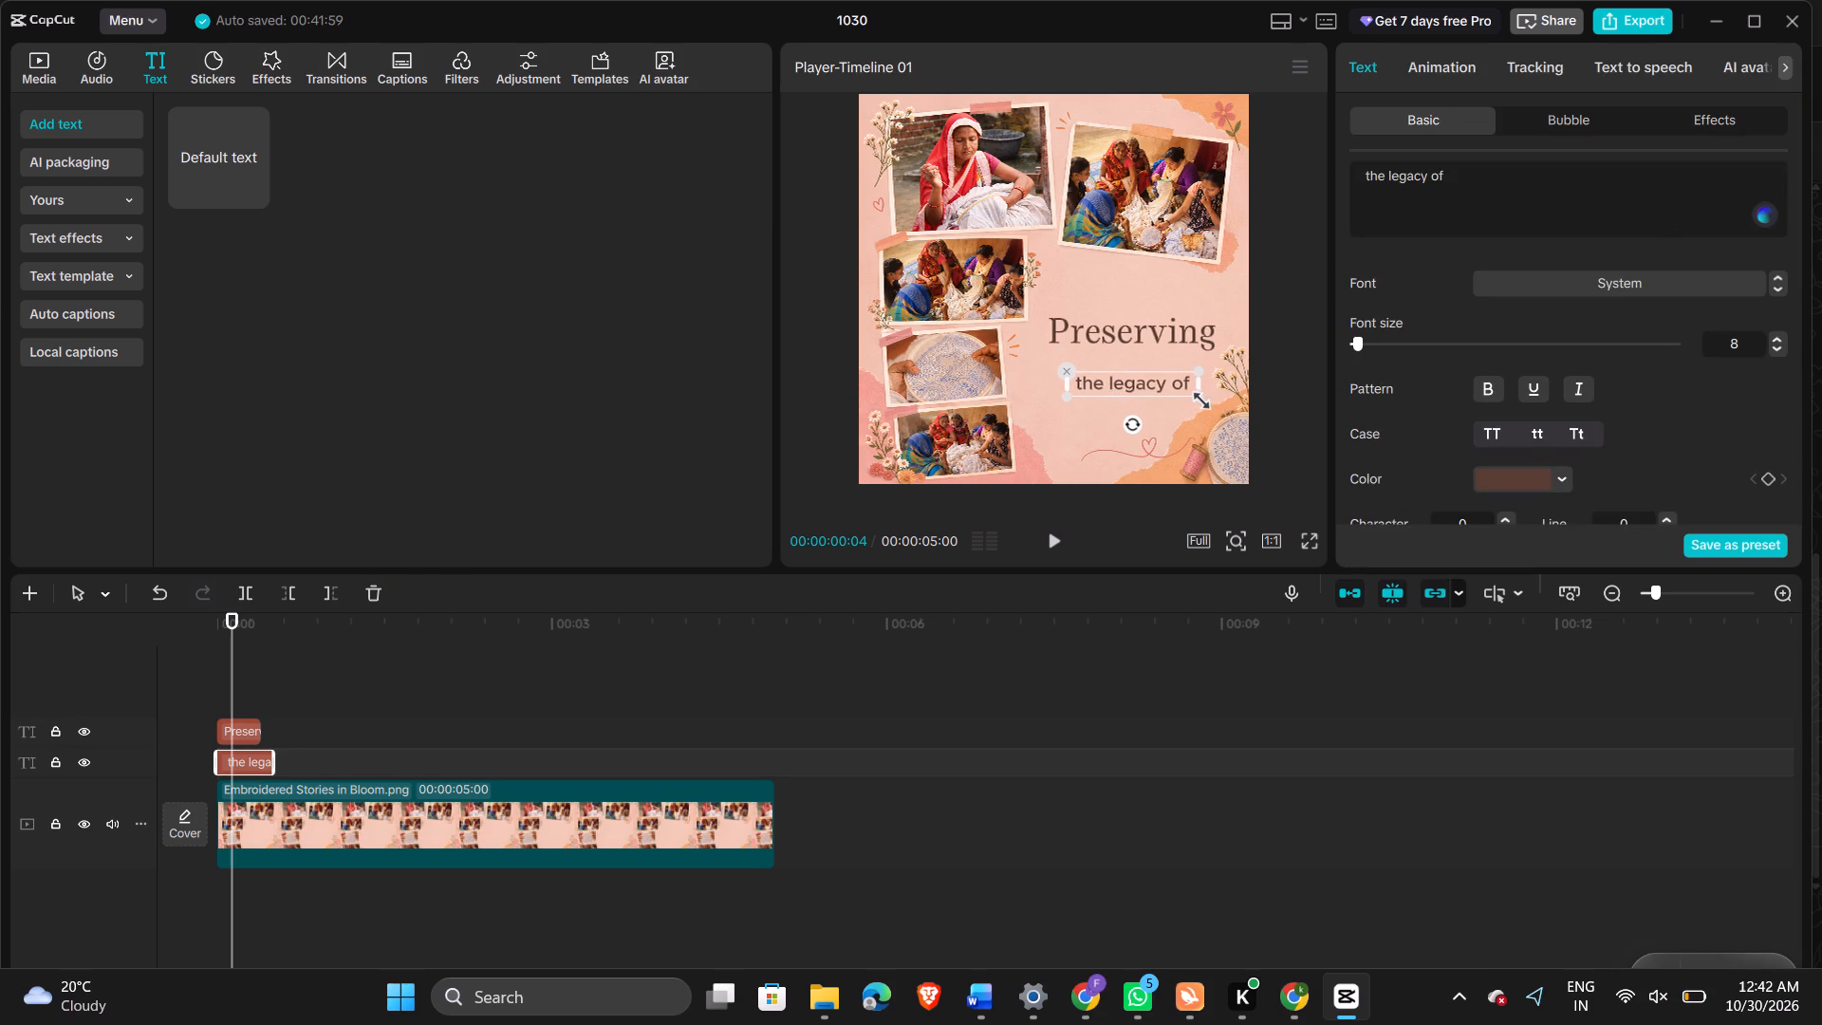
{"action": "left_click", "coordinate": [1196, 399]}
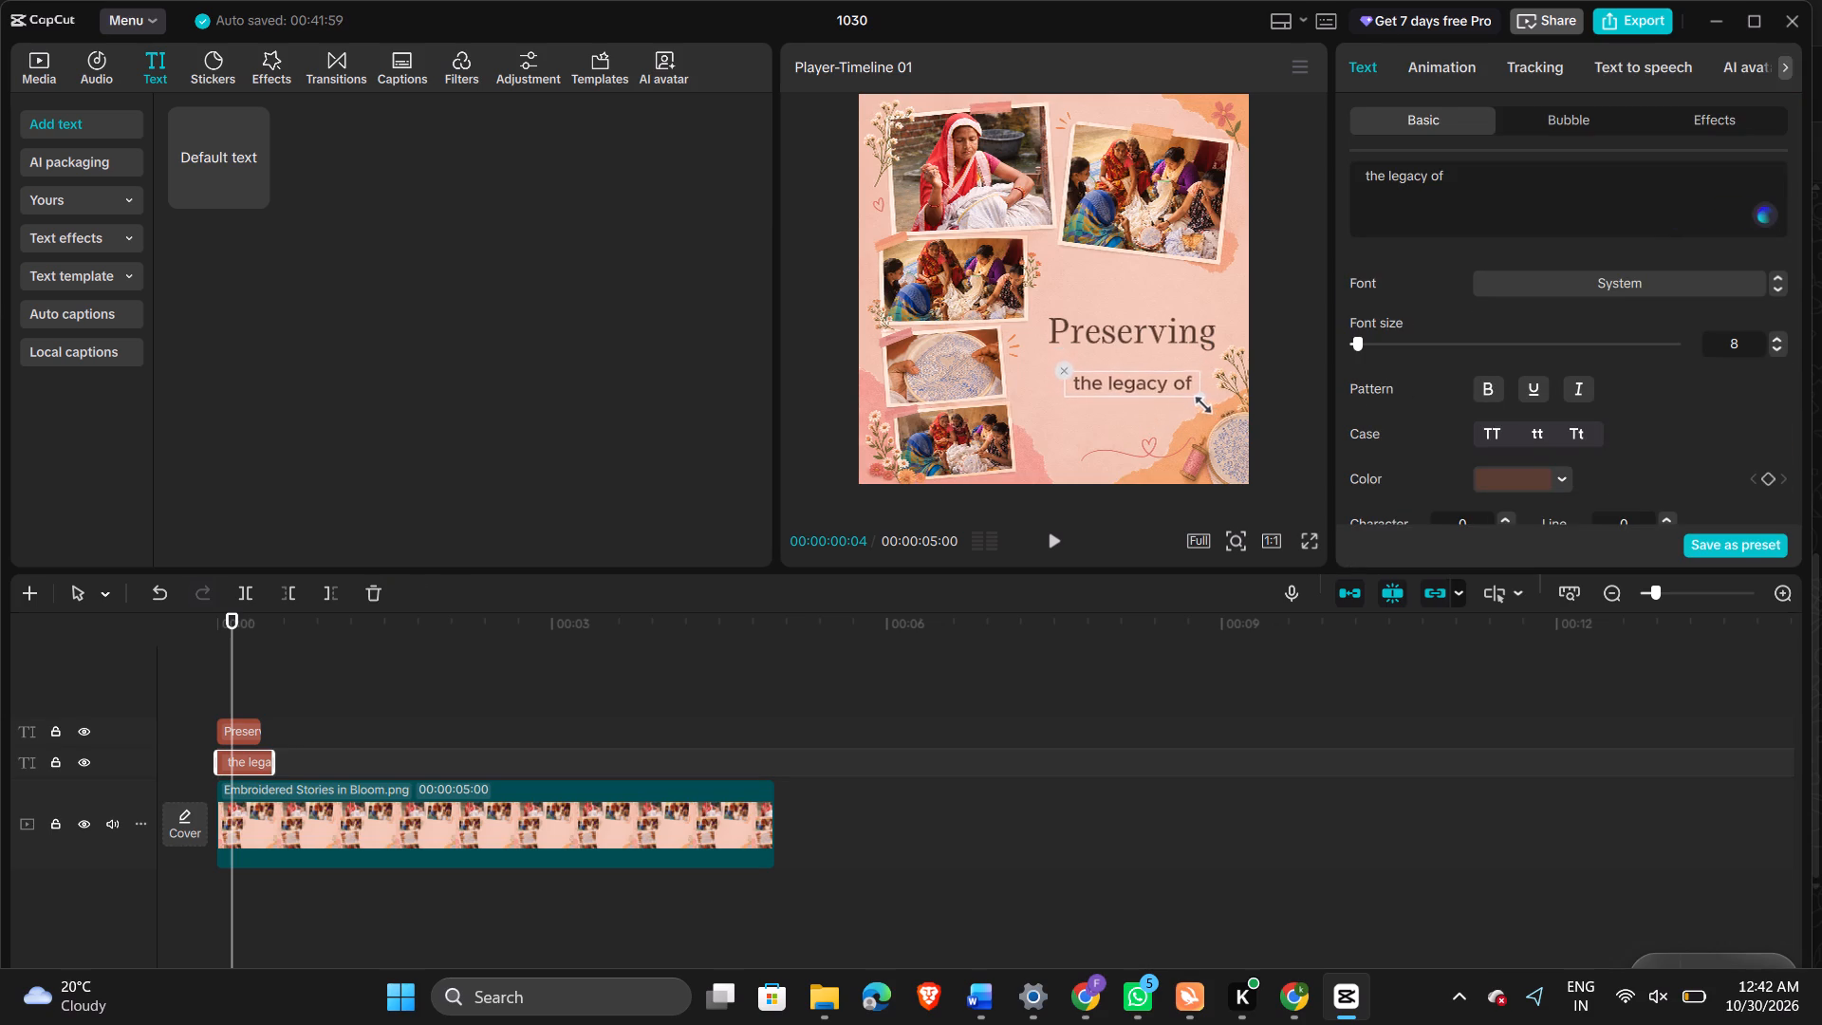
Enlarge "Preserving" slightly on the poster and lower it to sit directly above "the legacy of".
{"action": "left_click", "coordinate": [1113, 335]}
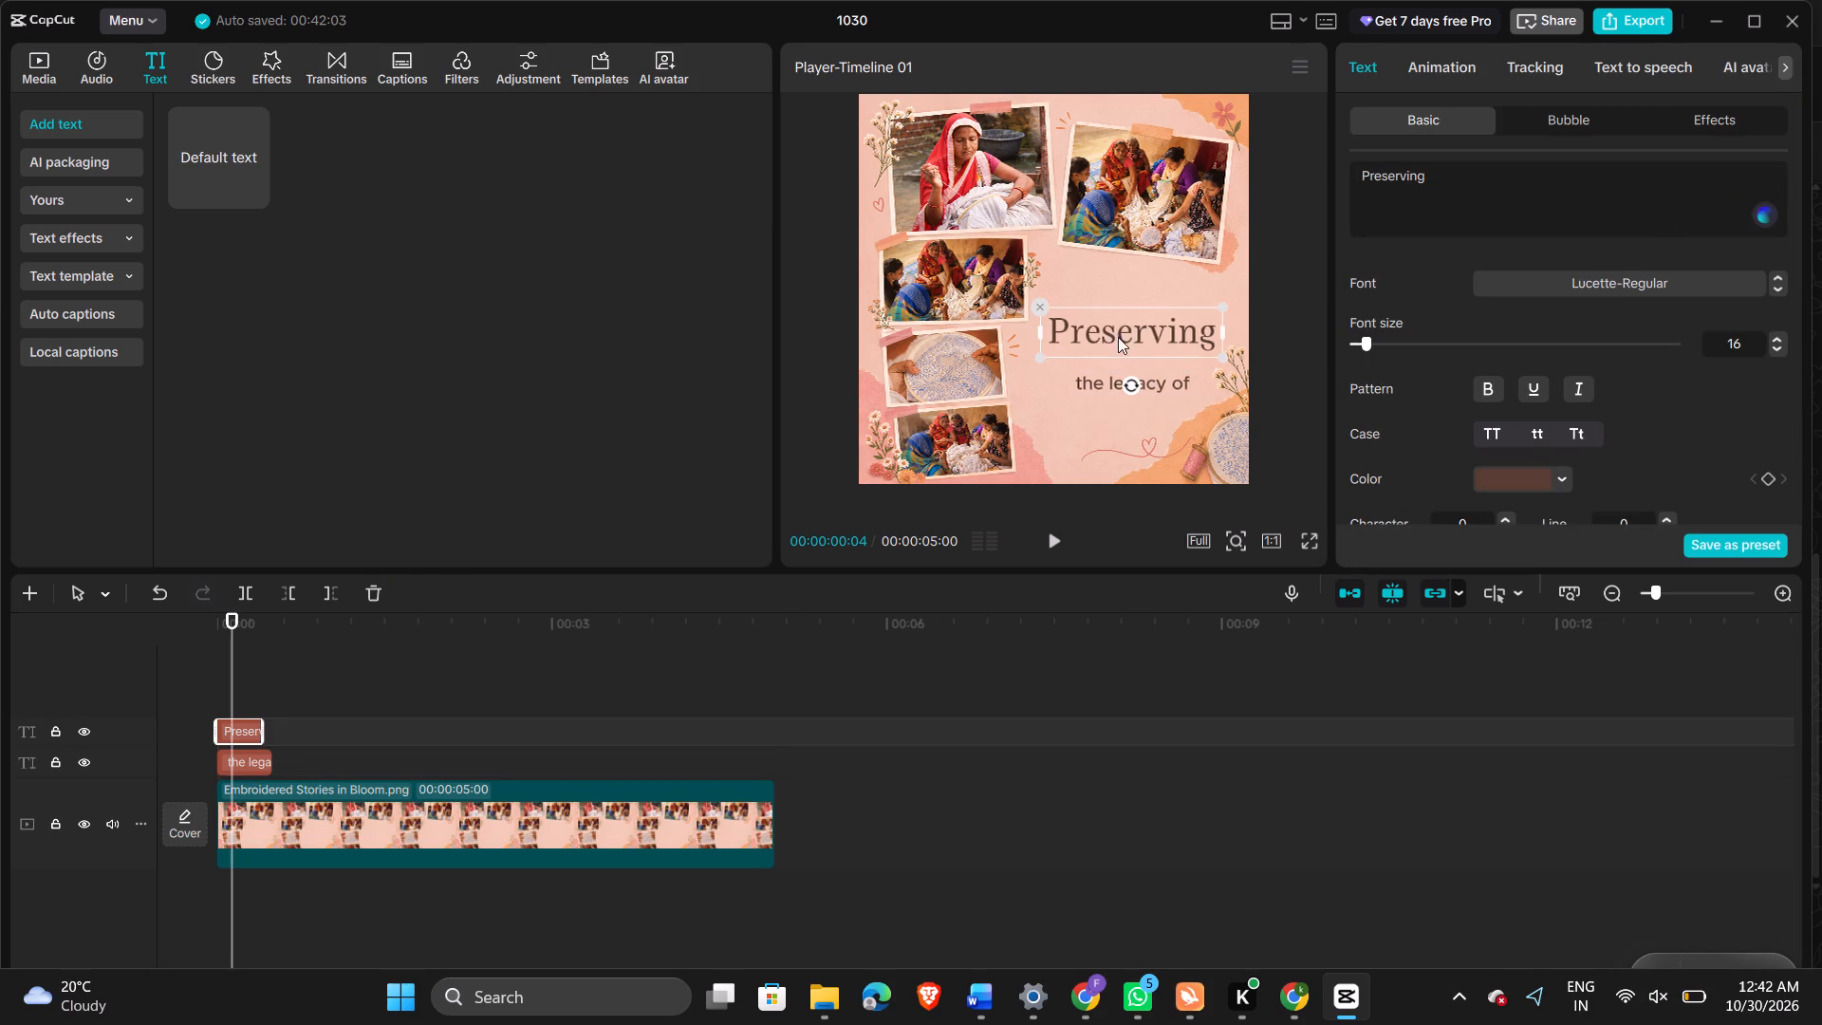
{"action": "left_click_drag", "start_coordinate": [1218, 359], "coordinate": [1227, 363]}
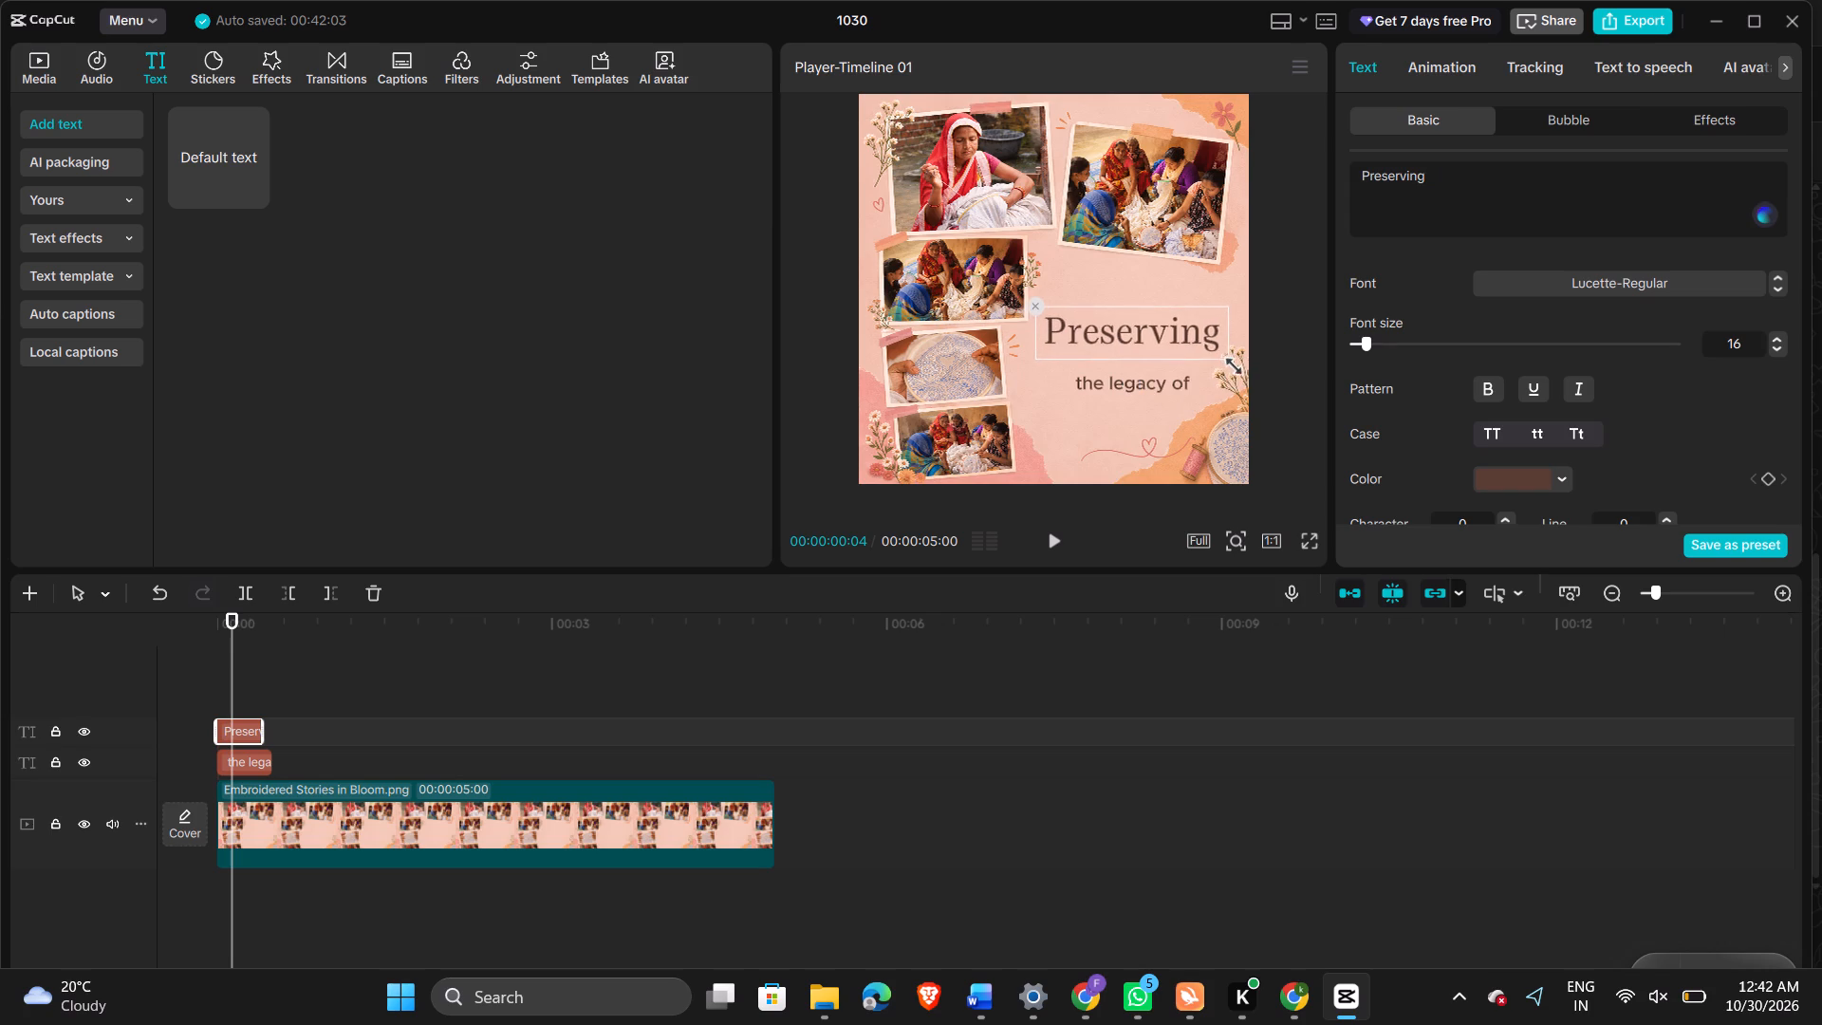
{"action": "left_click_drag", "start_coordinate": [1227, 363], "coordinate": [1230, 364]}
{"action": "left_click_drag", "start_coordinate": [1137, 340], "coordinate": [1137, 360]}
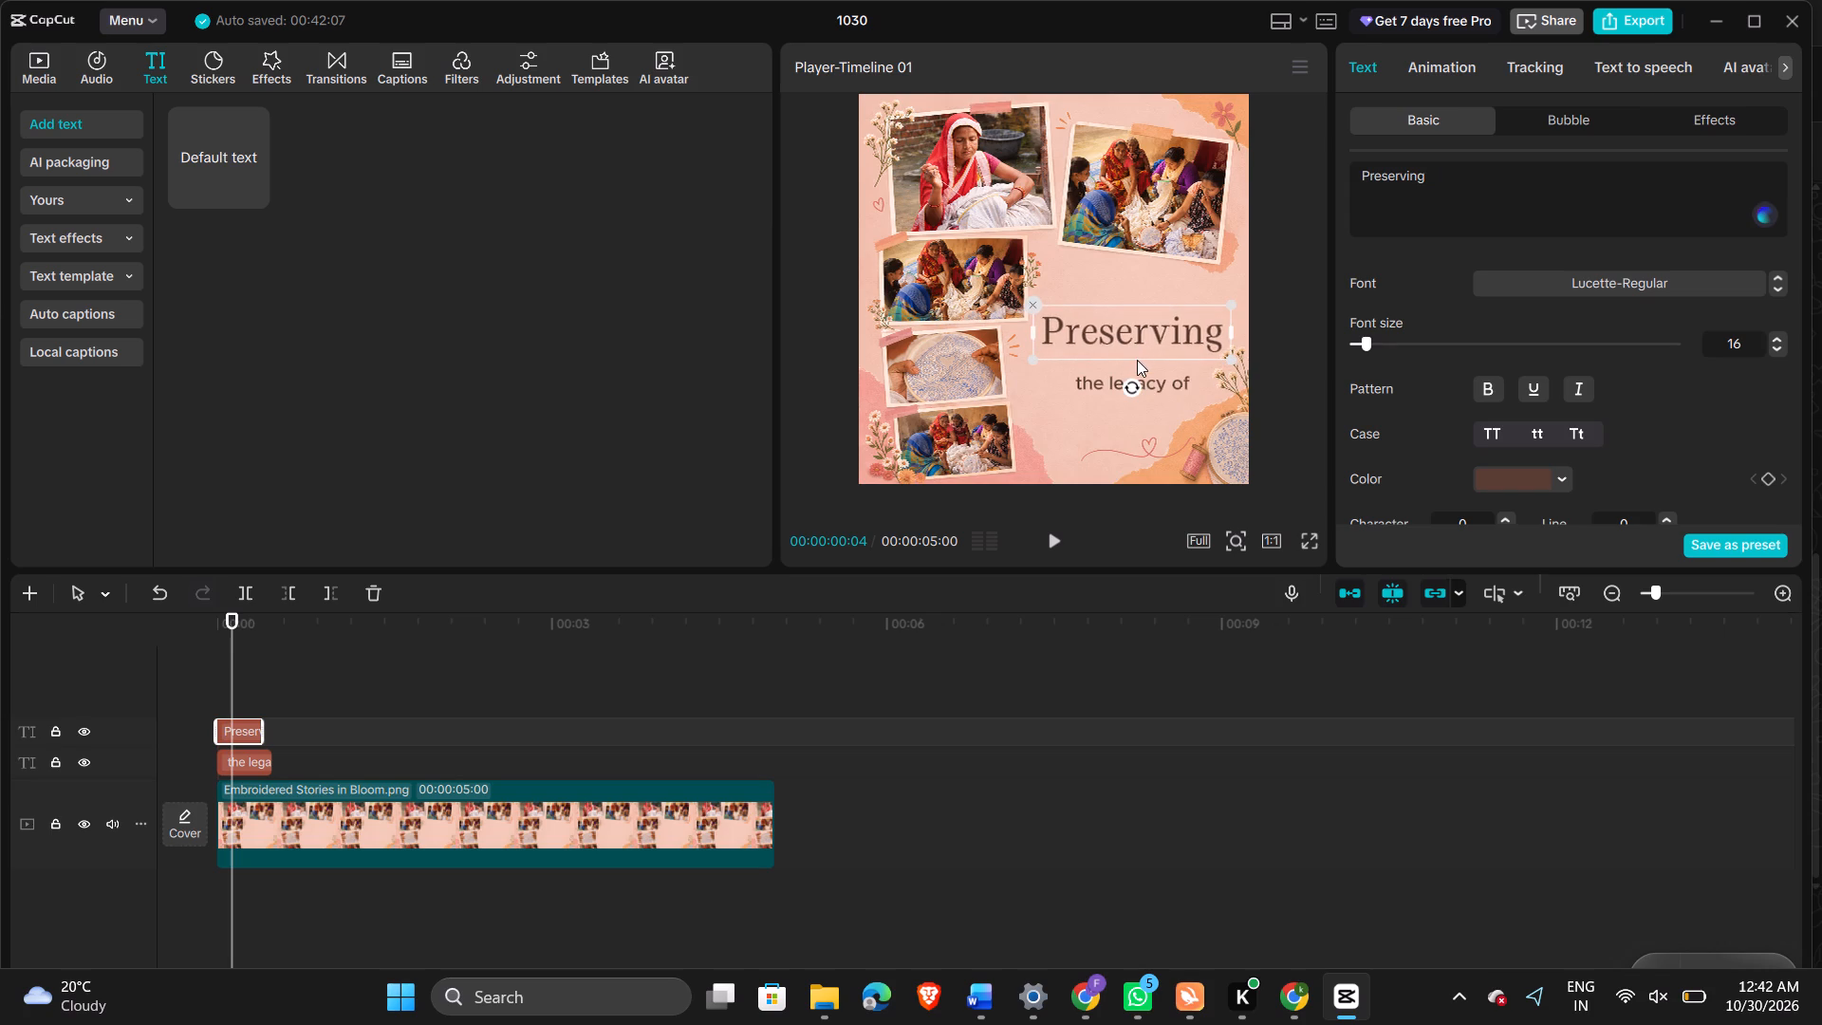
{"action": "left_click_drag", "start_coordinate": [1137, 360], "coordinate": [1135, 364]}
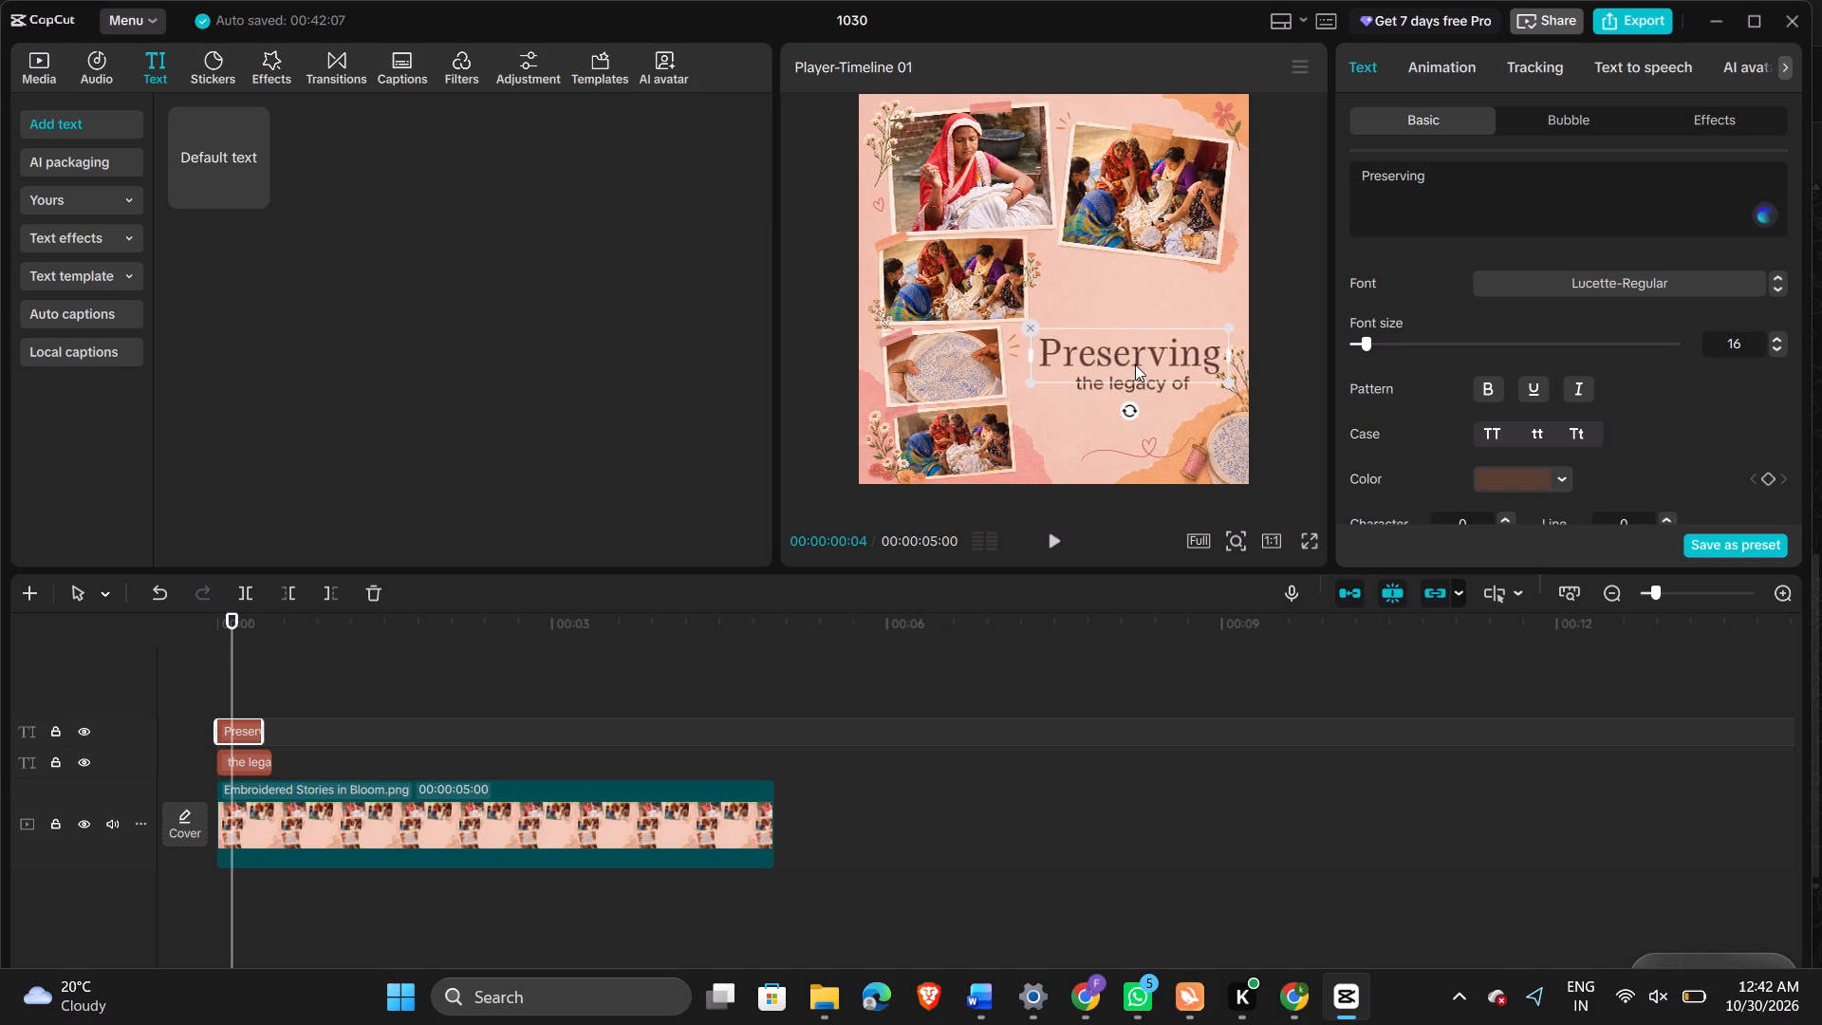
{"action": "left_click_drag", "start_coordinate": [1135, 364], "coordinate": [1130, 364]}
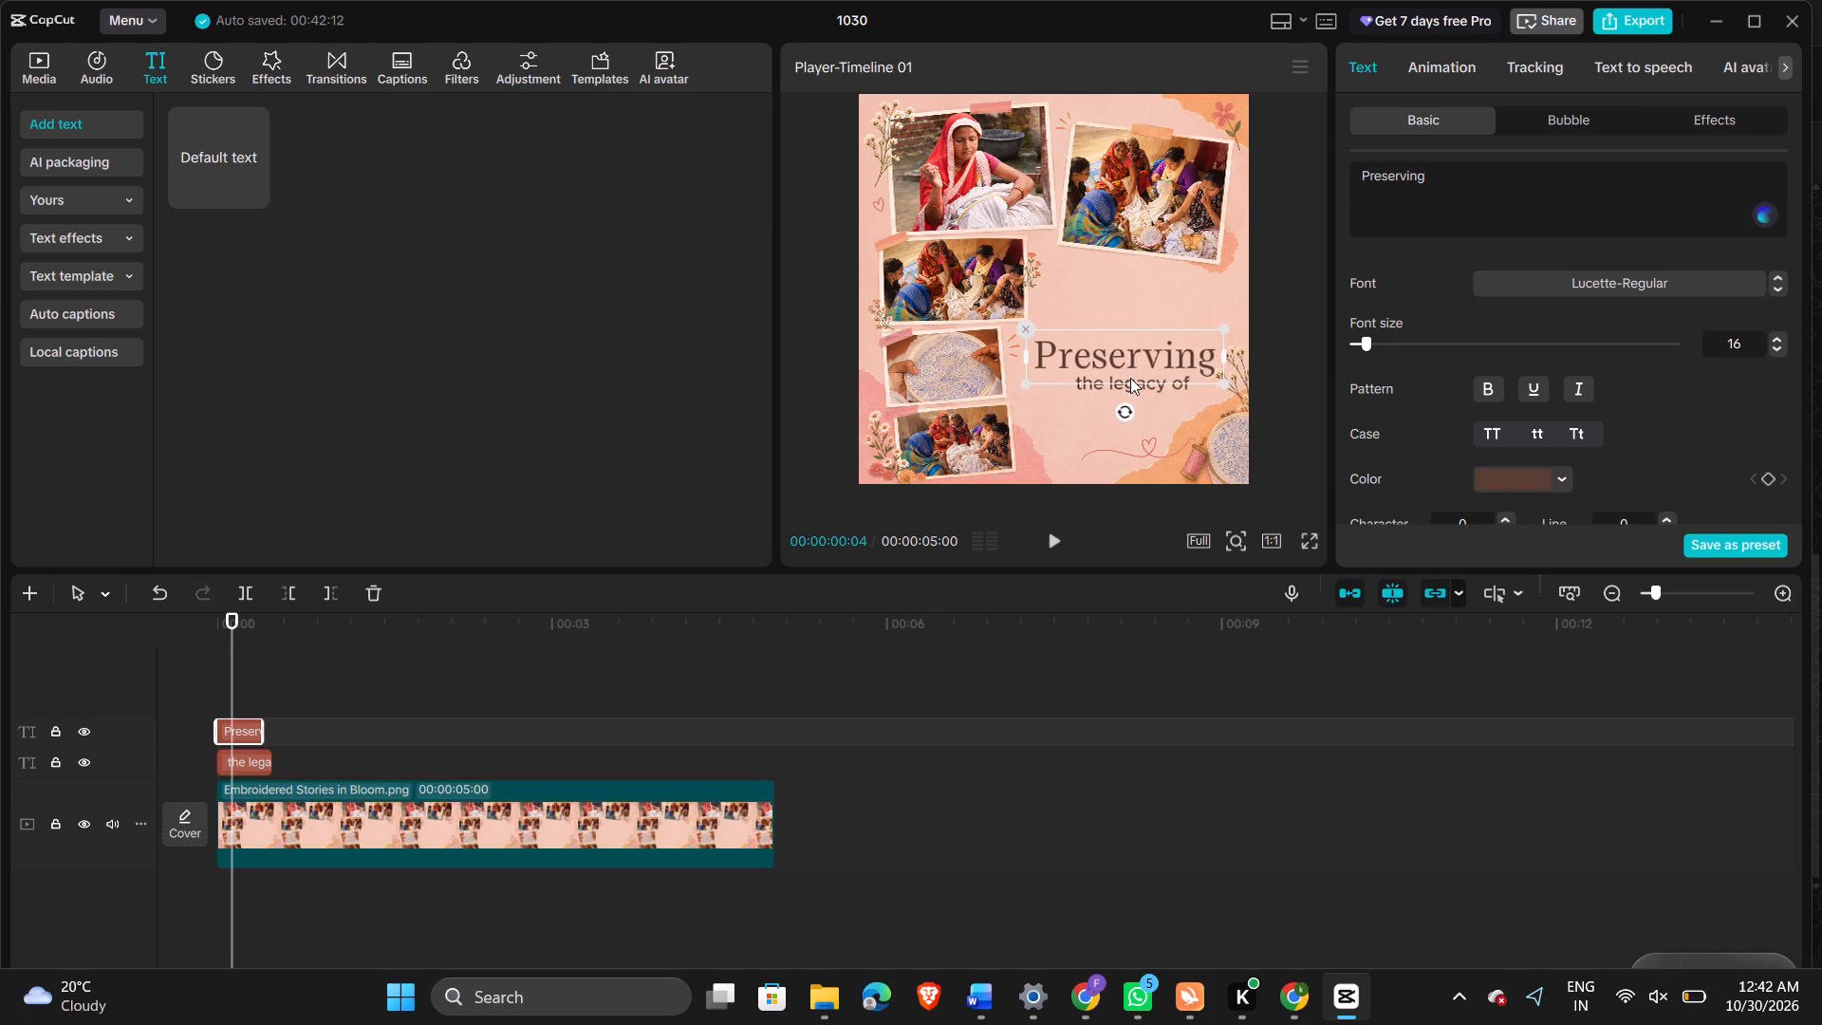
Lower "the legacy of" slightly on the poster to open a small gap beneath "Preserving".
{"action": "left_click", "coordinate": [1130, 381]}
{"action": "left_click", "coordinate": [1200, 409]}
{"action": "left_click", "coordinate": [1125, 380]}
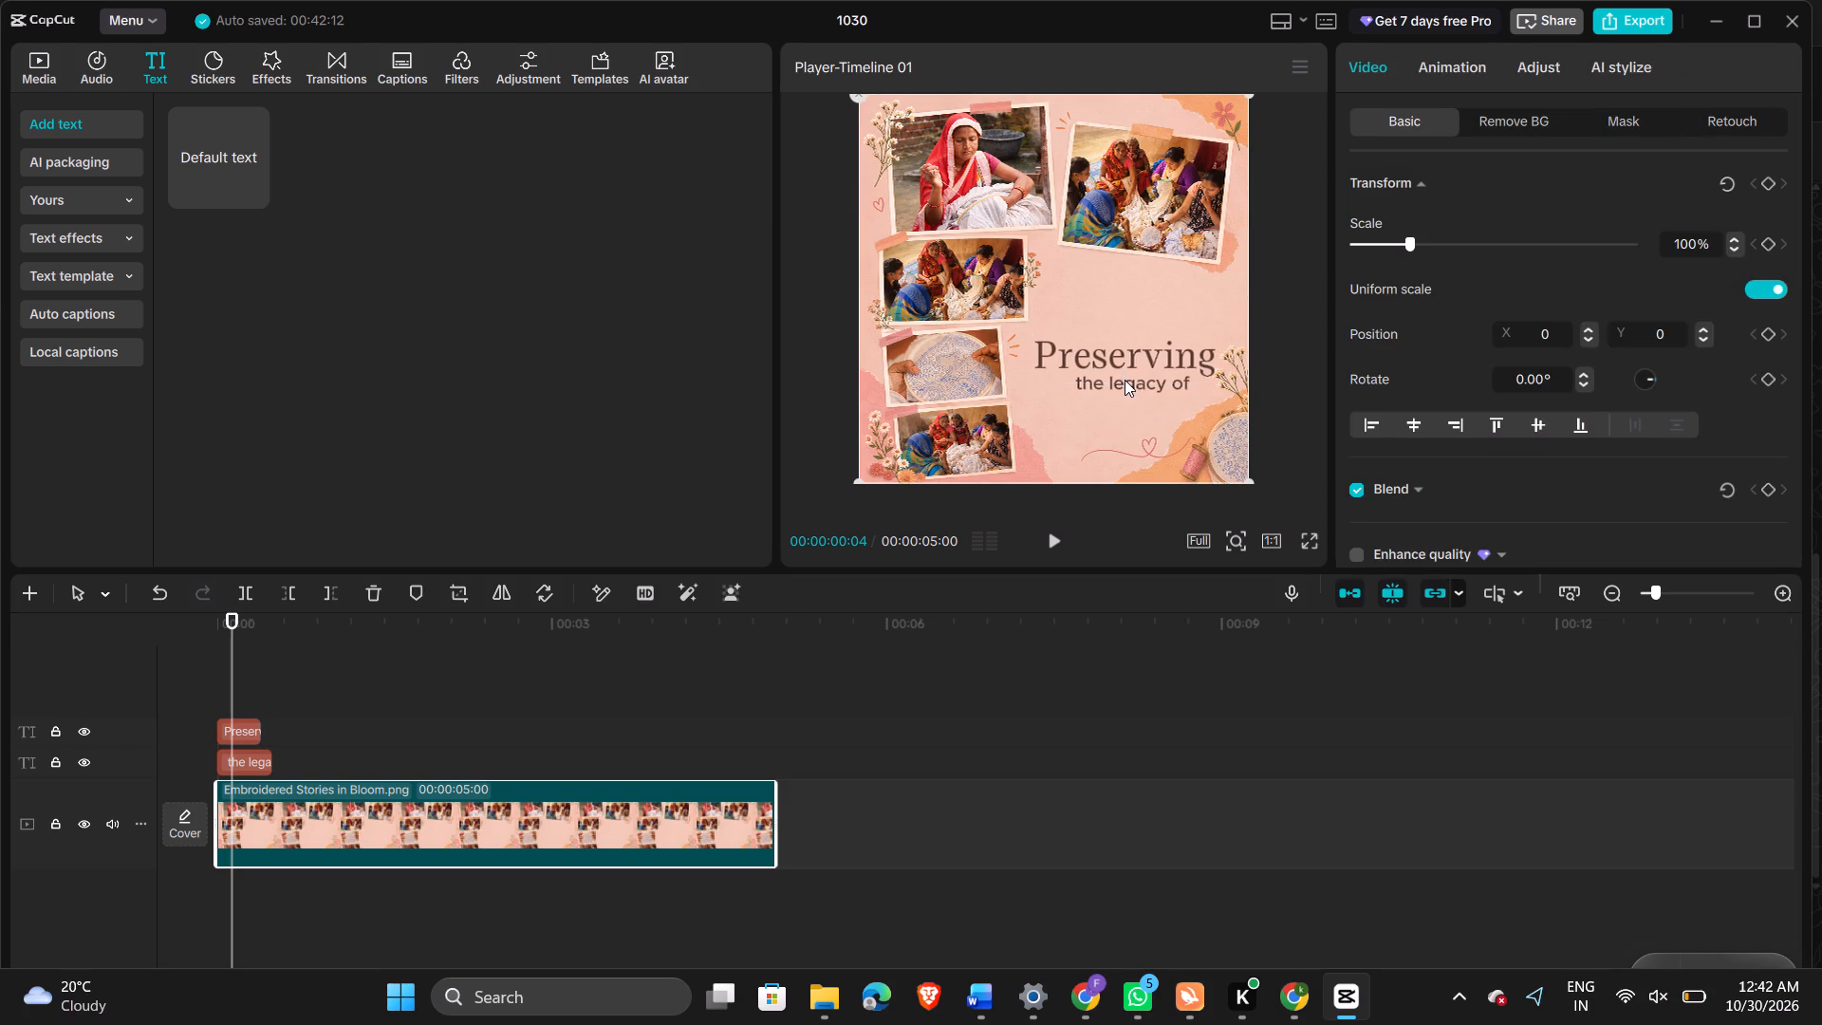
{"action": "left_click", "coordinate": [1234, 411]}
{"action": "left_click", "coordinate": [255, 749]}
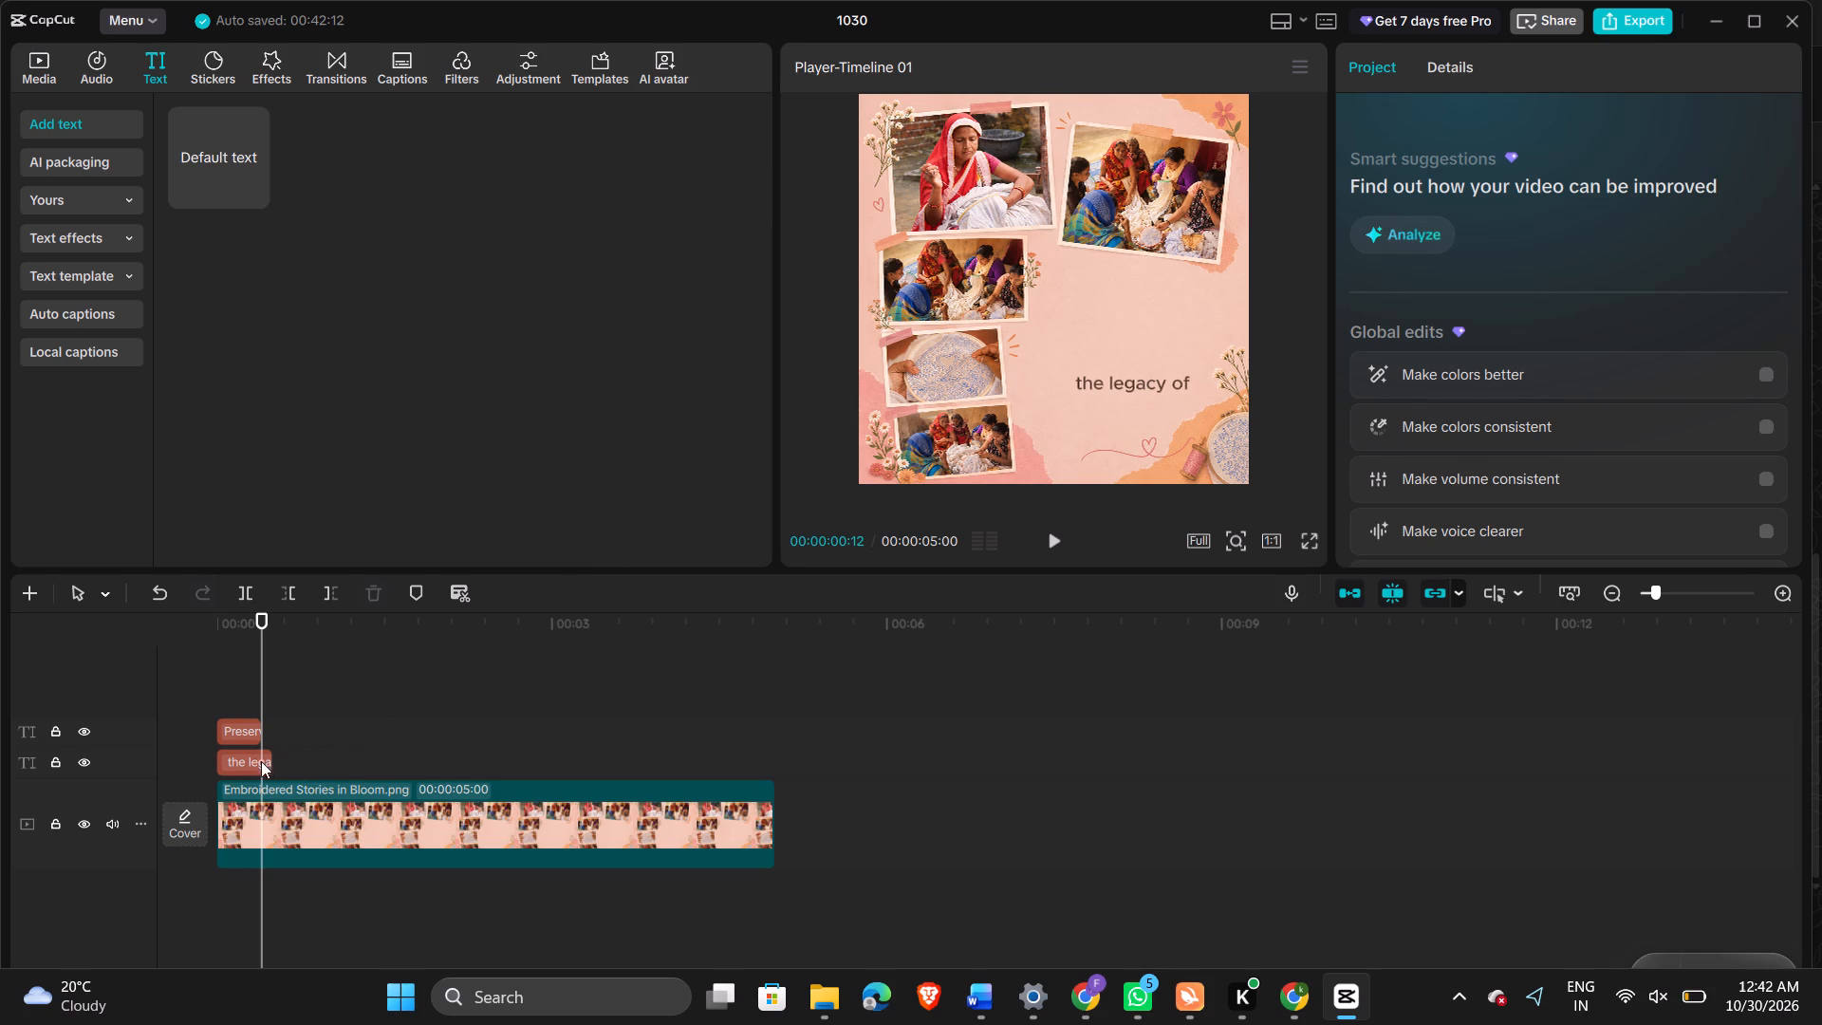
{"action": "left_click", "coordinate": [249, 756]}
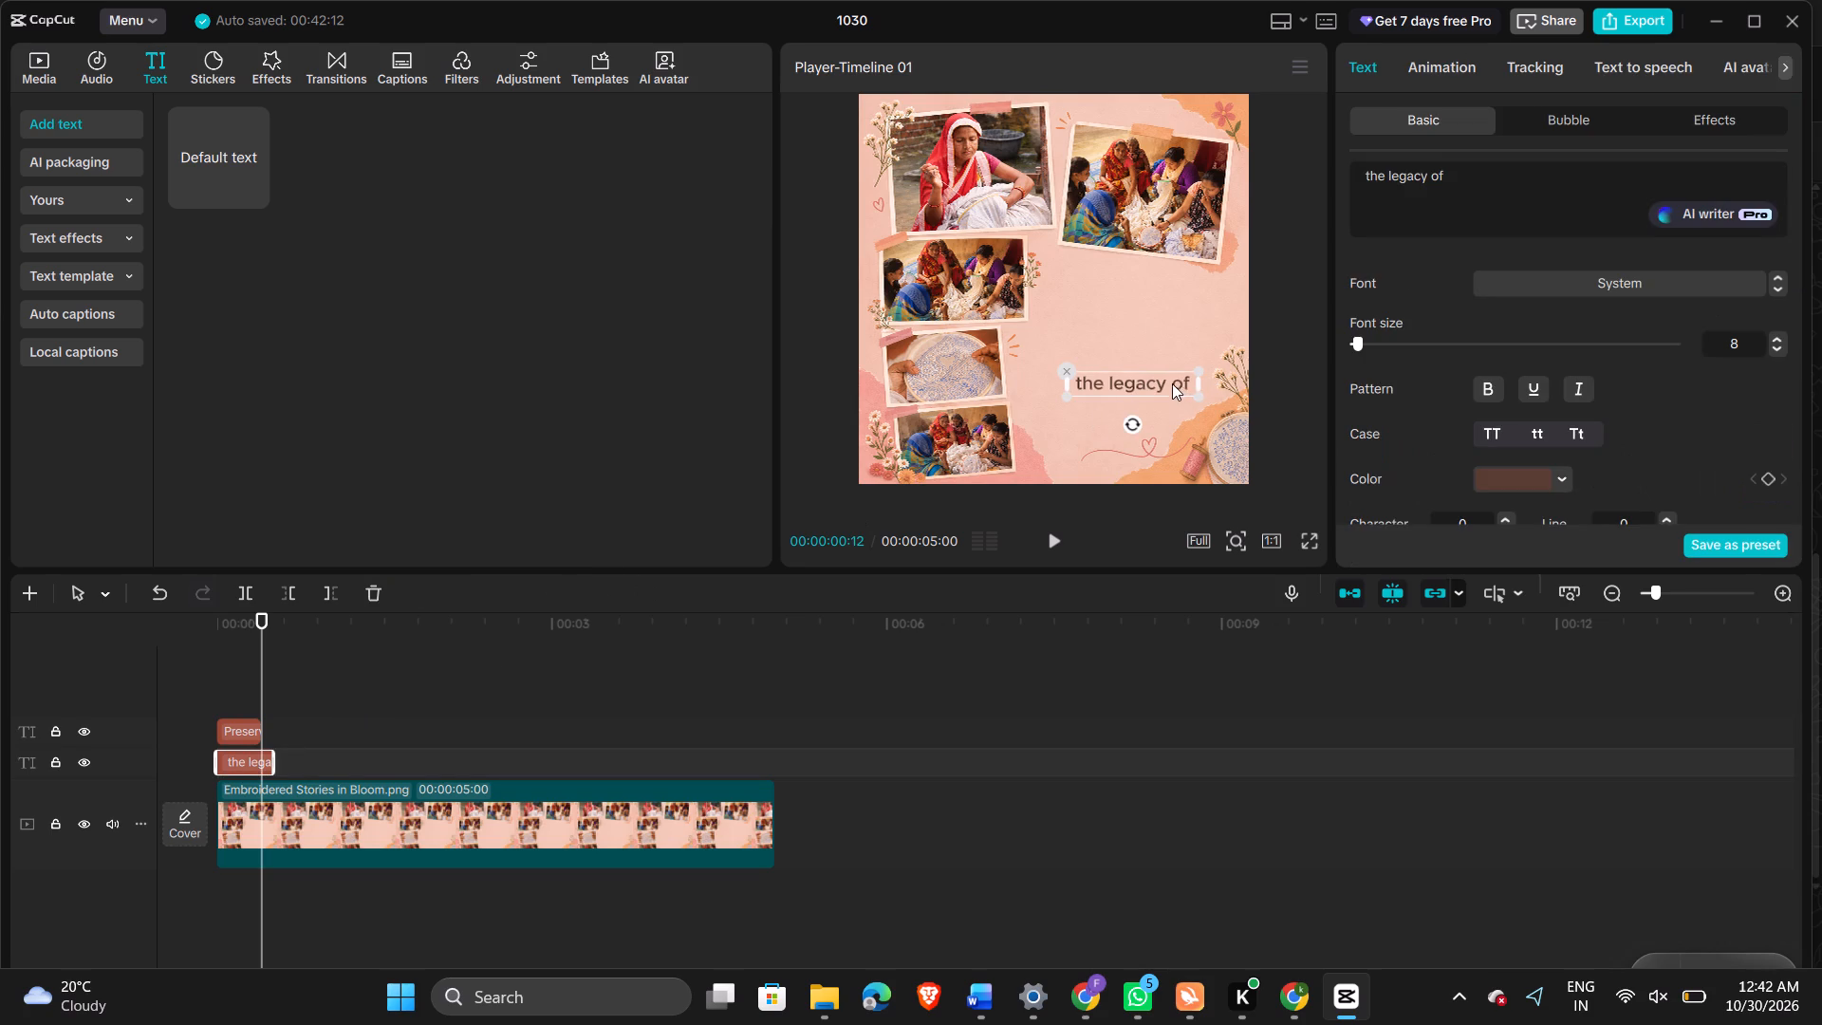
{"action": "left_click", "coordinate": [1154, 388]}
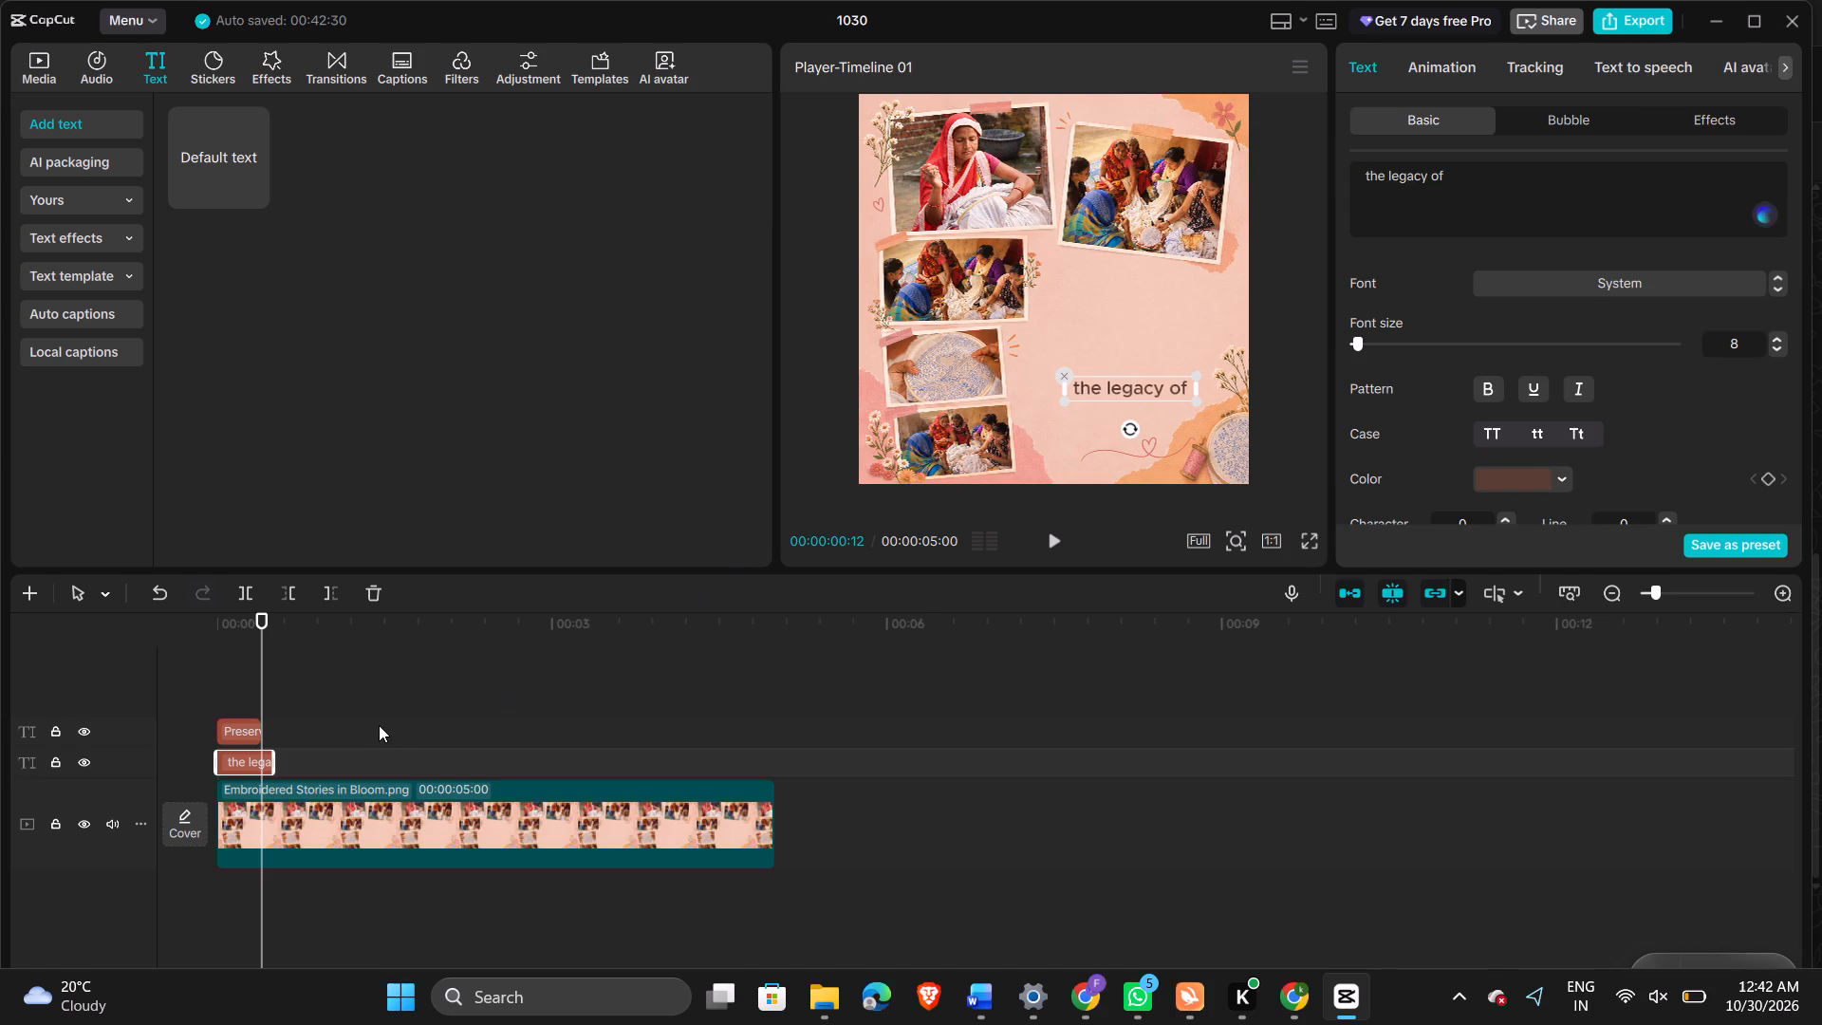
{"action": "left_click", "coordinate": [241, 703]}
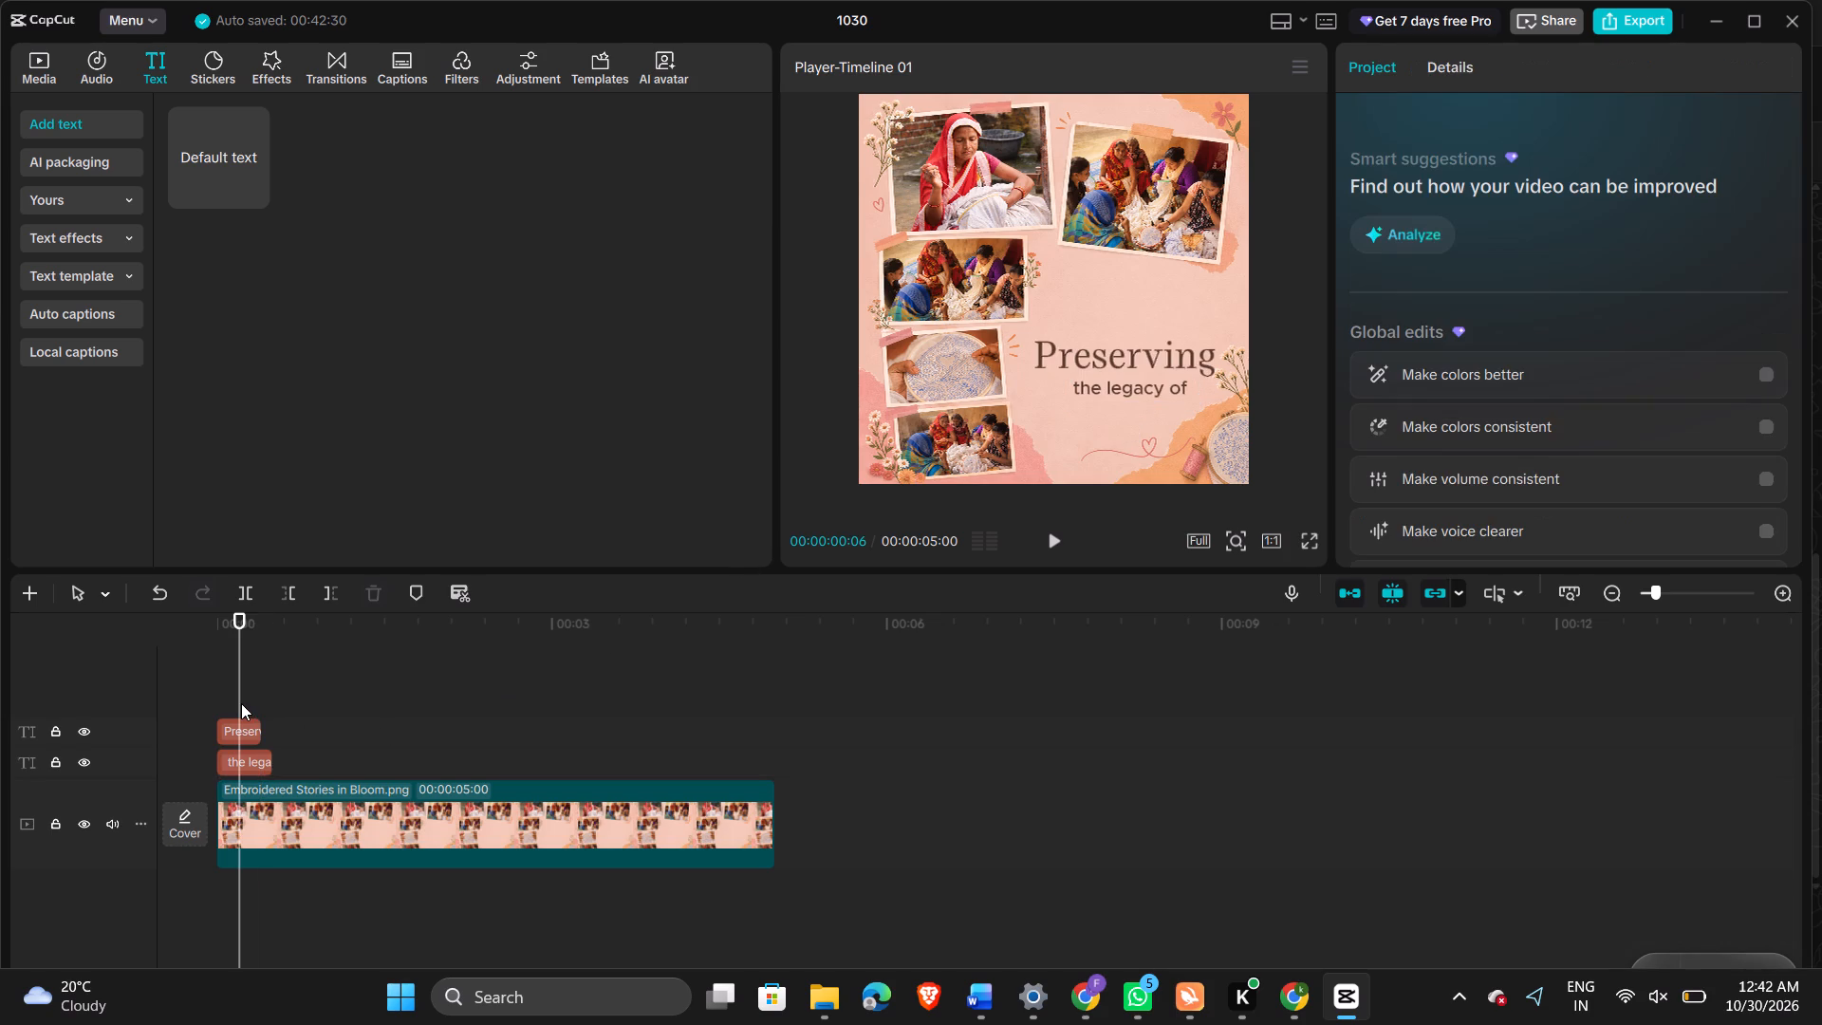
{"action": "left_click", "coordinate": [1104, 394]}
{"action": "left_click", "coordinate": [1104, 394]}
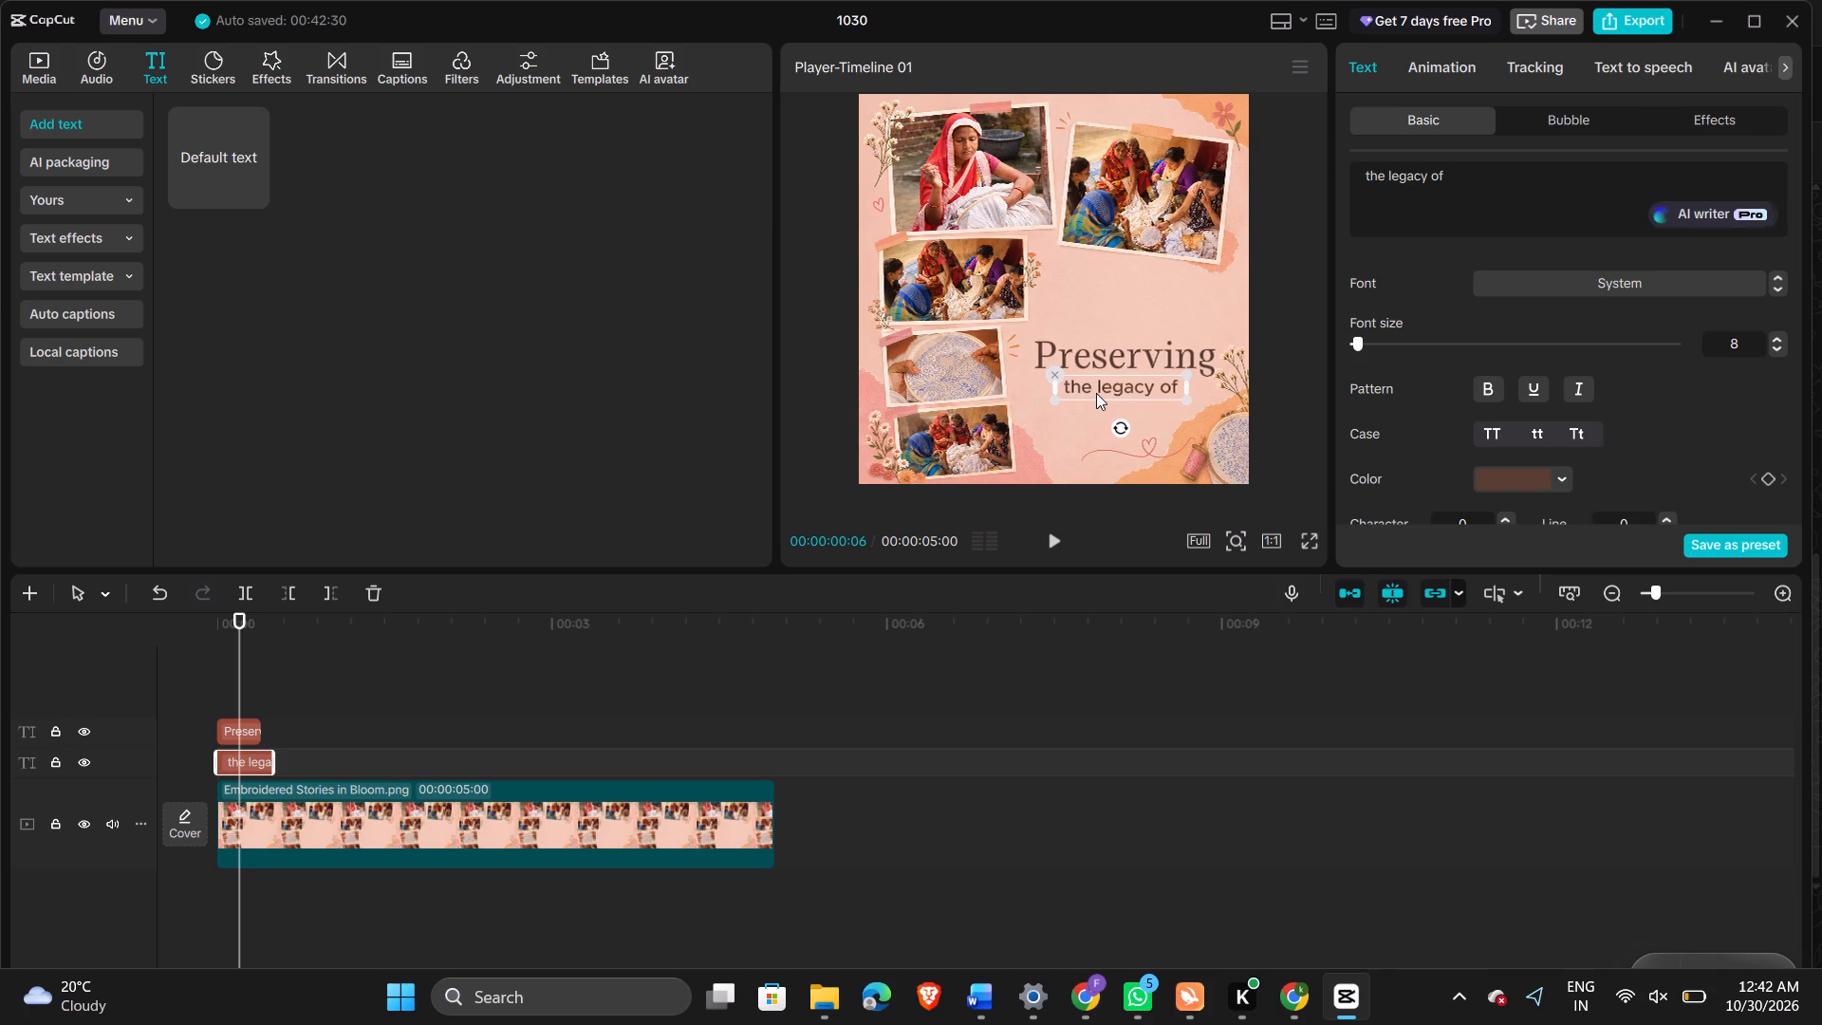
Check the poster in full-screen preview and nudge "the legacy of" sideways to balance it under "Preserving".
{"action": "left_click", "coordinate": [1628, 276]}
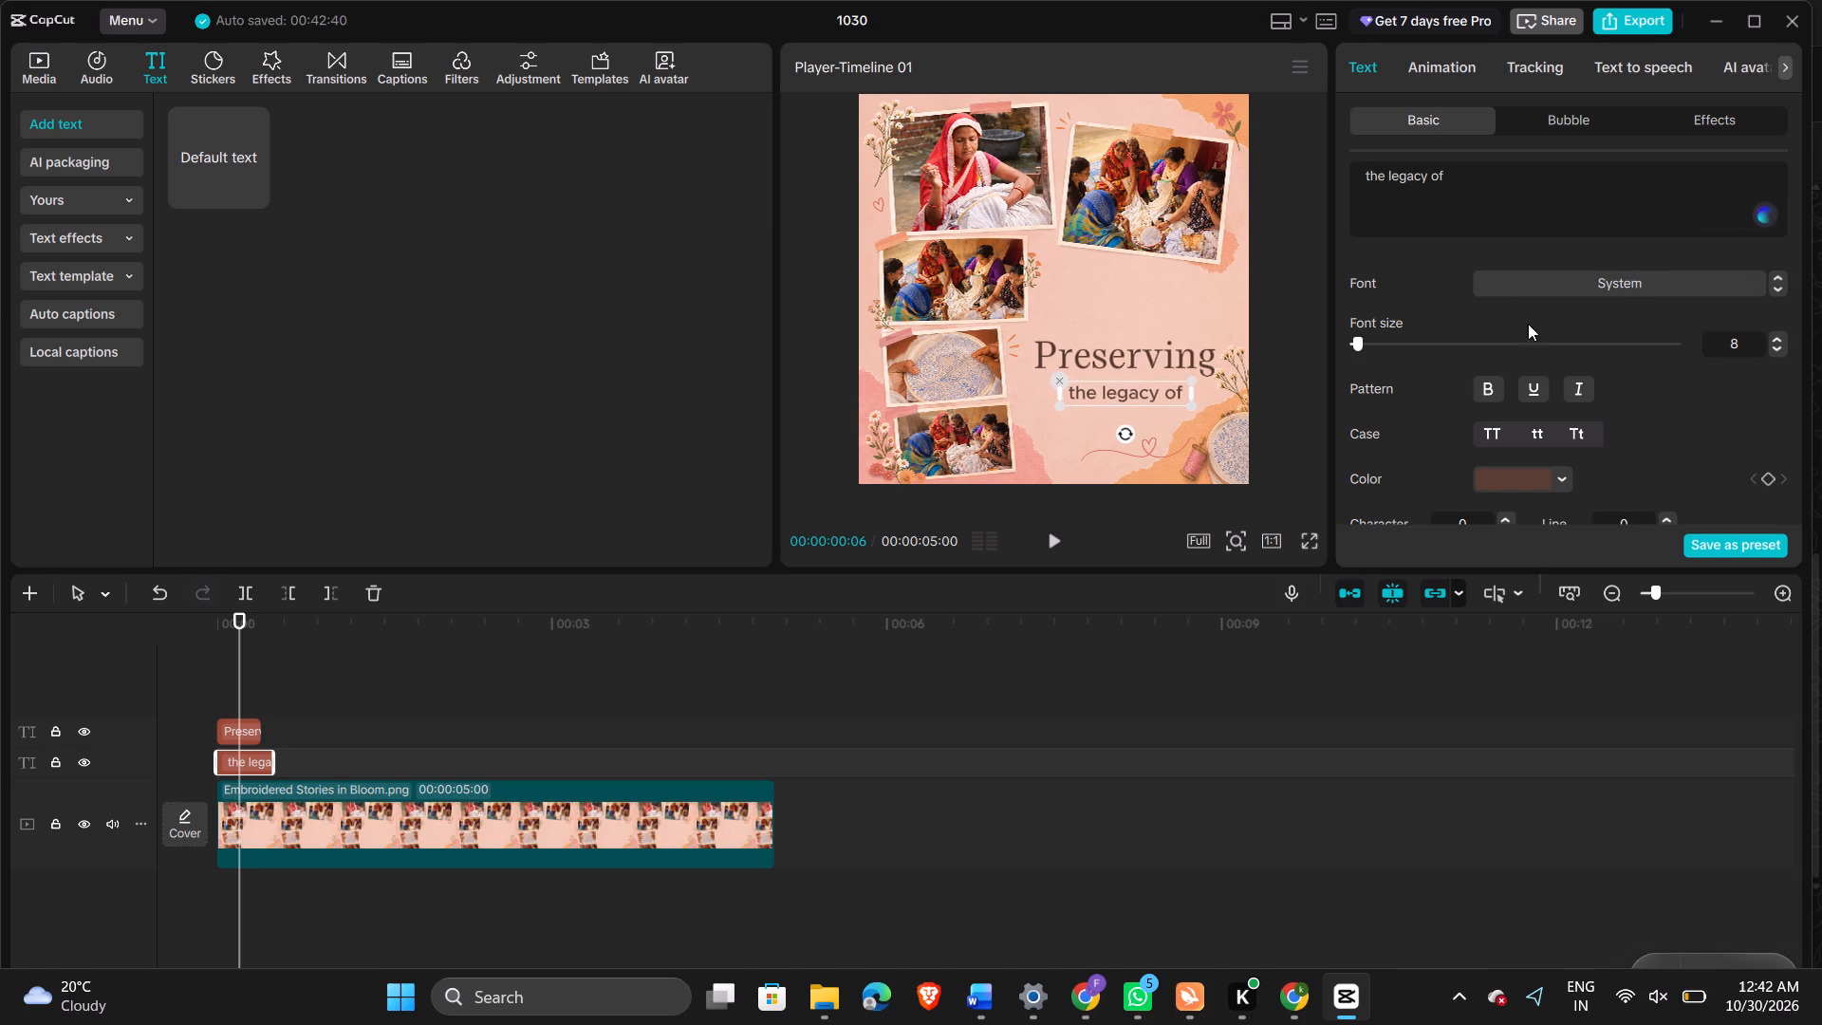
{"action": "left_click", "coordinate": [1111, 397]}
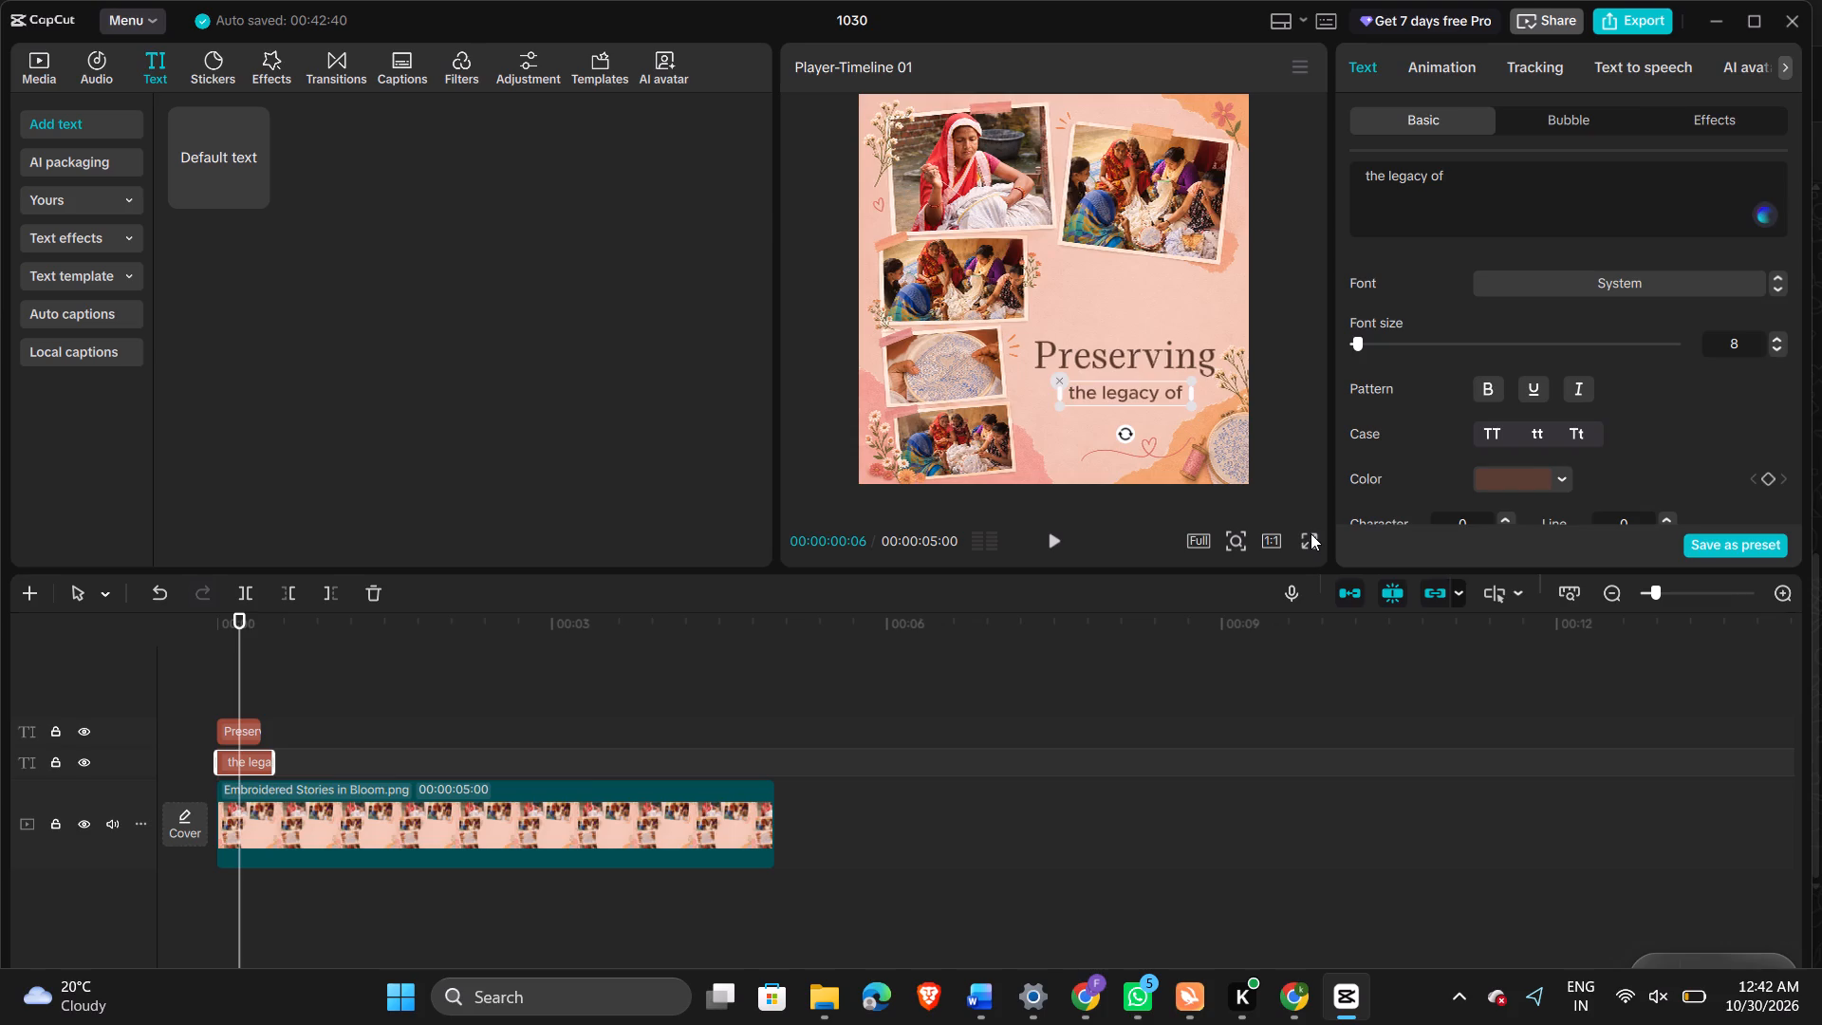
{"action": "left_click", "coordinate": [1311, 533]}
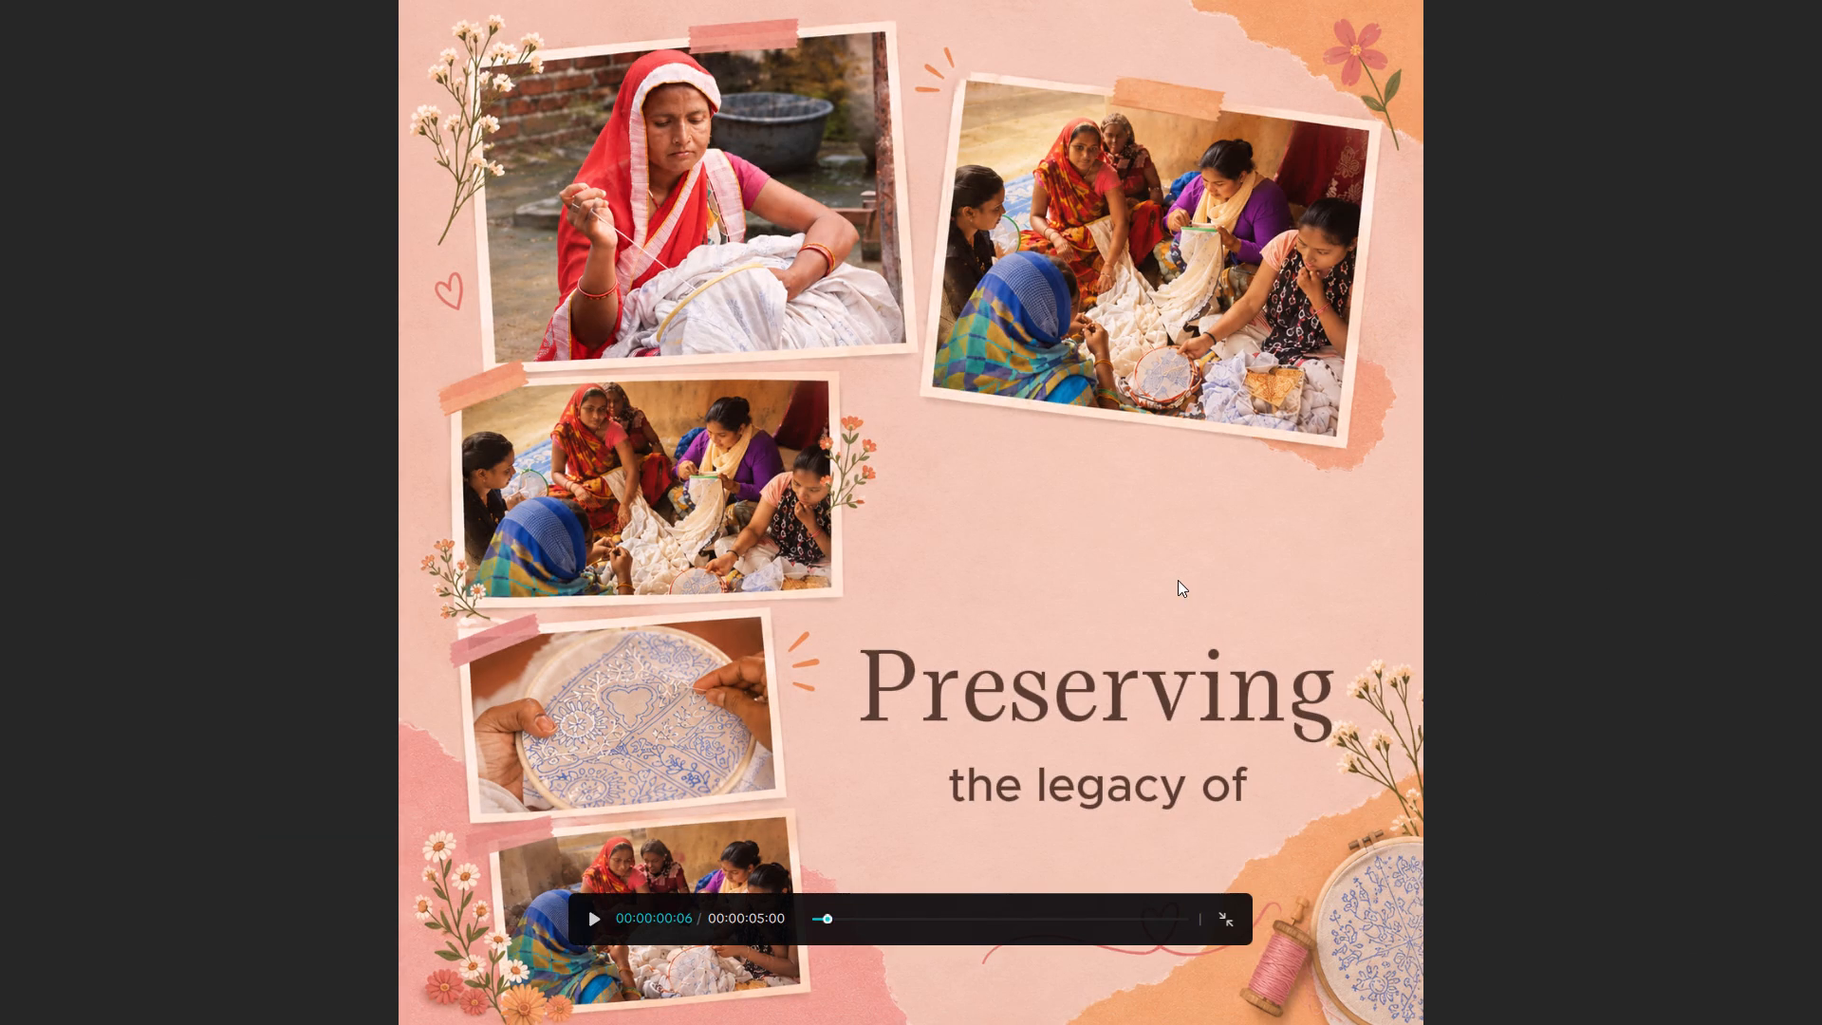
{"action": "key", "text": "Escape"}
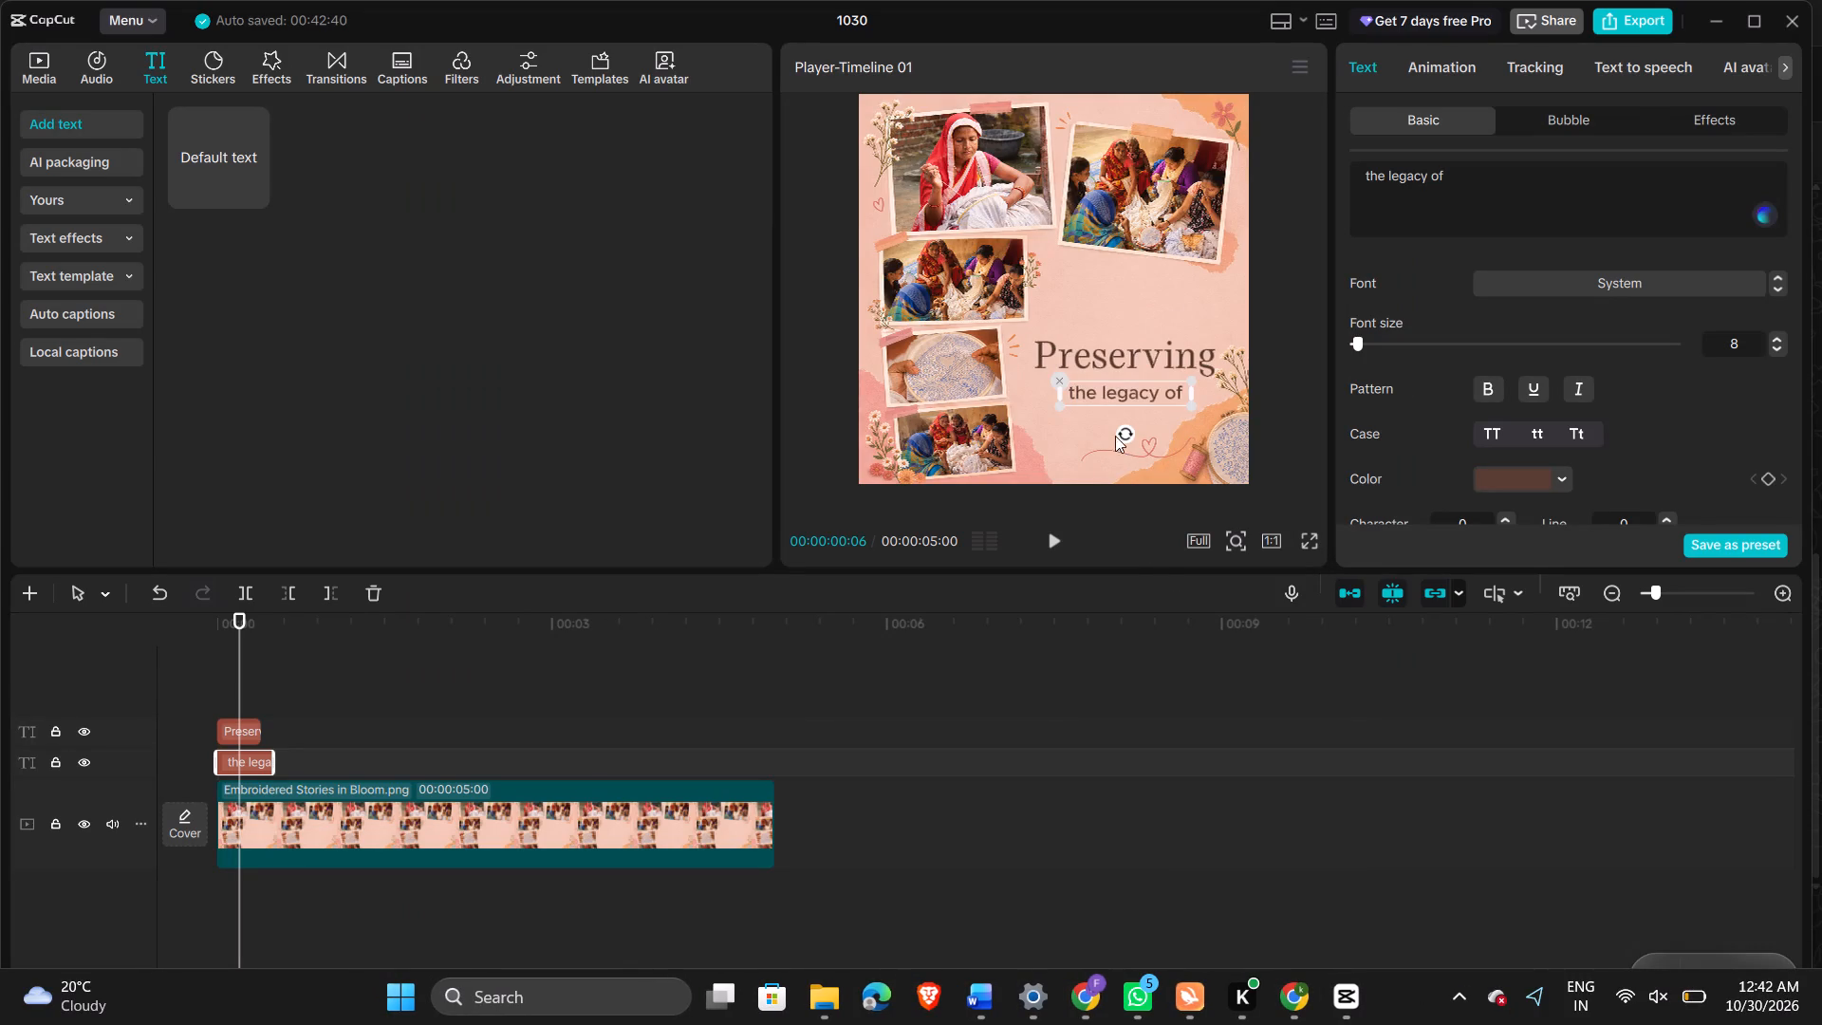
{"action": "left_click", "coordinate": [1096, 394]}
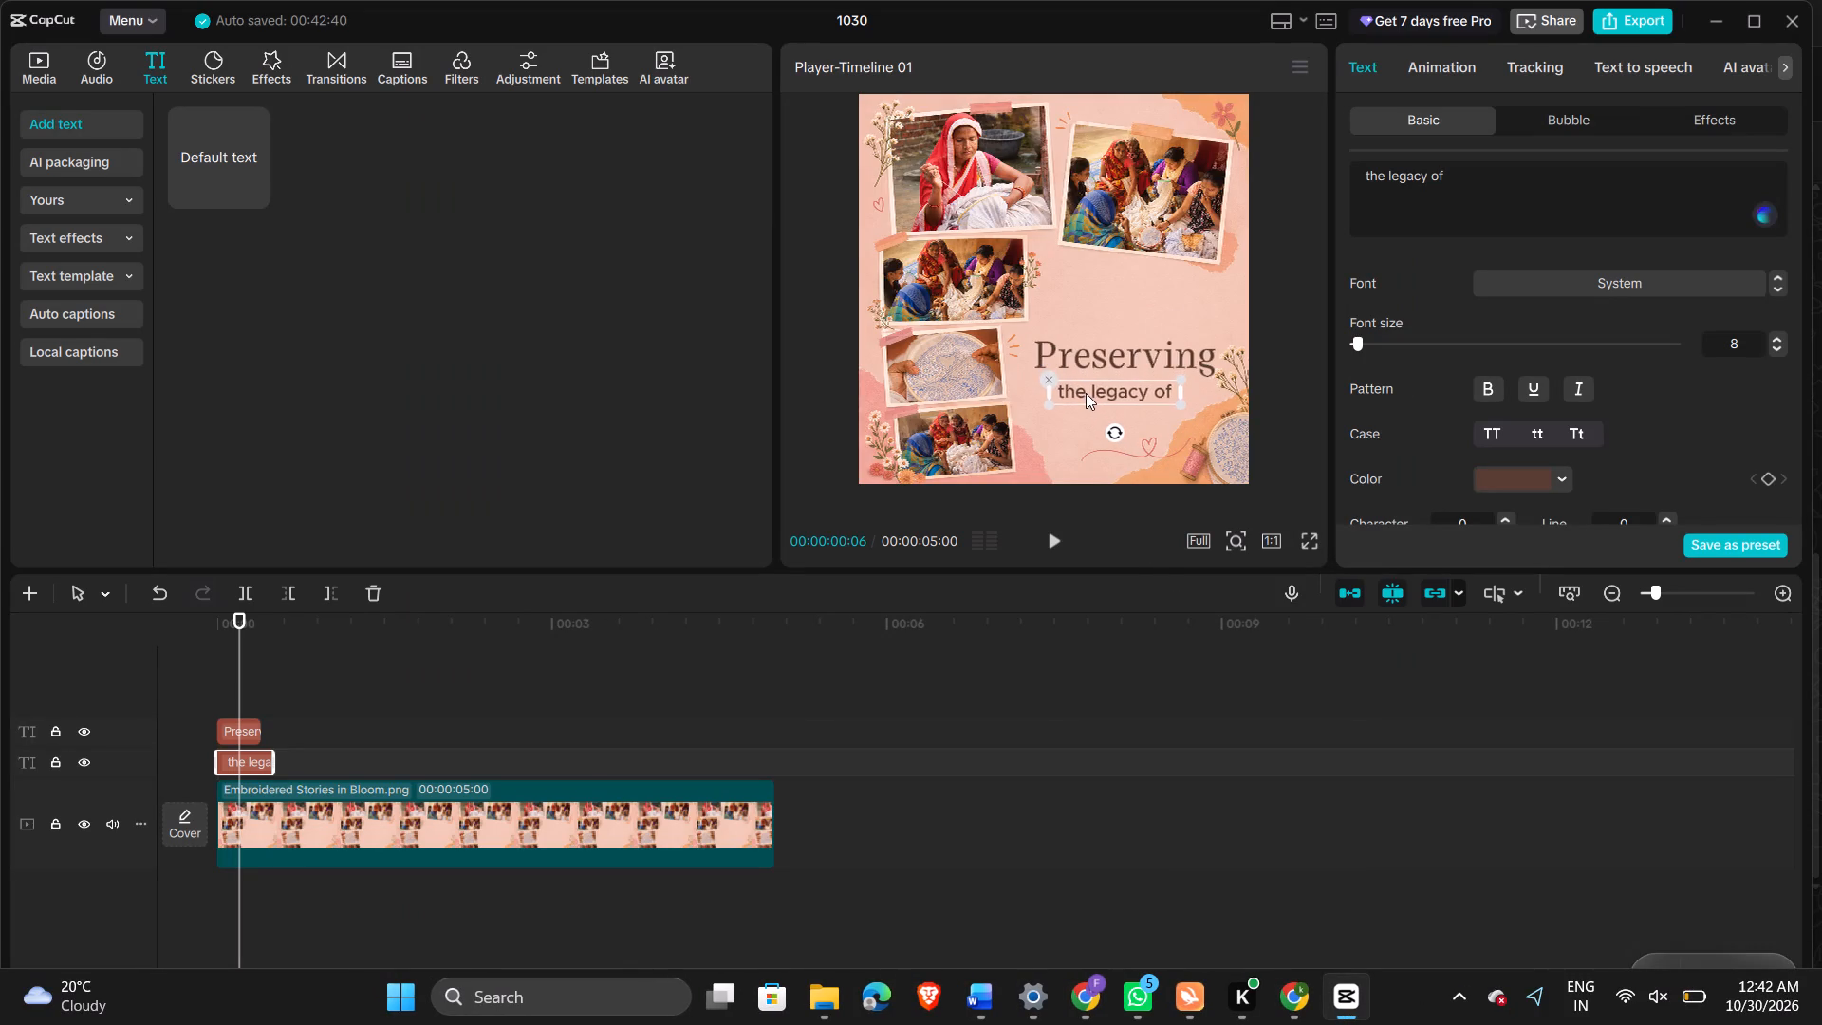
{"action": "left_click", "coordinate": [1088, 391]}
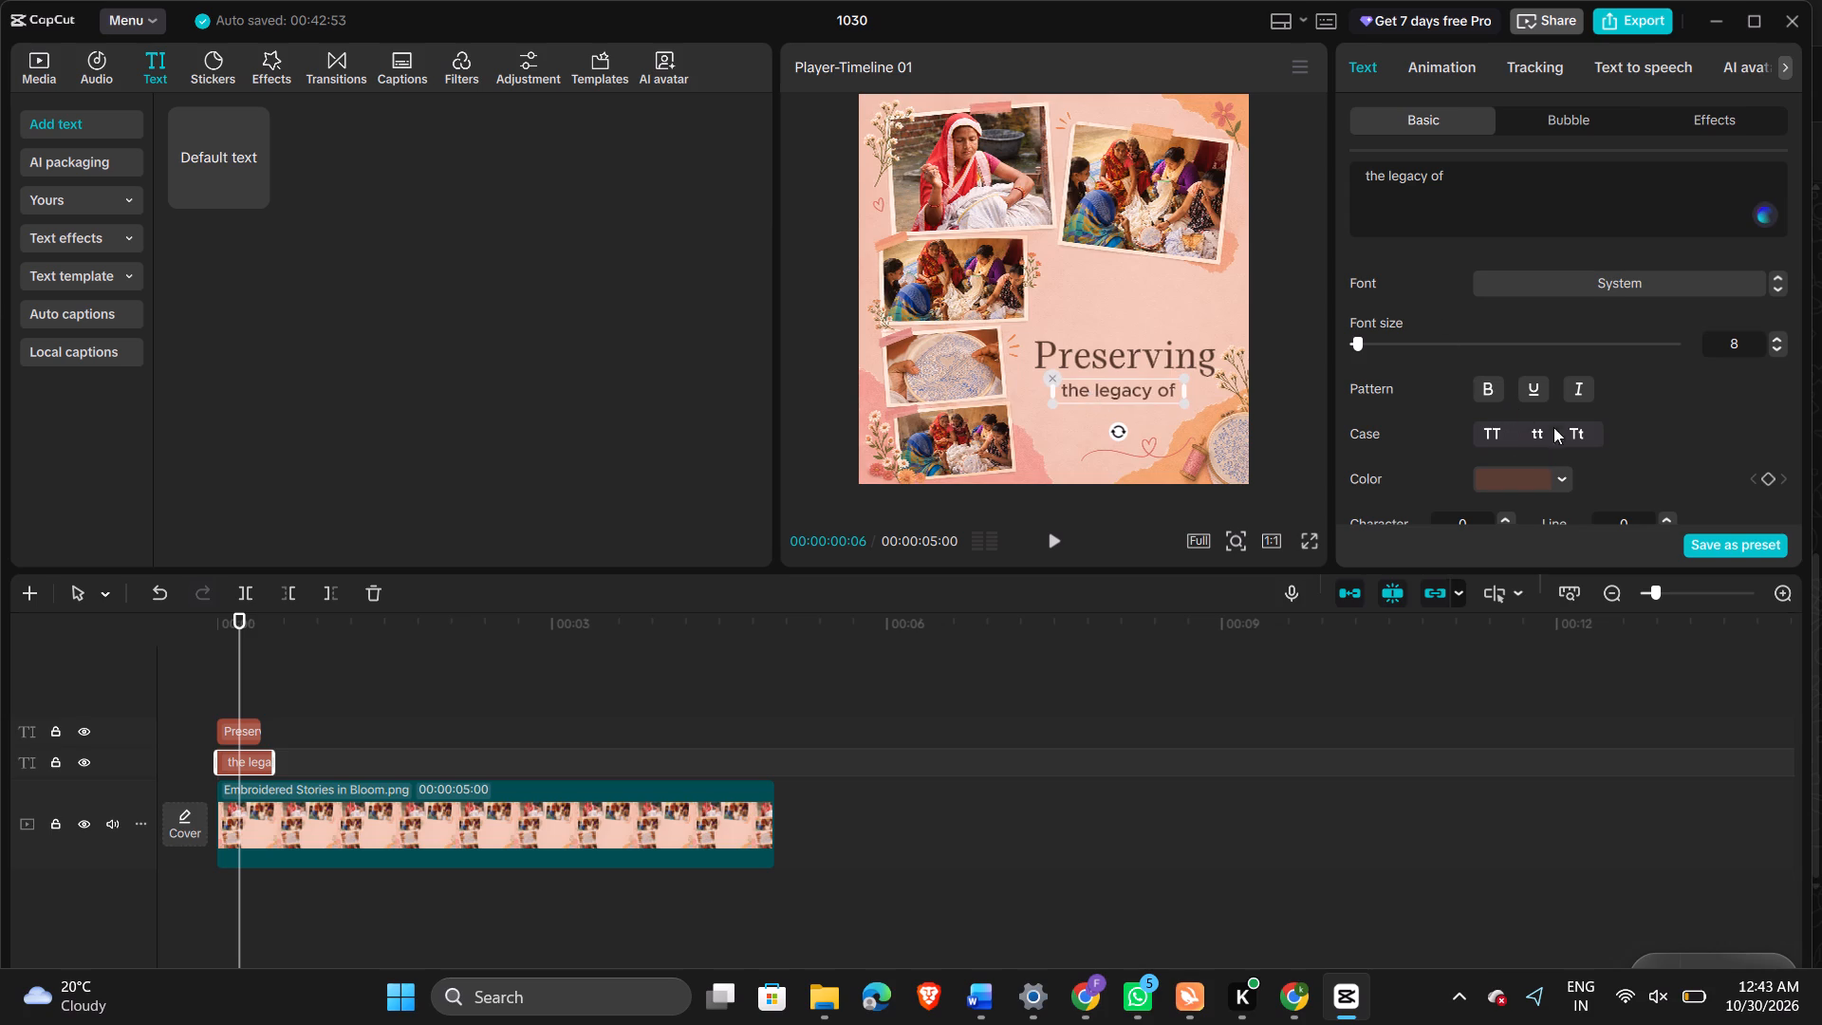
Set the font of "the legacy of" to Lucette-Regular.
{"action": "left_click", "coordinate": [1606, 293]}
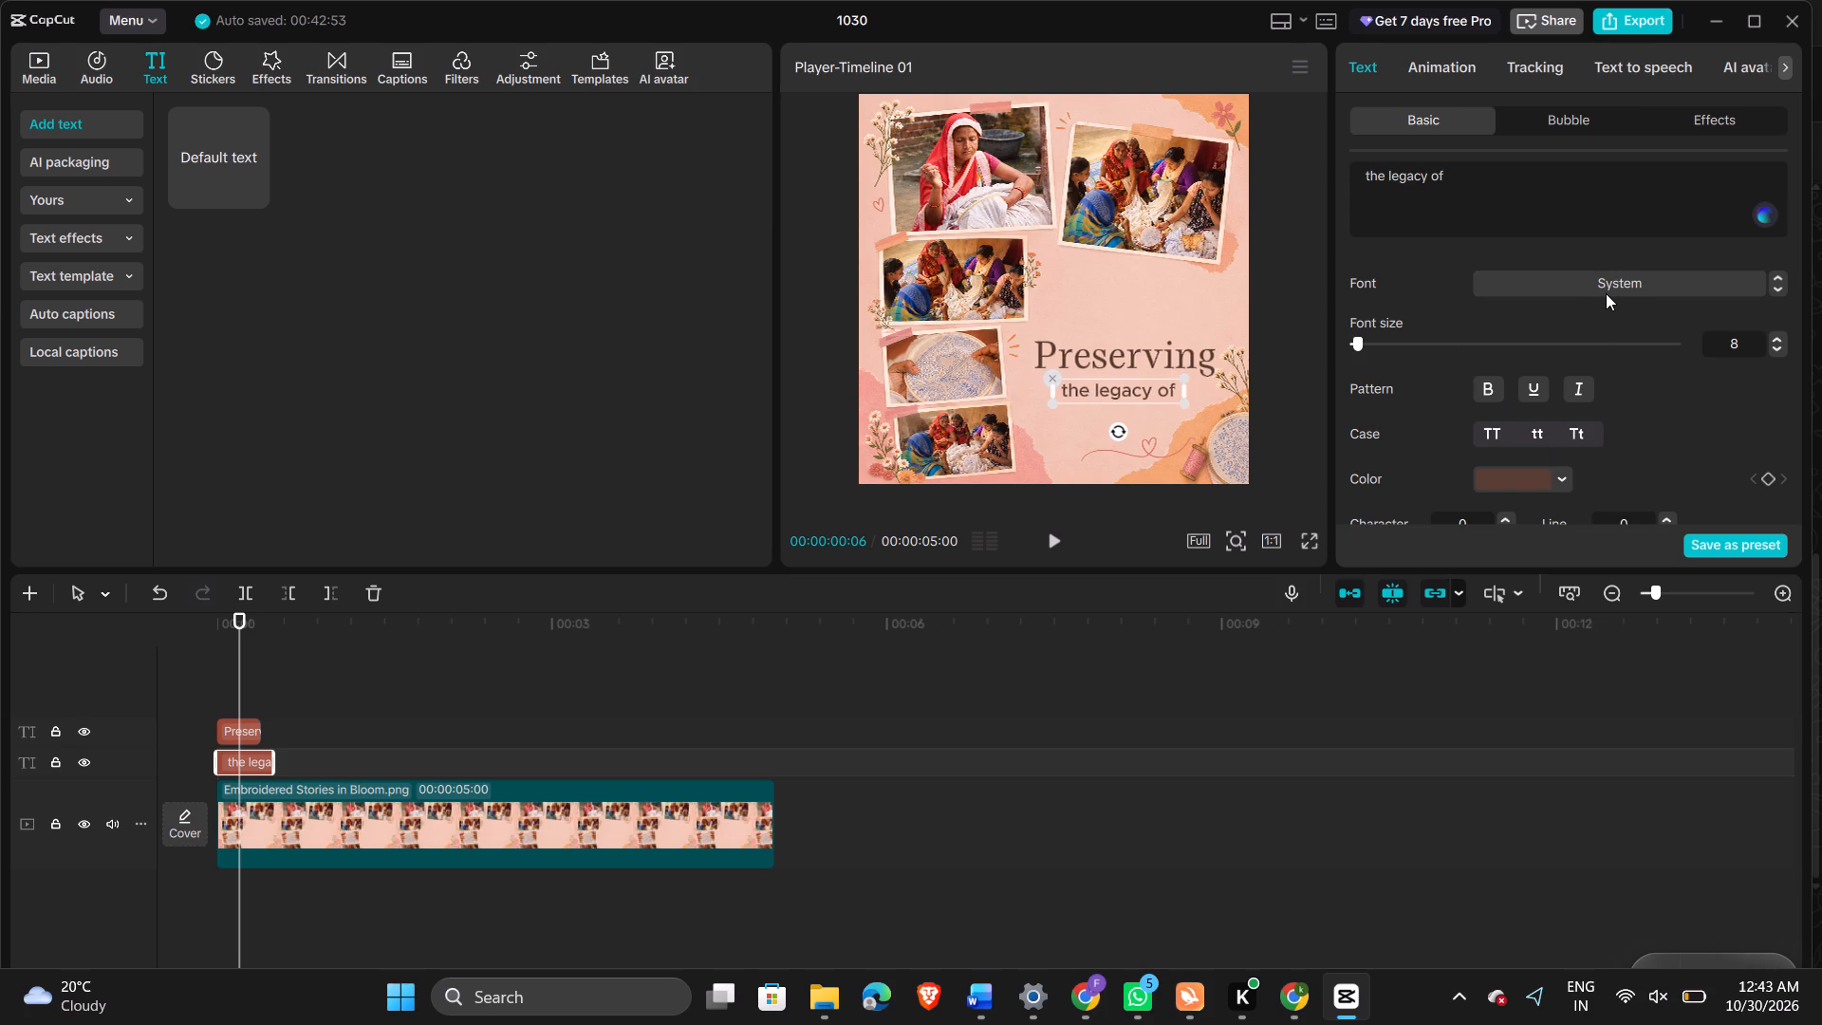
{"action": "left_click", "coordinate": [1590, 284]}
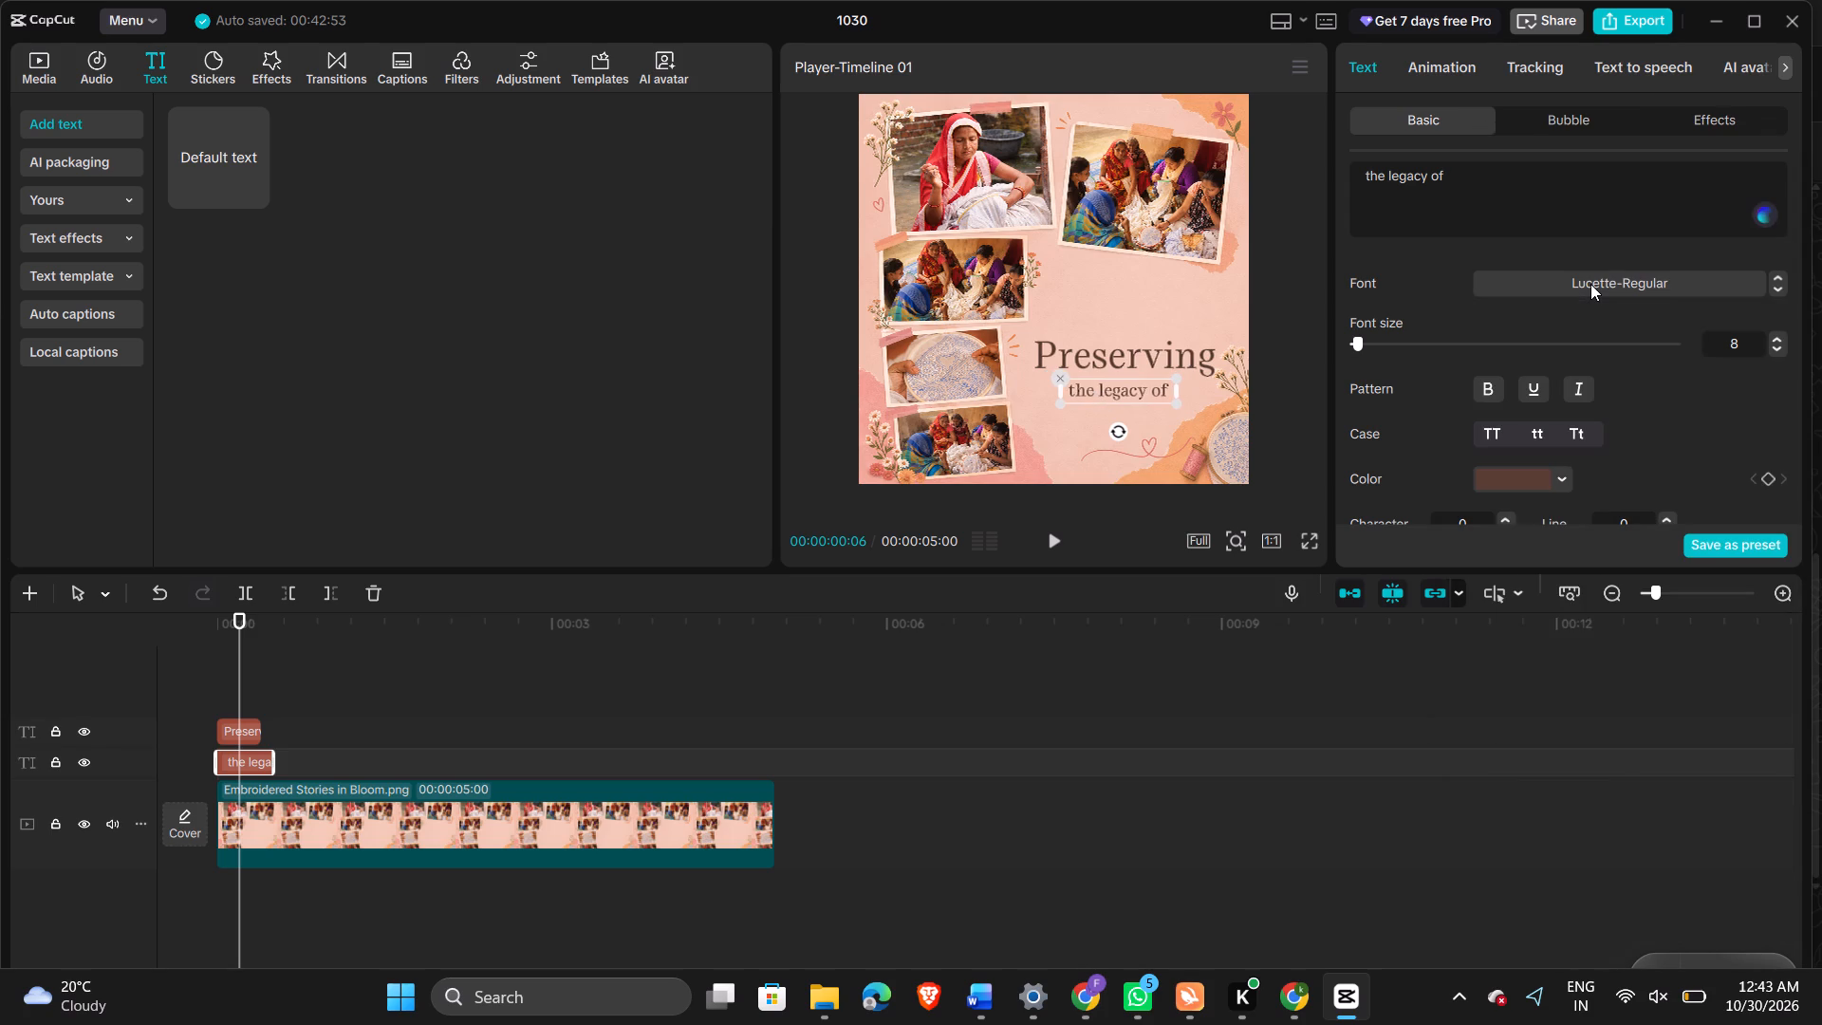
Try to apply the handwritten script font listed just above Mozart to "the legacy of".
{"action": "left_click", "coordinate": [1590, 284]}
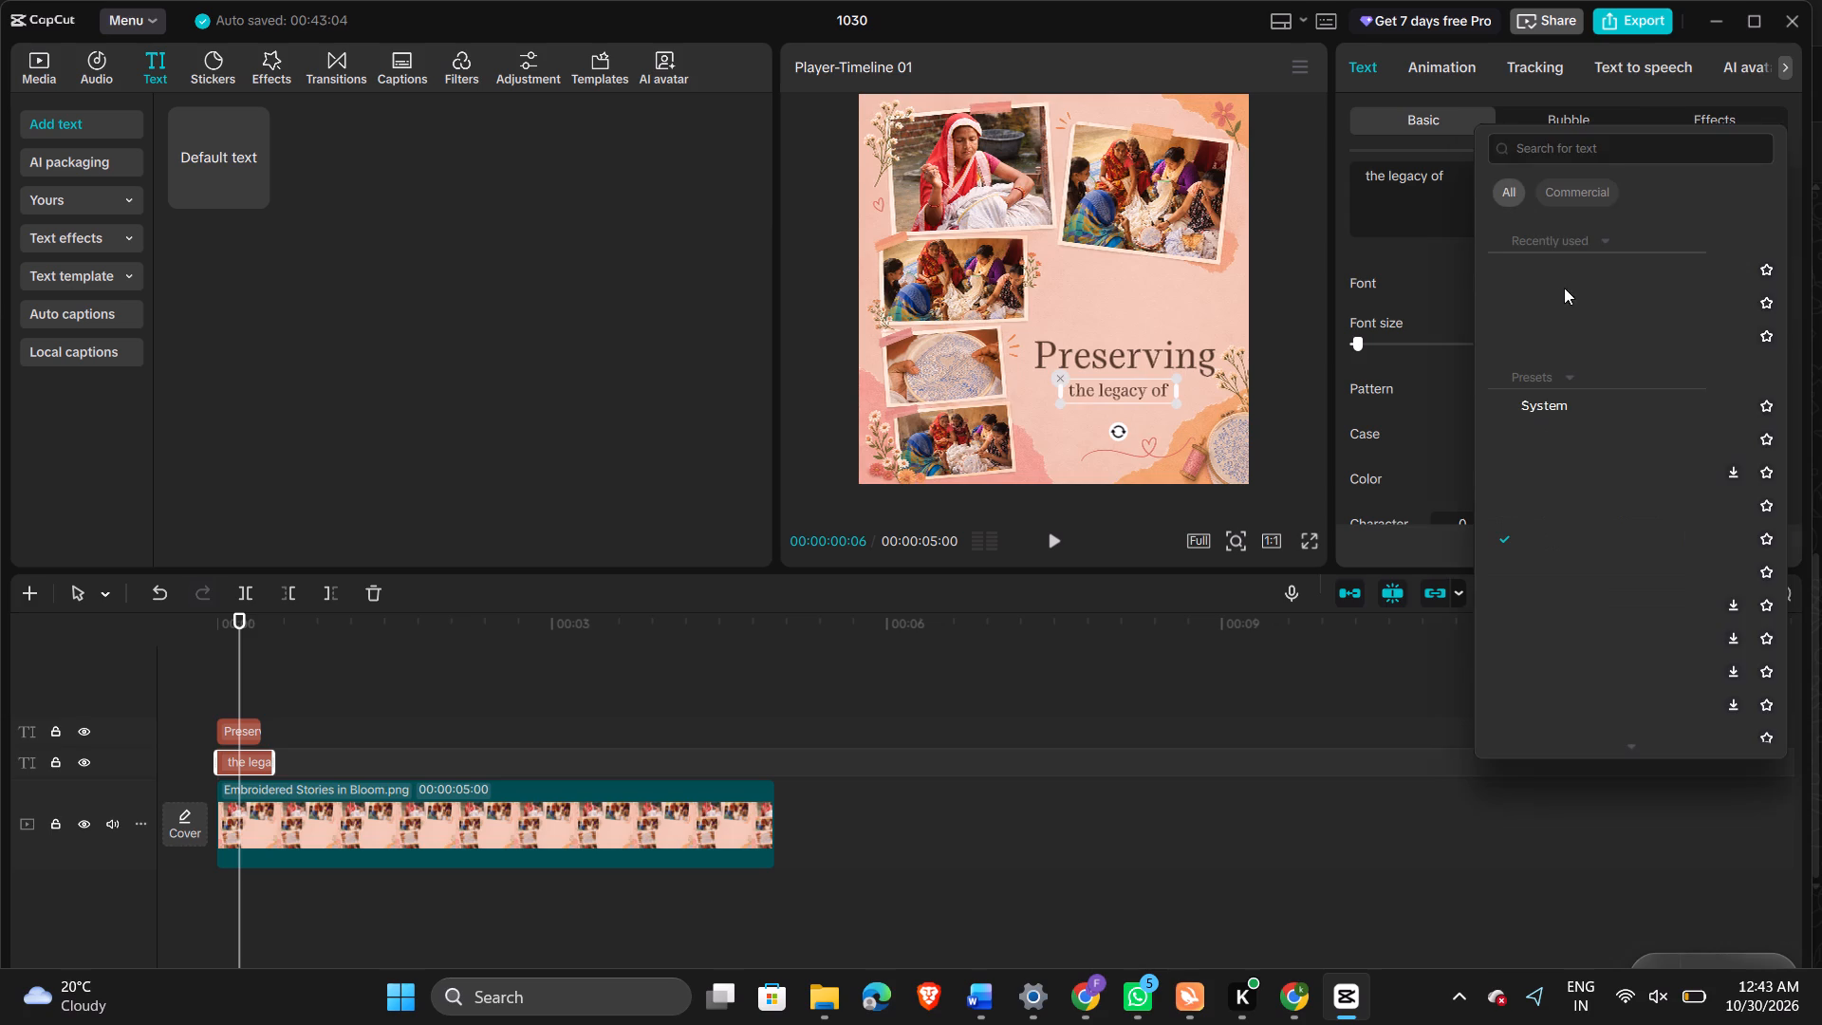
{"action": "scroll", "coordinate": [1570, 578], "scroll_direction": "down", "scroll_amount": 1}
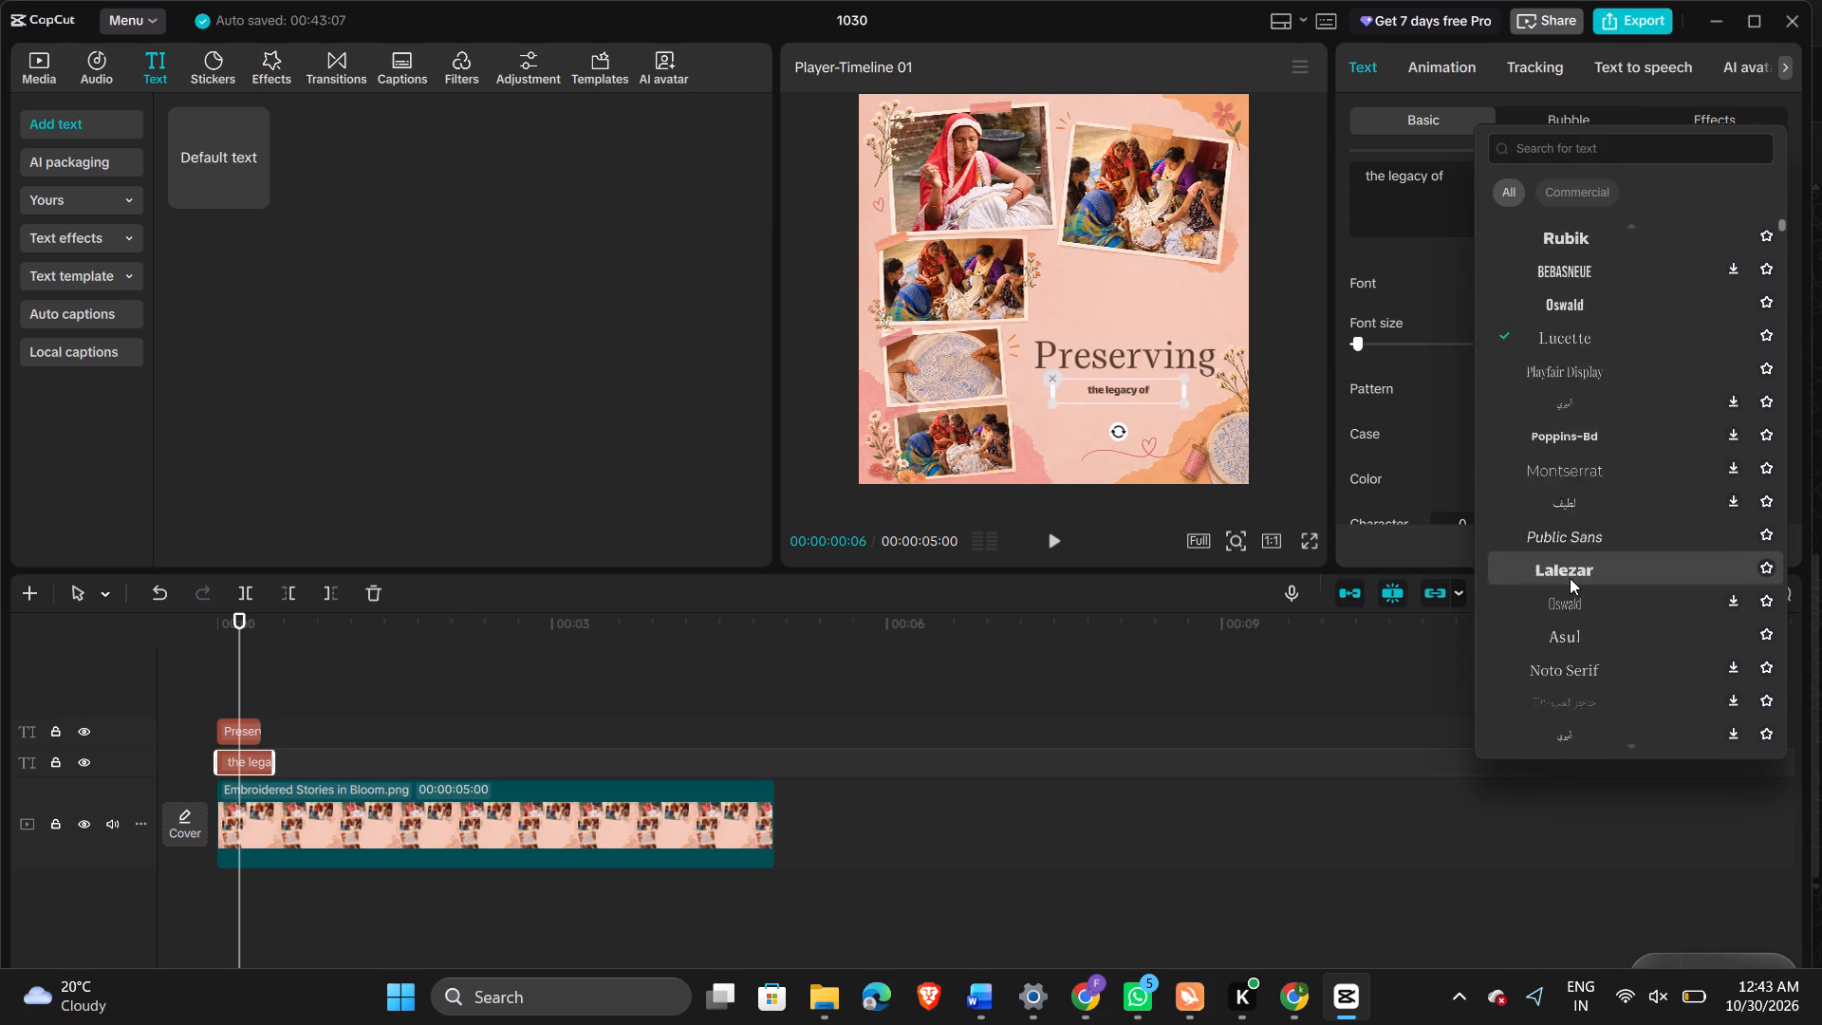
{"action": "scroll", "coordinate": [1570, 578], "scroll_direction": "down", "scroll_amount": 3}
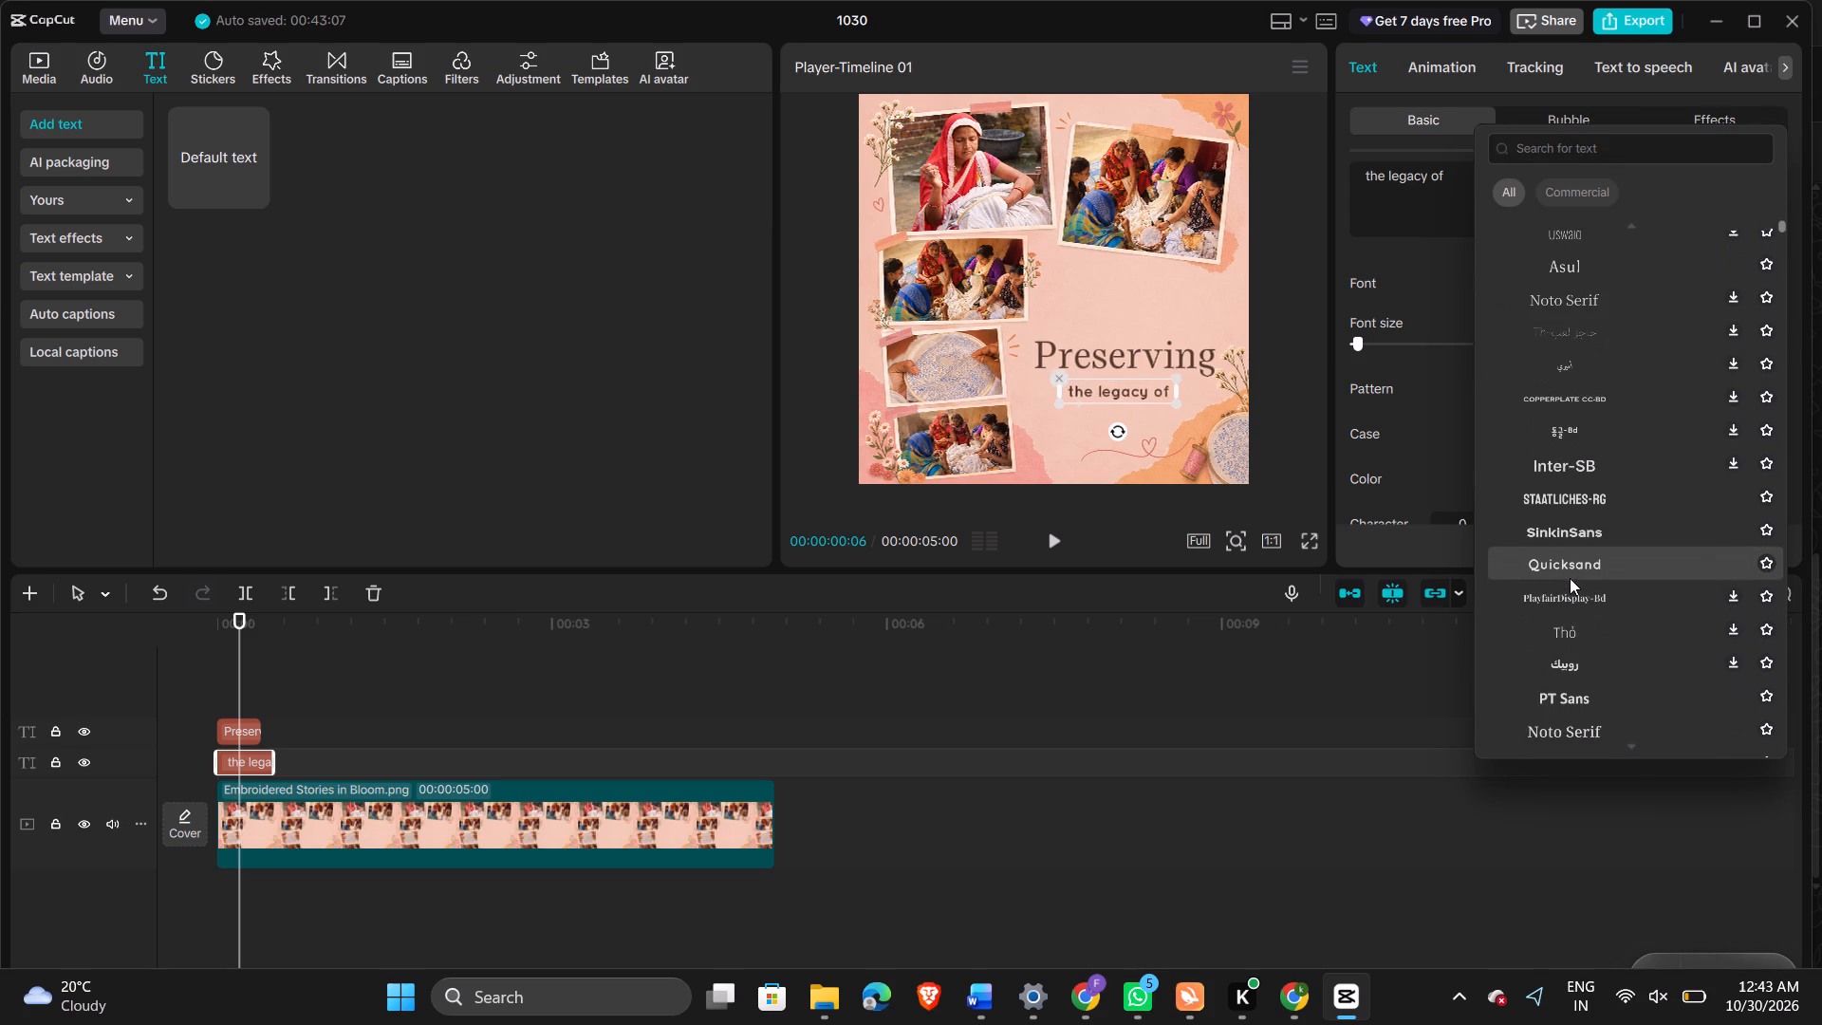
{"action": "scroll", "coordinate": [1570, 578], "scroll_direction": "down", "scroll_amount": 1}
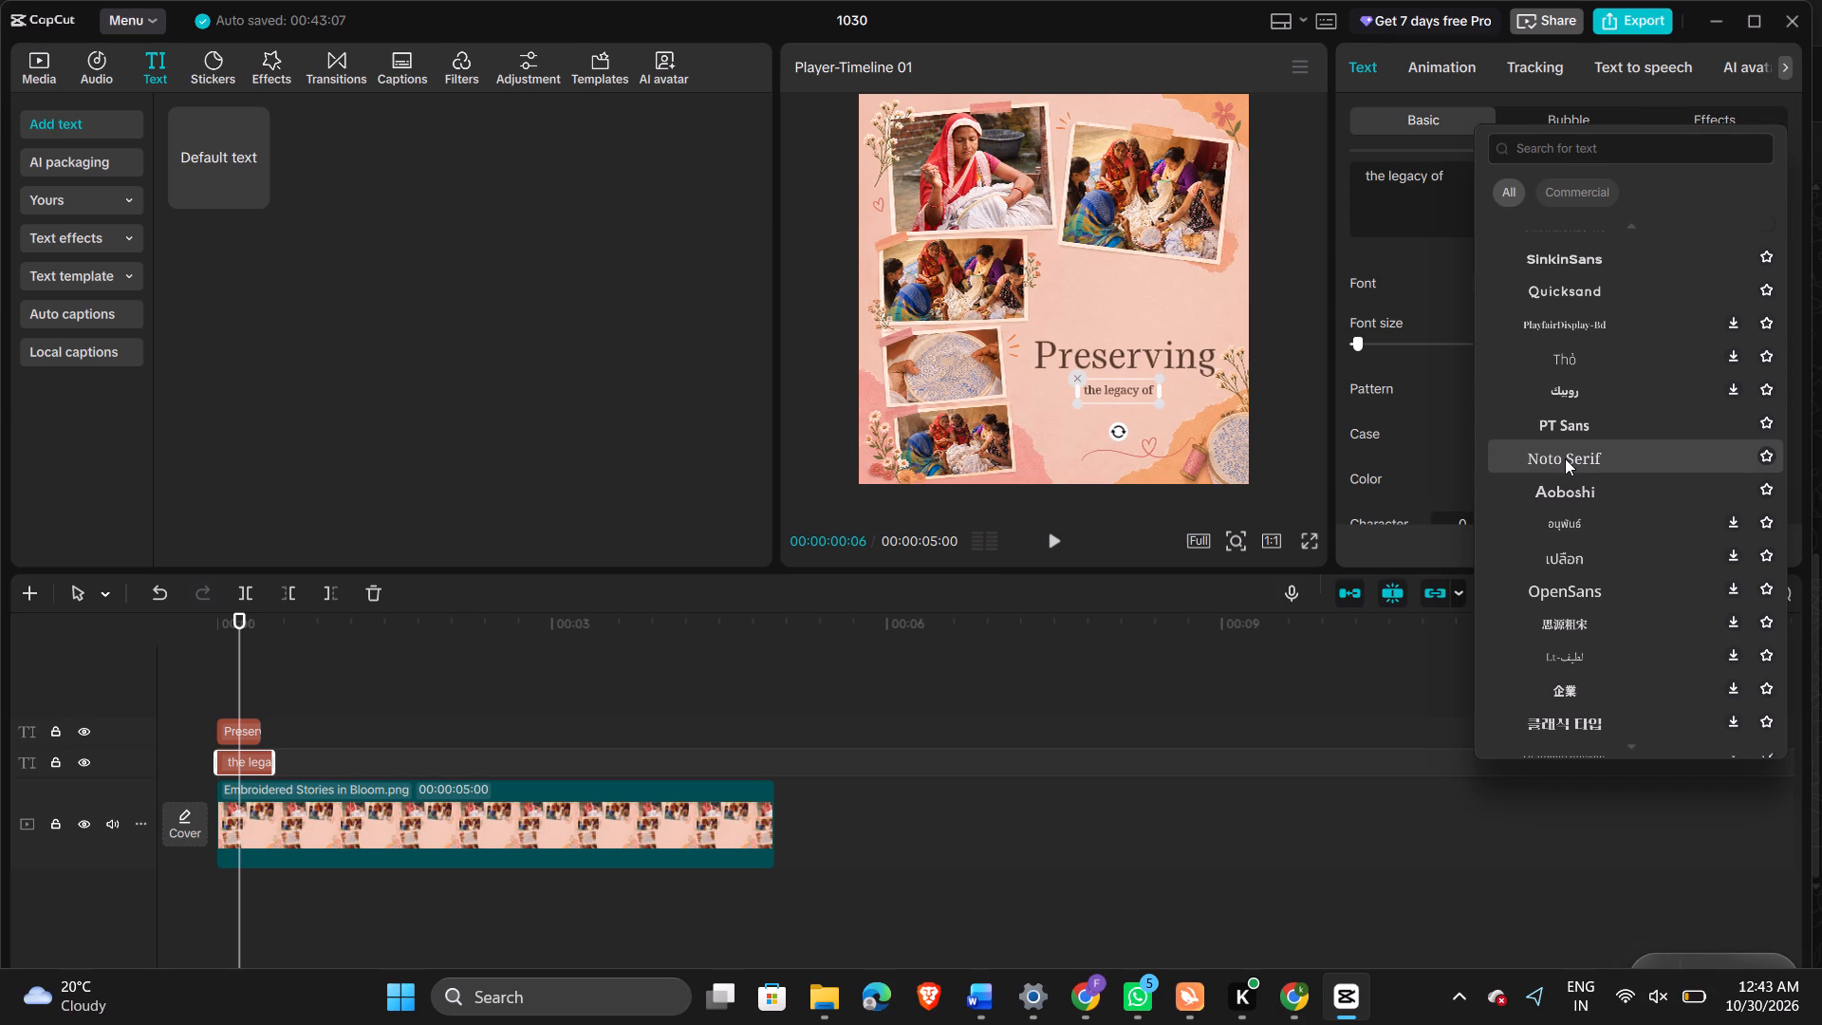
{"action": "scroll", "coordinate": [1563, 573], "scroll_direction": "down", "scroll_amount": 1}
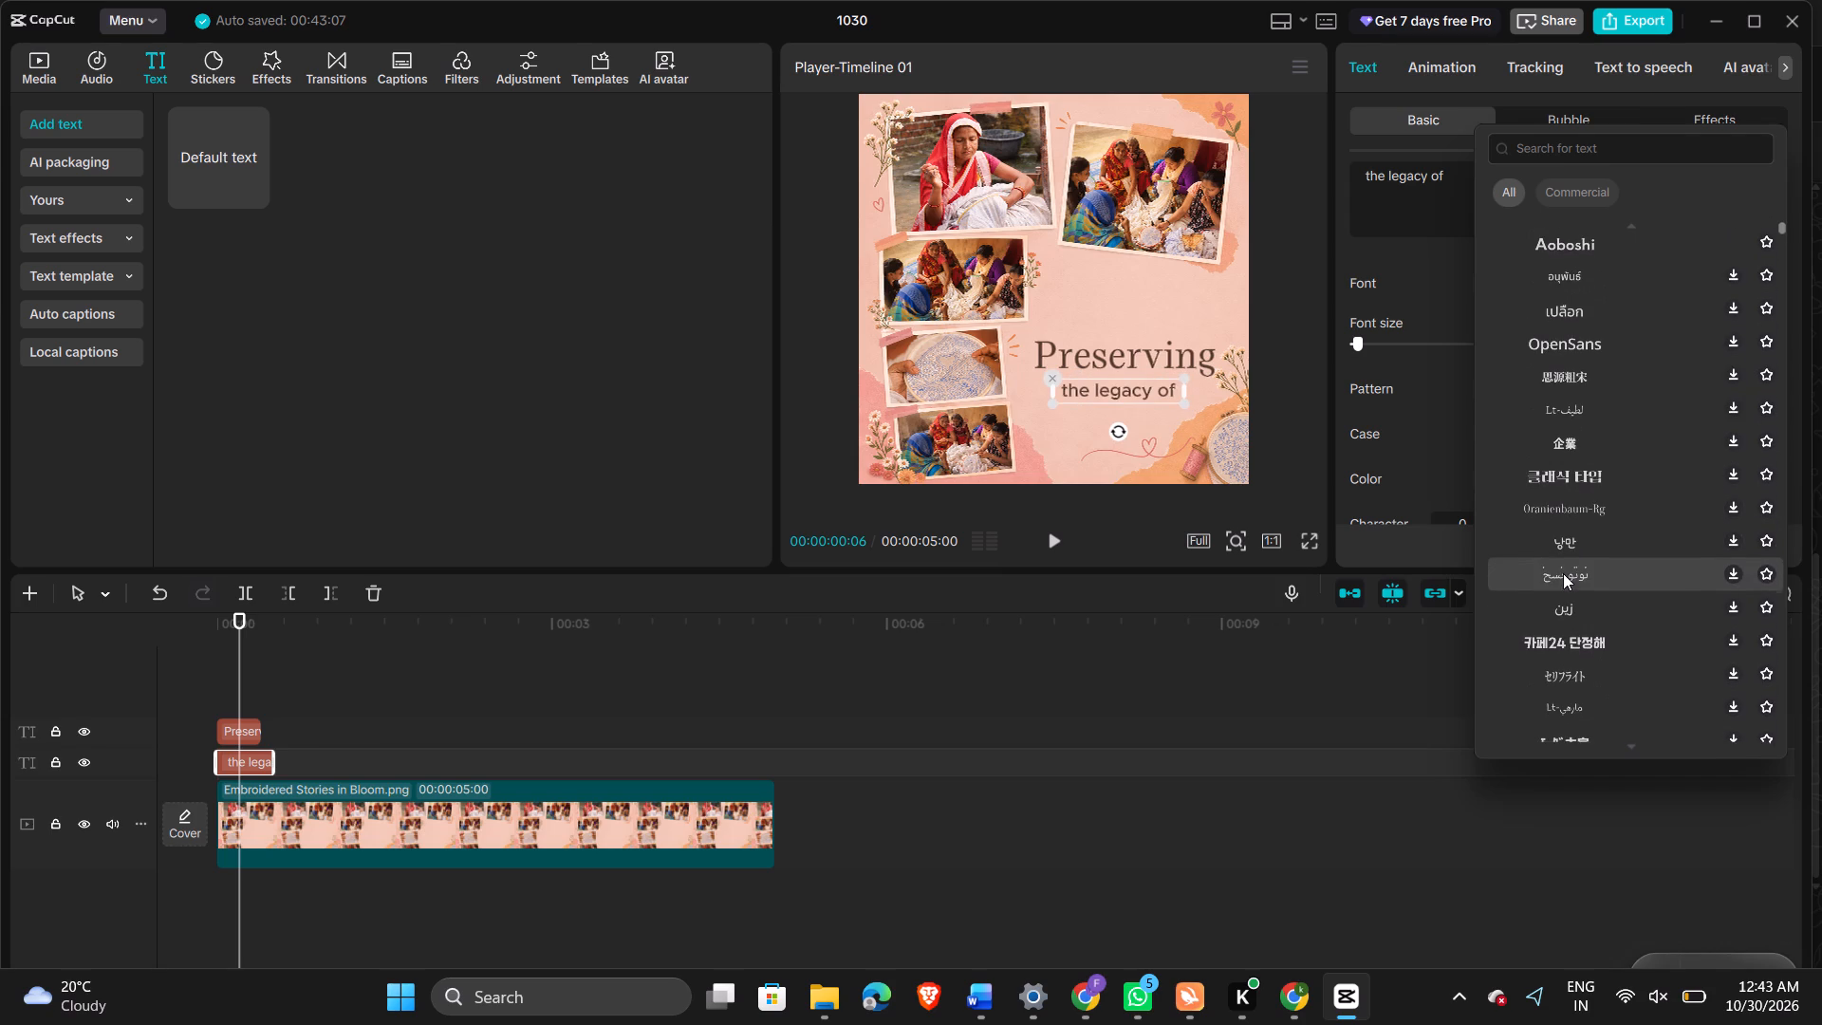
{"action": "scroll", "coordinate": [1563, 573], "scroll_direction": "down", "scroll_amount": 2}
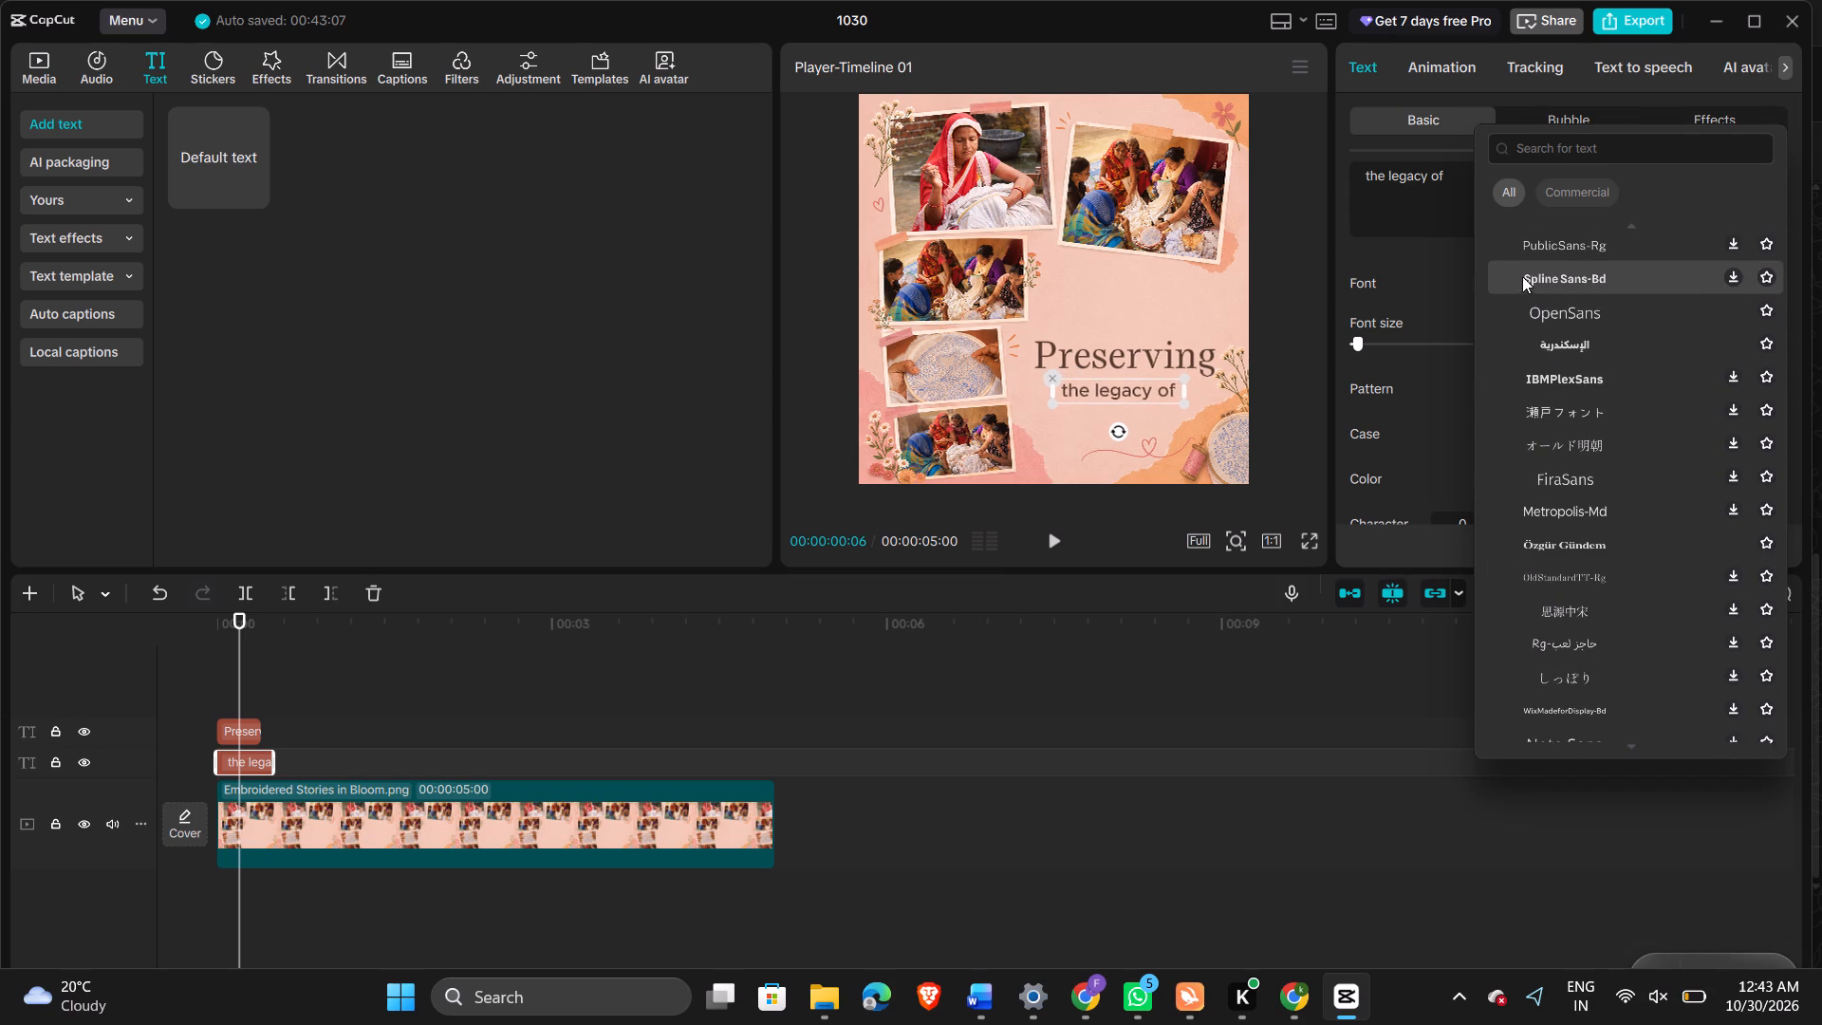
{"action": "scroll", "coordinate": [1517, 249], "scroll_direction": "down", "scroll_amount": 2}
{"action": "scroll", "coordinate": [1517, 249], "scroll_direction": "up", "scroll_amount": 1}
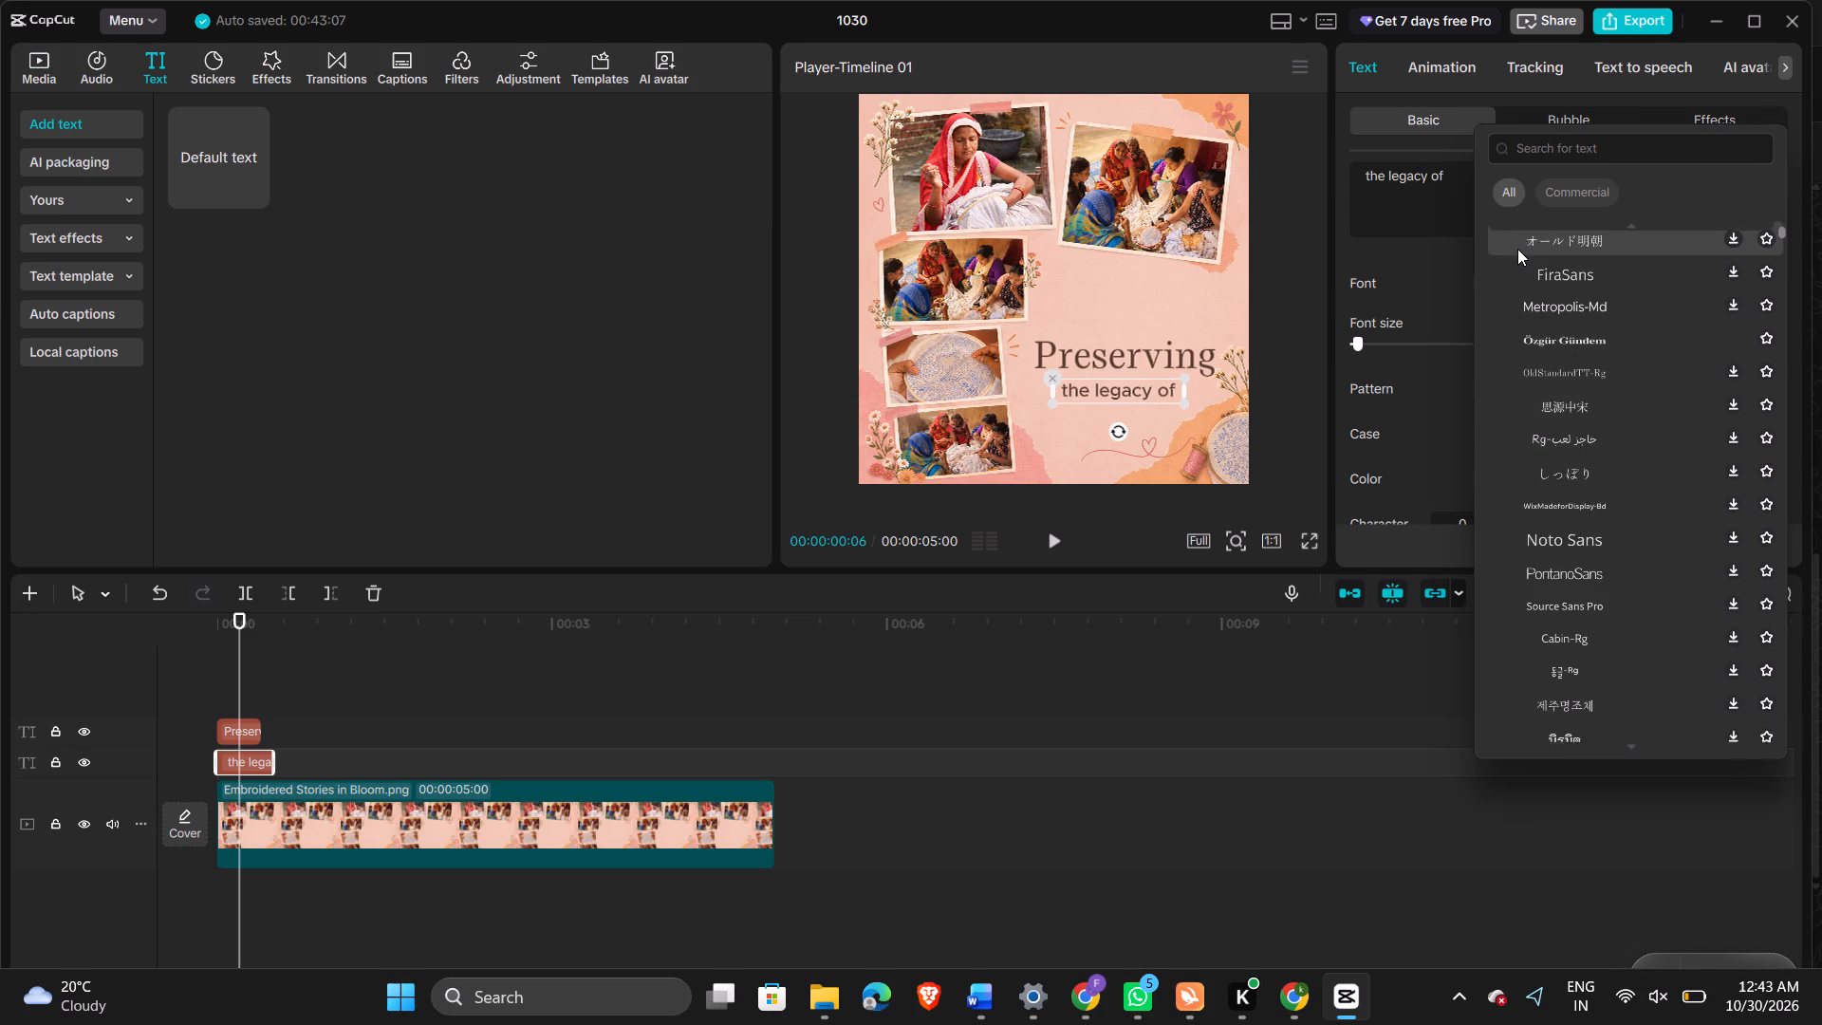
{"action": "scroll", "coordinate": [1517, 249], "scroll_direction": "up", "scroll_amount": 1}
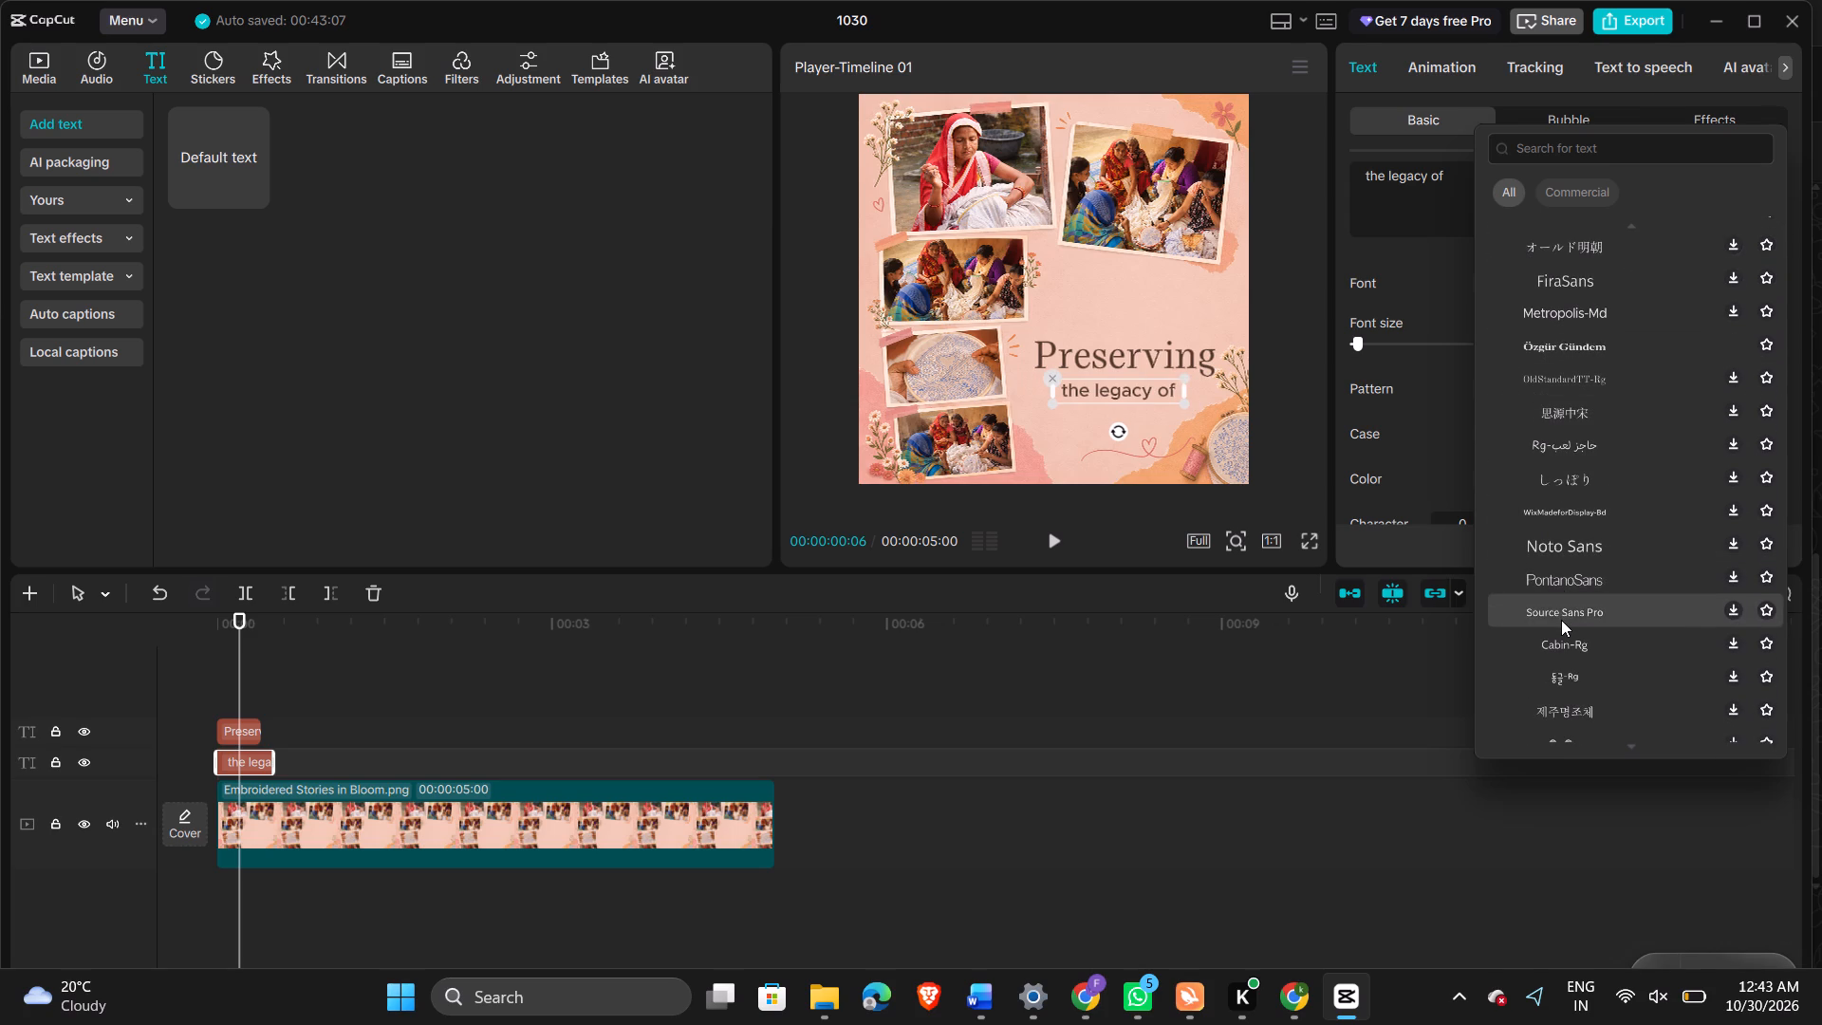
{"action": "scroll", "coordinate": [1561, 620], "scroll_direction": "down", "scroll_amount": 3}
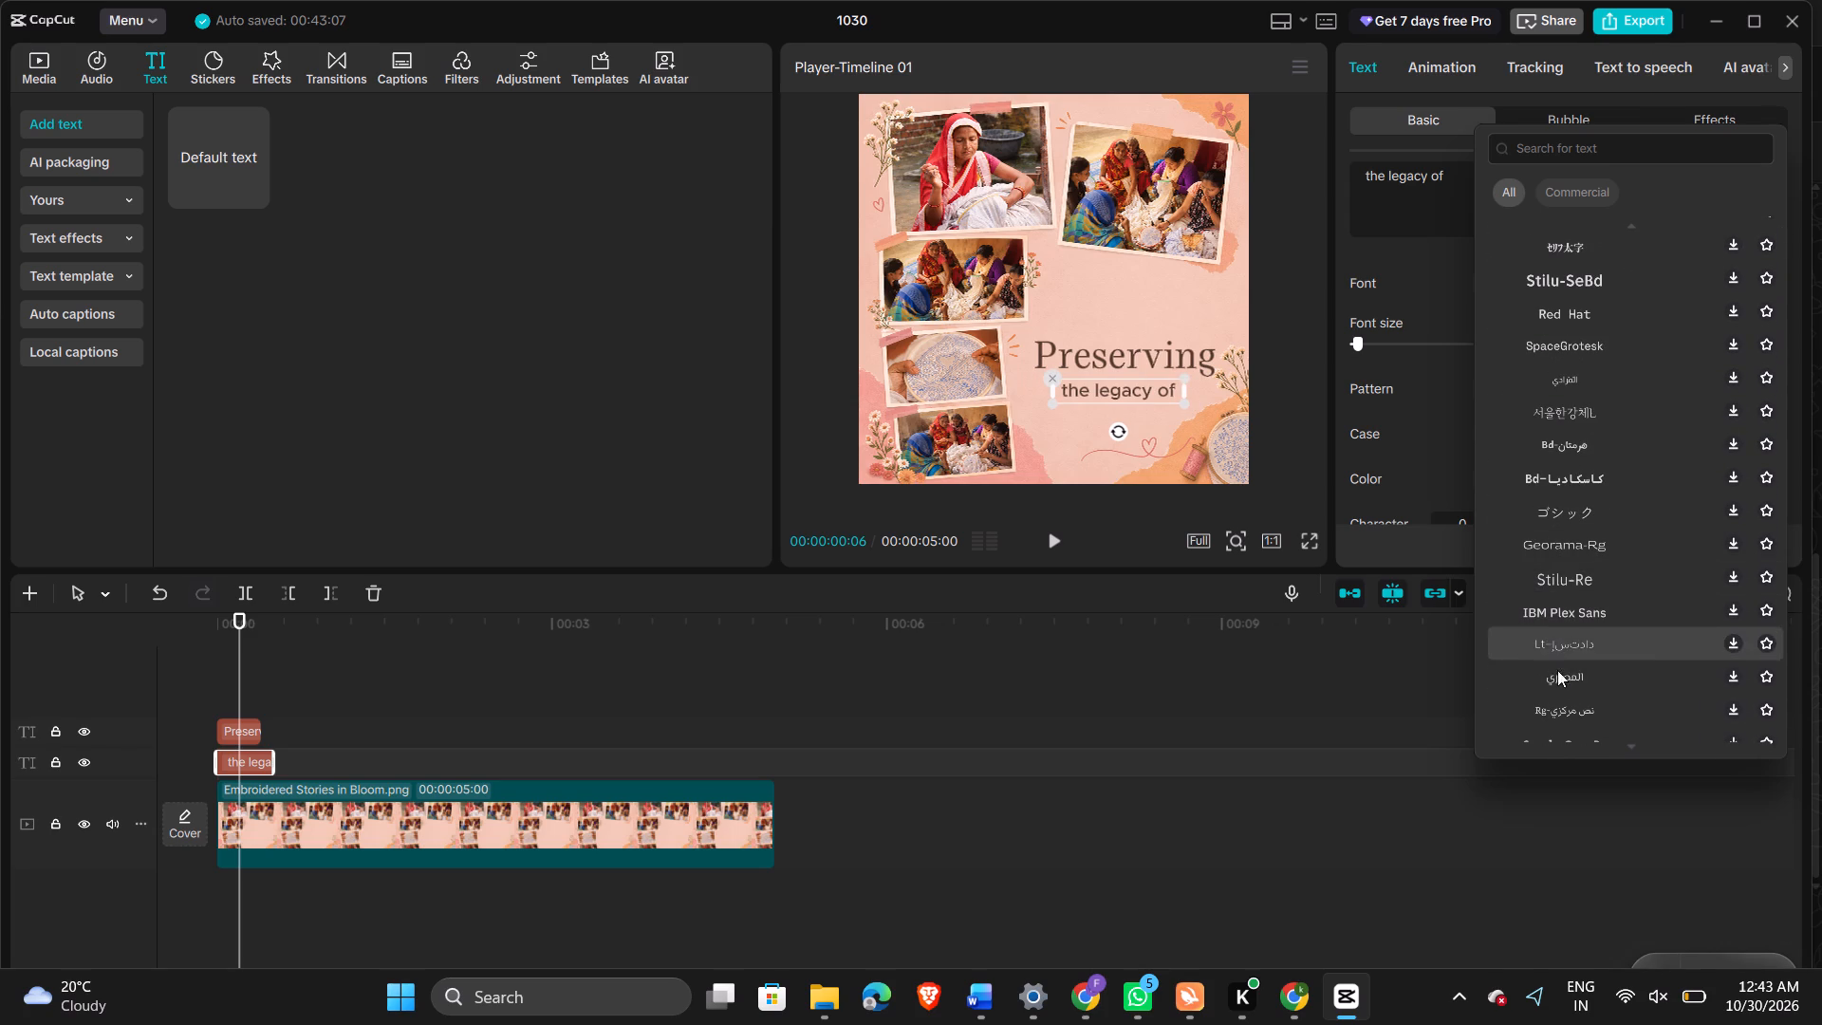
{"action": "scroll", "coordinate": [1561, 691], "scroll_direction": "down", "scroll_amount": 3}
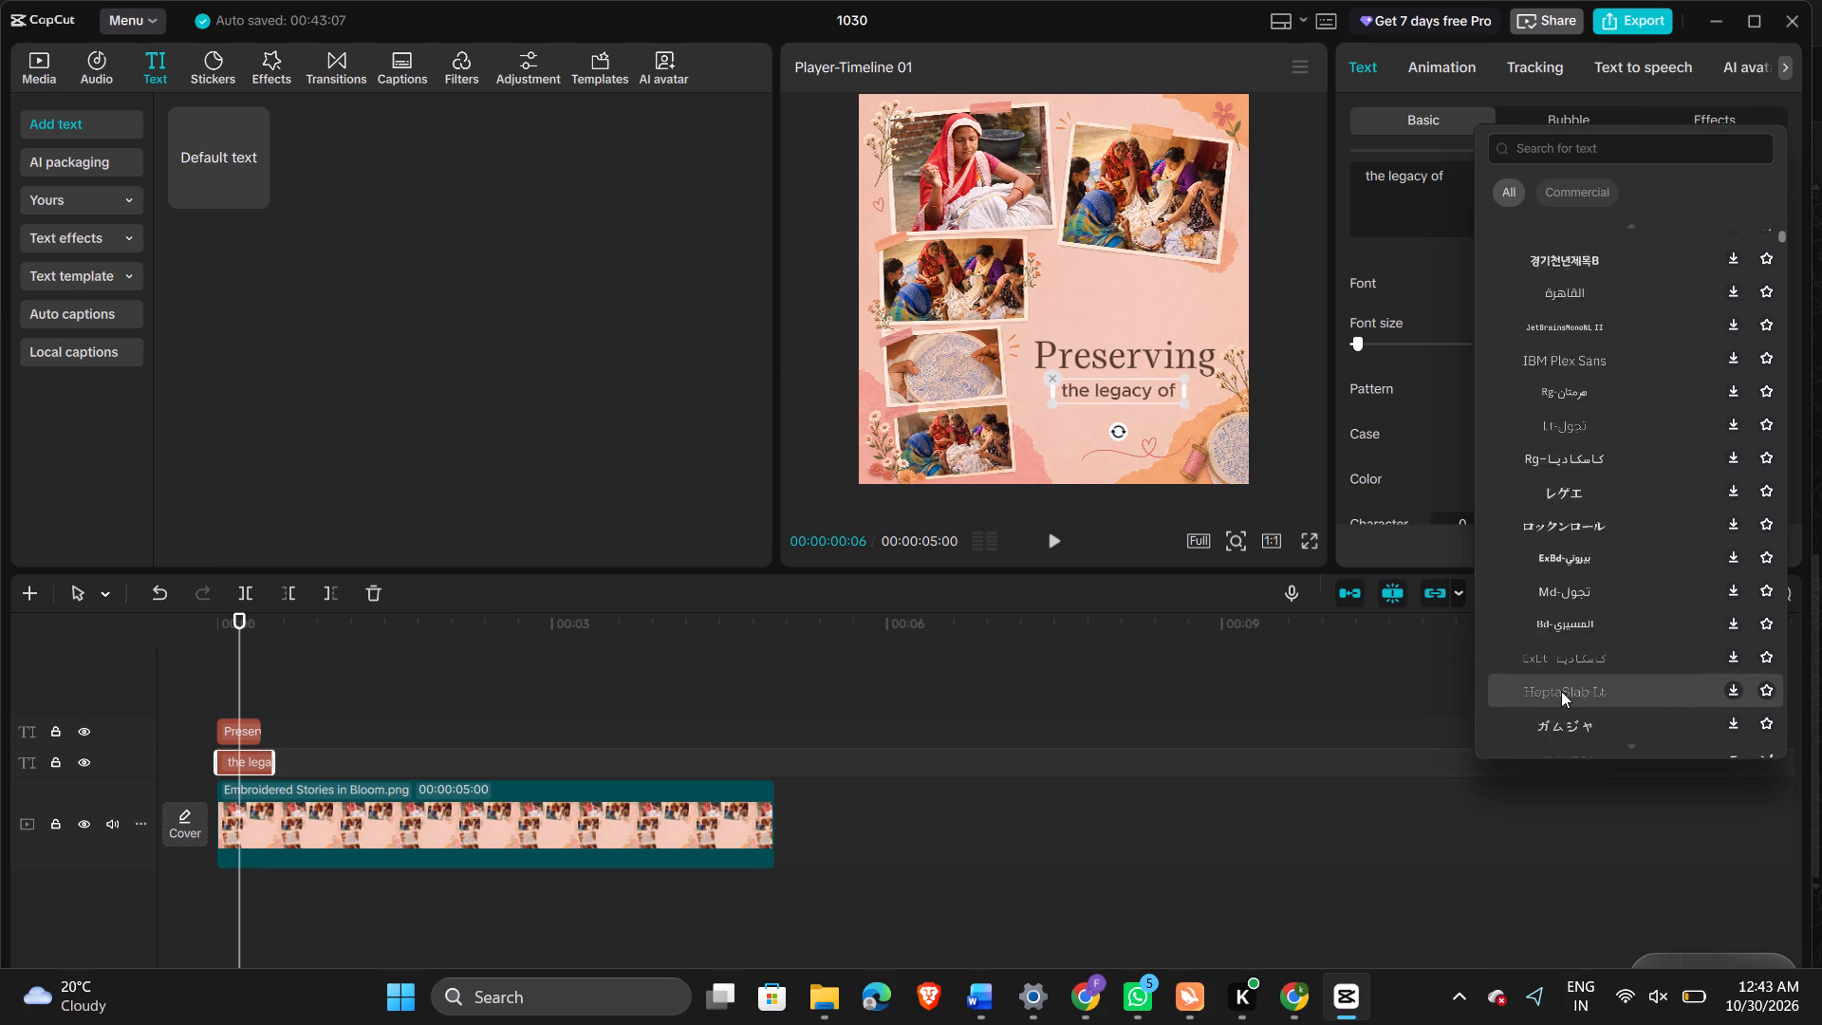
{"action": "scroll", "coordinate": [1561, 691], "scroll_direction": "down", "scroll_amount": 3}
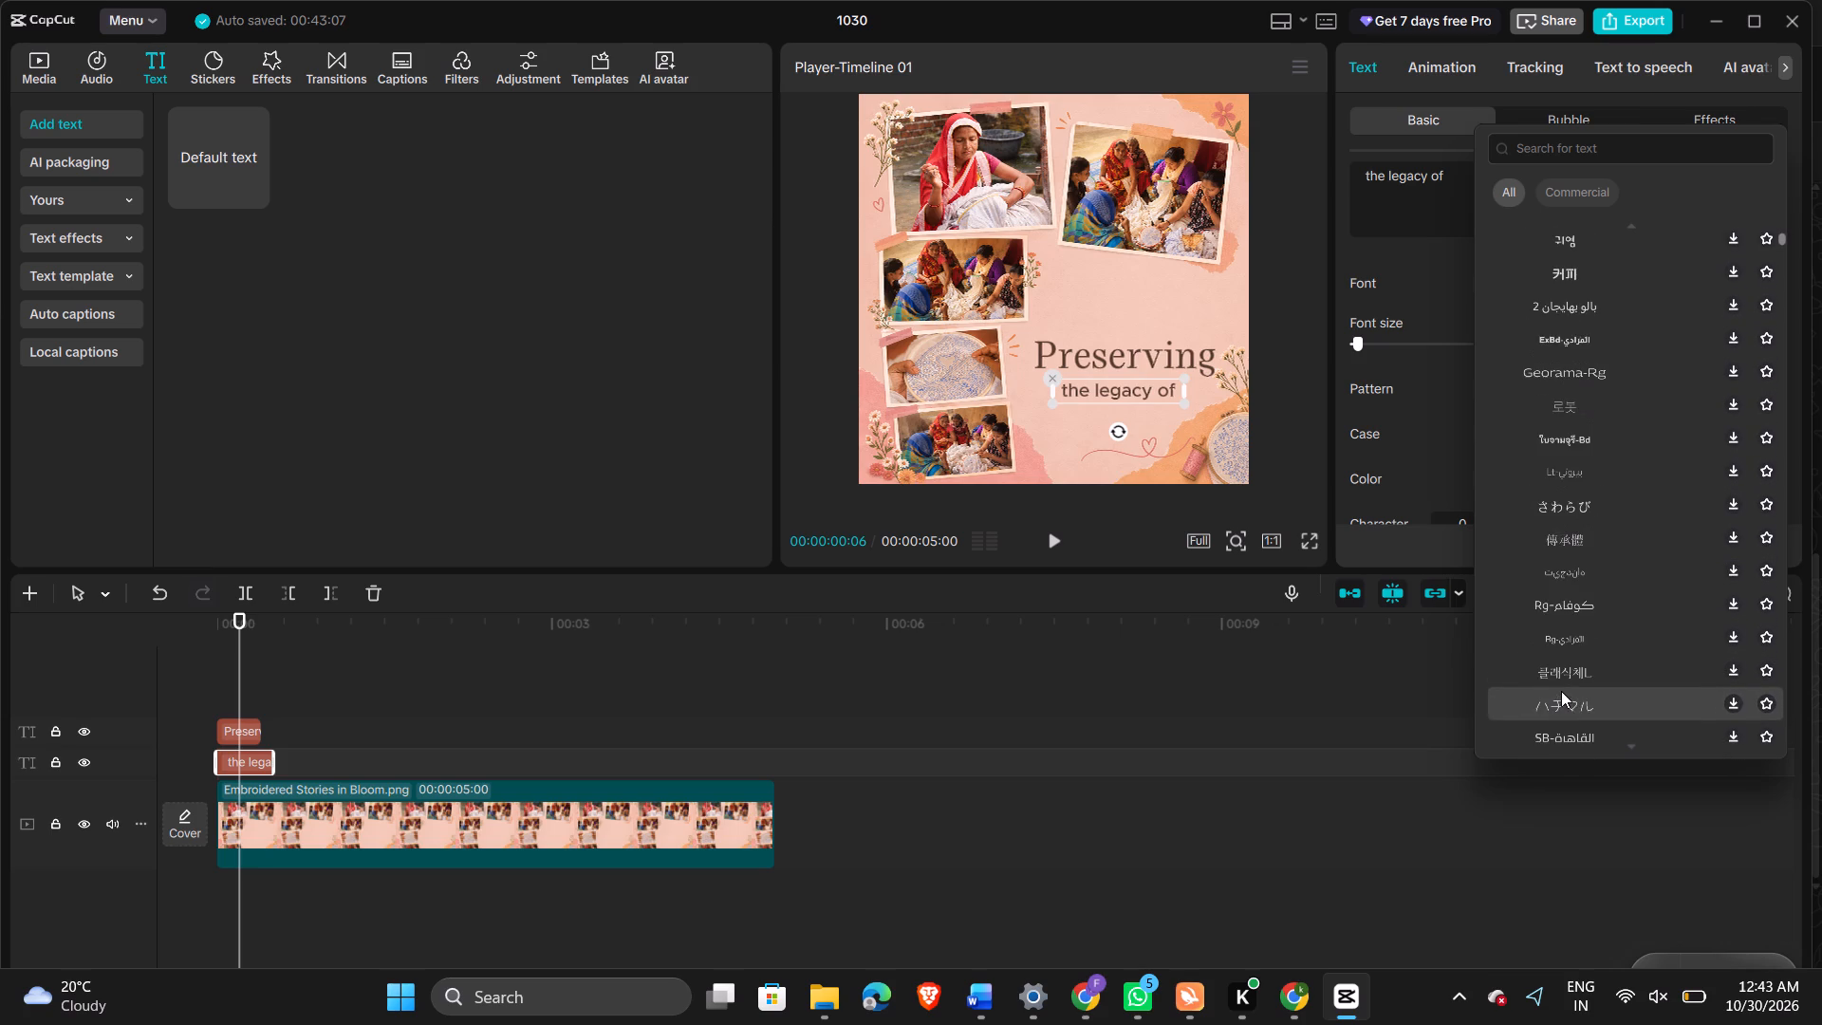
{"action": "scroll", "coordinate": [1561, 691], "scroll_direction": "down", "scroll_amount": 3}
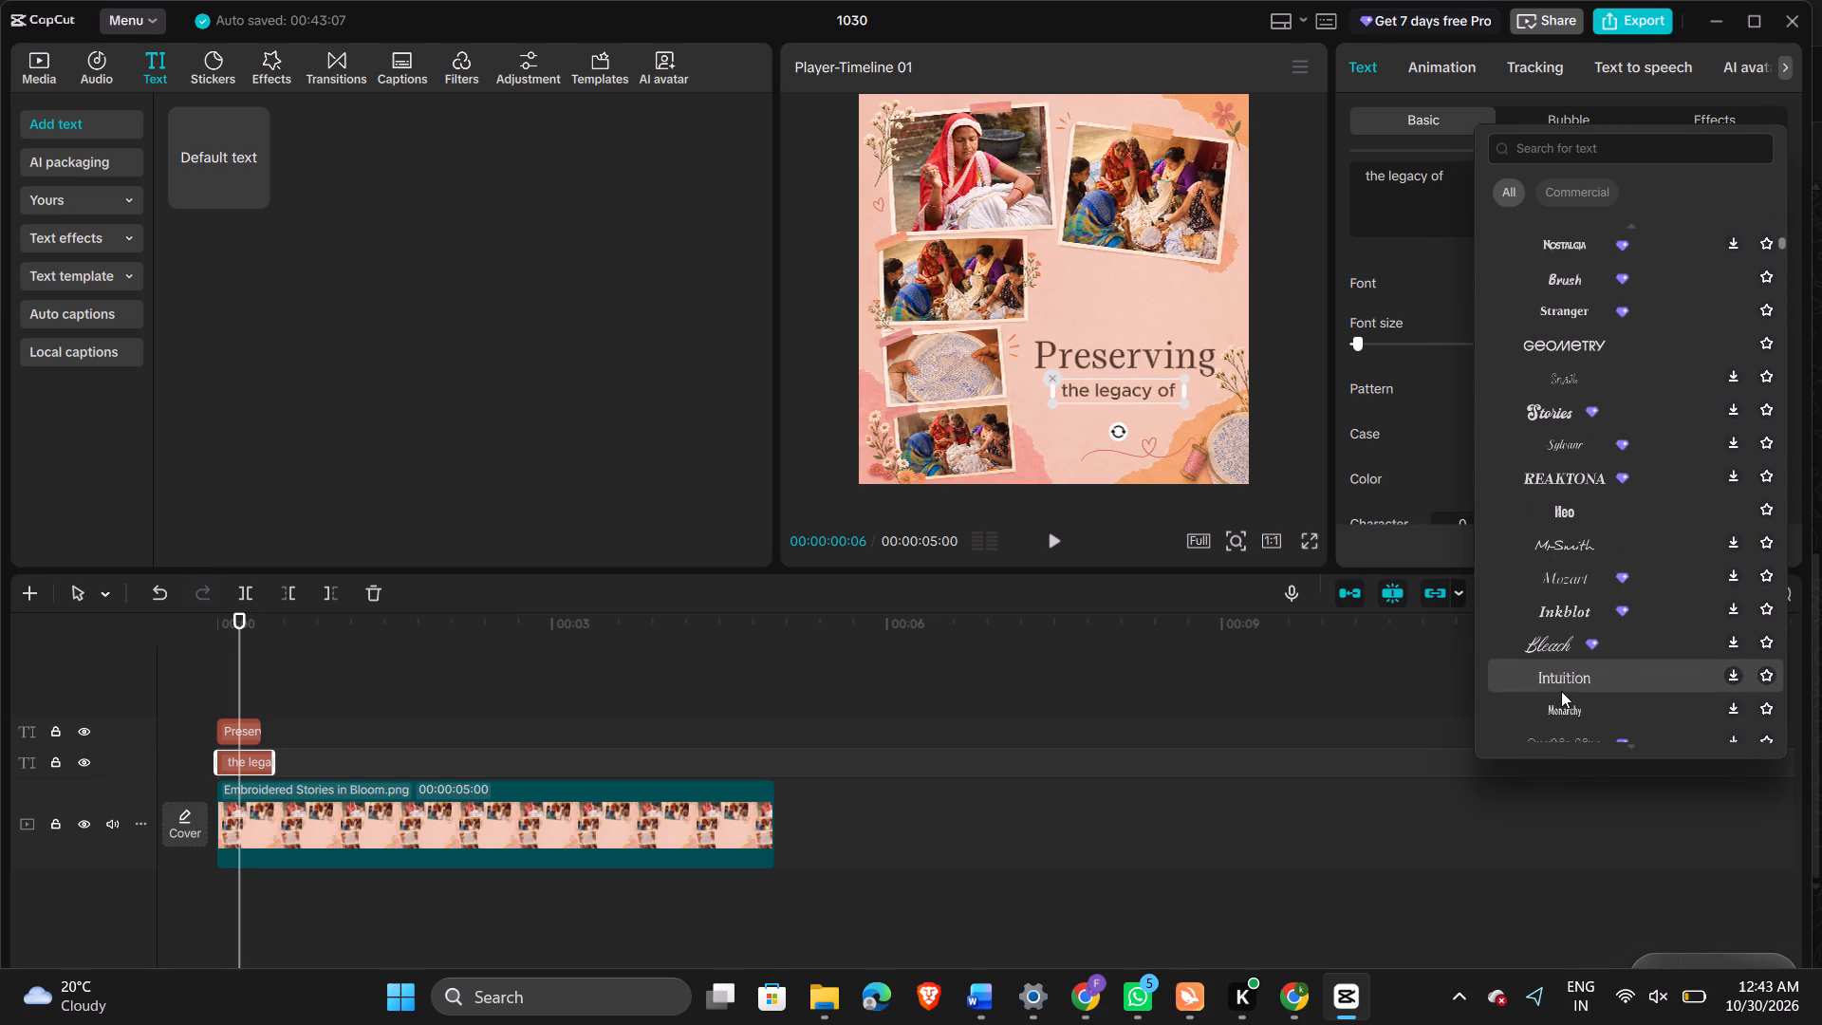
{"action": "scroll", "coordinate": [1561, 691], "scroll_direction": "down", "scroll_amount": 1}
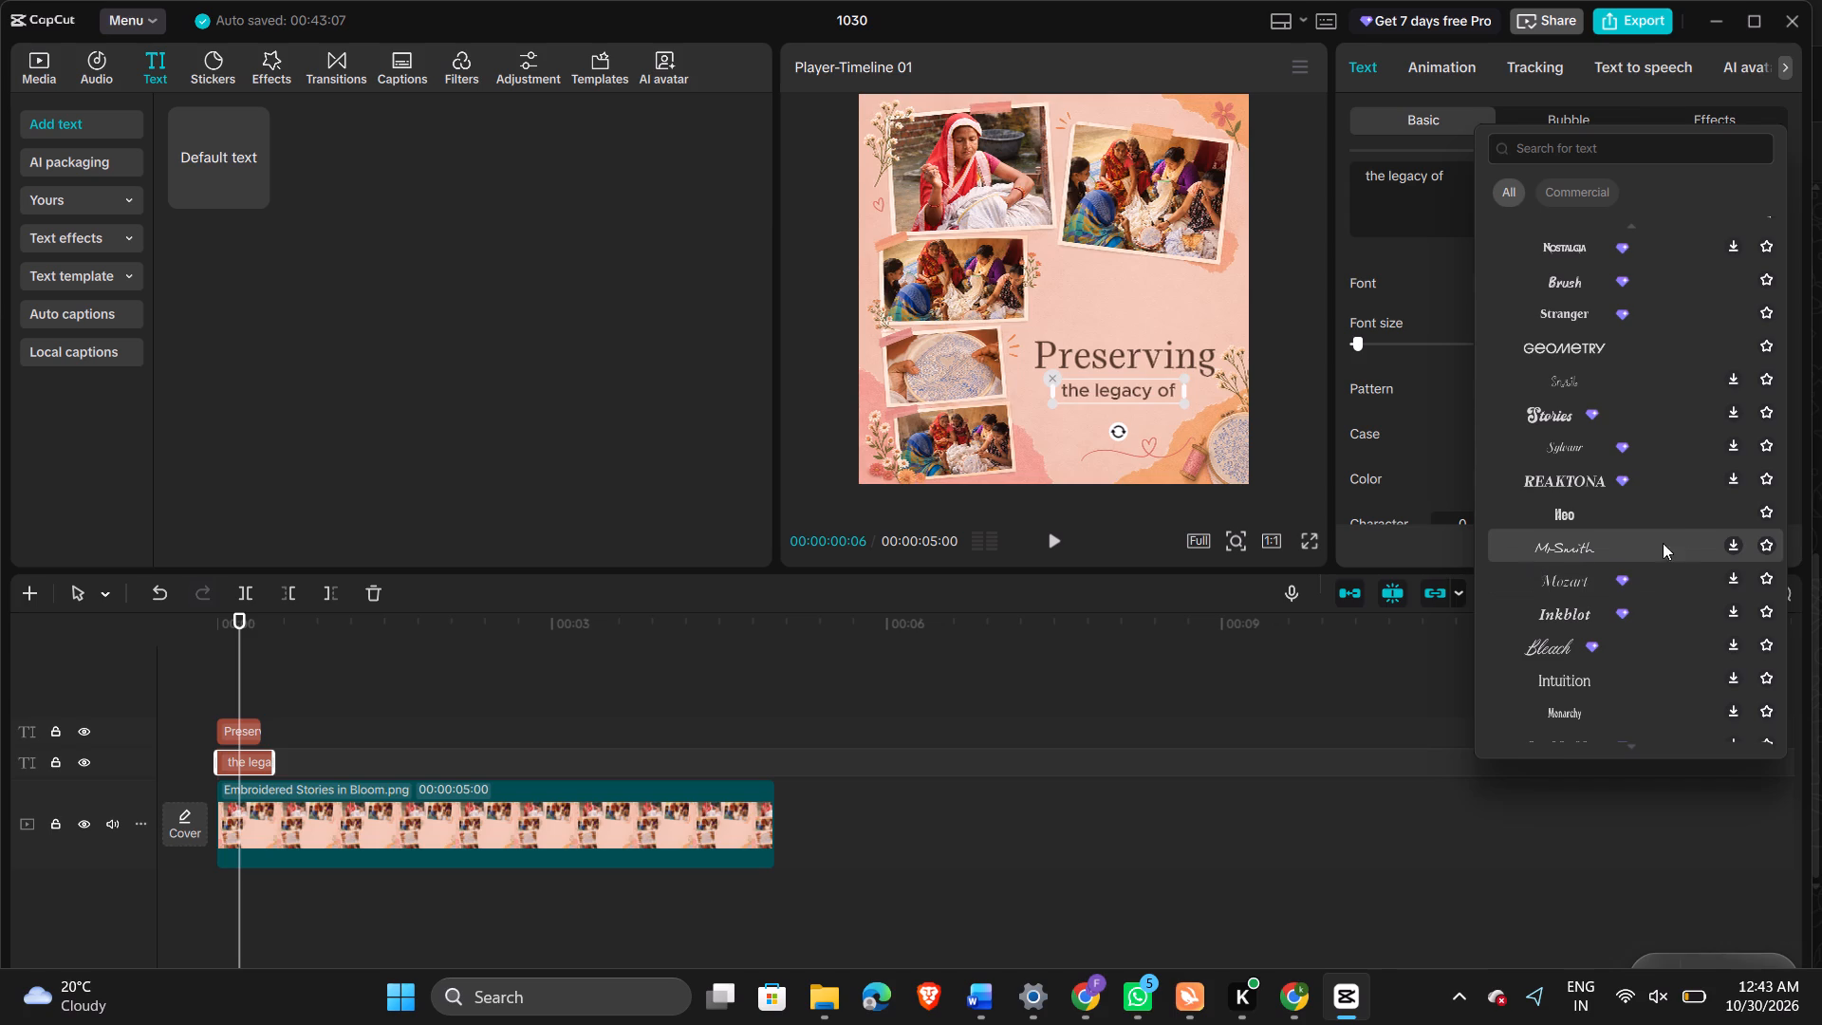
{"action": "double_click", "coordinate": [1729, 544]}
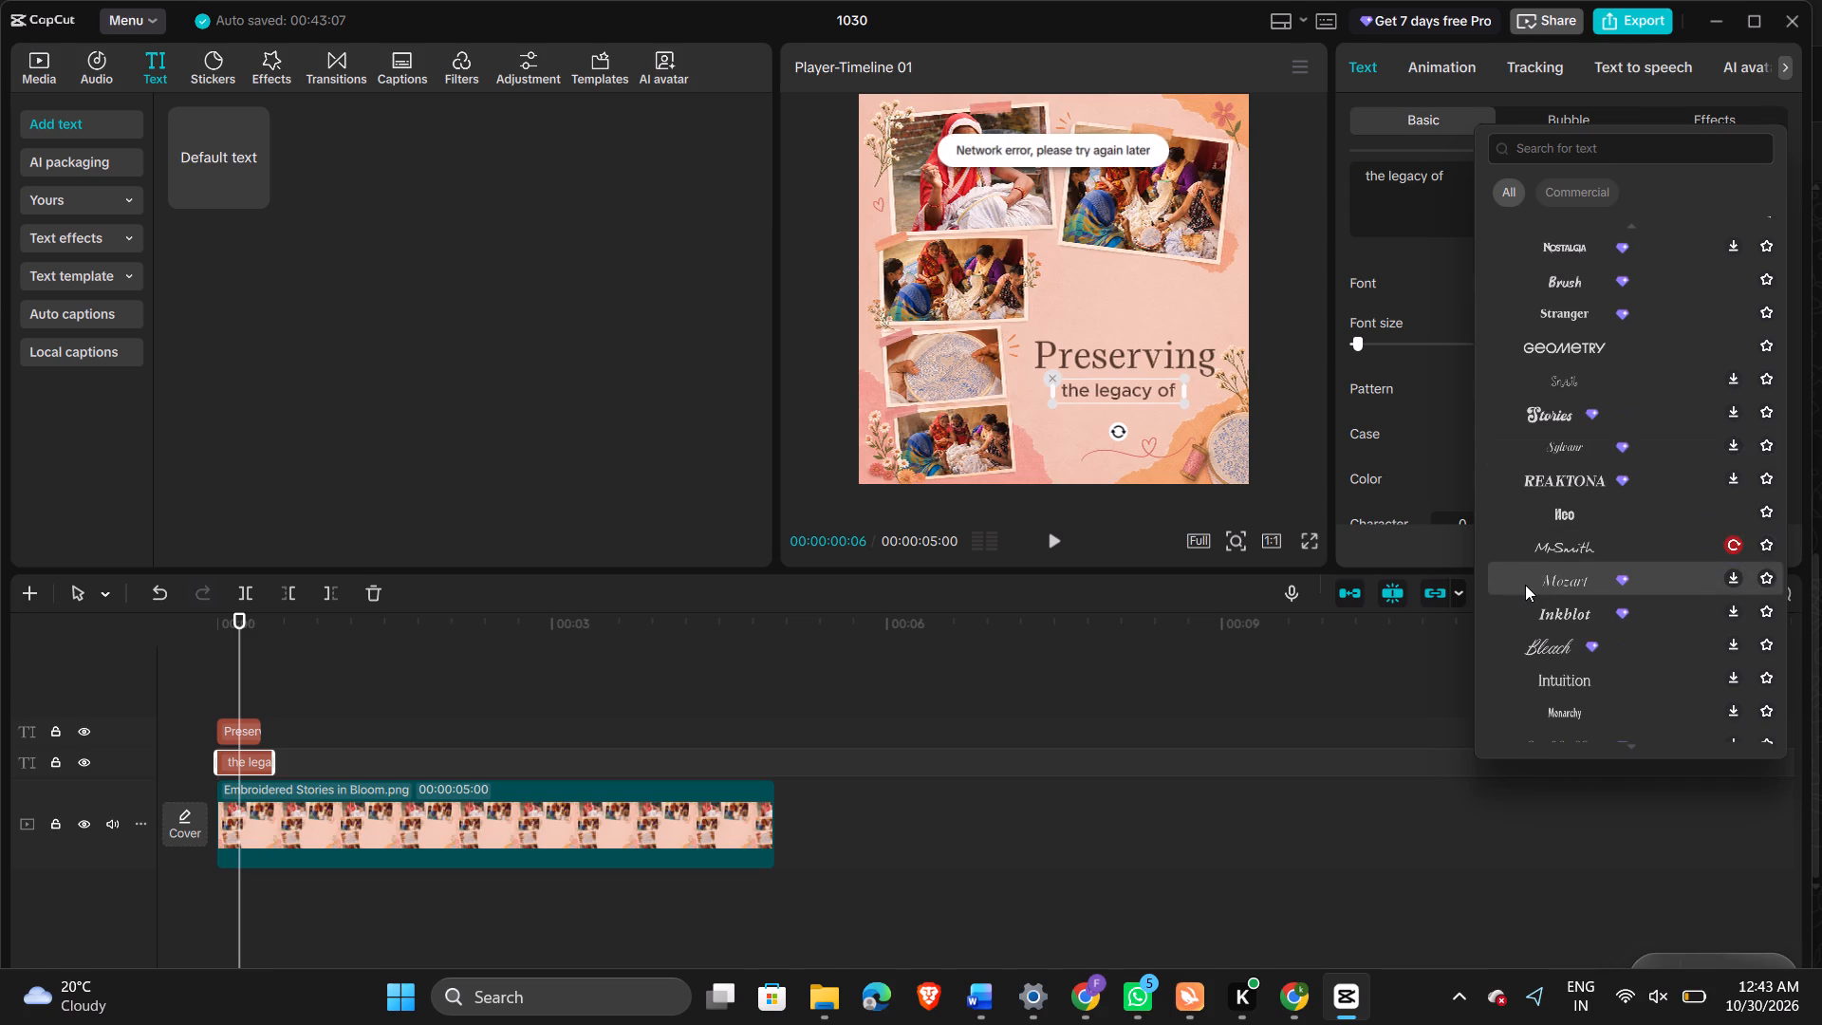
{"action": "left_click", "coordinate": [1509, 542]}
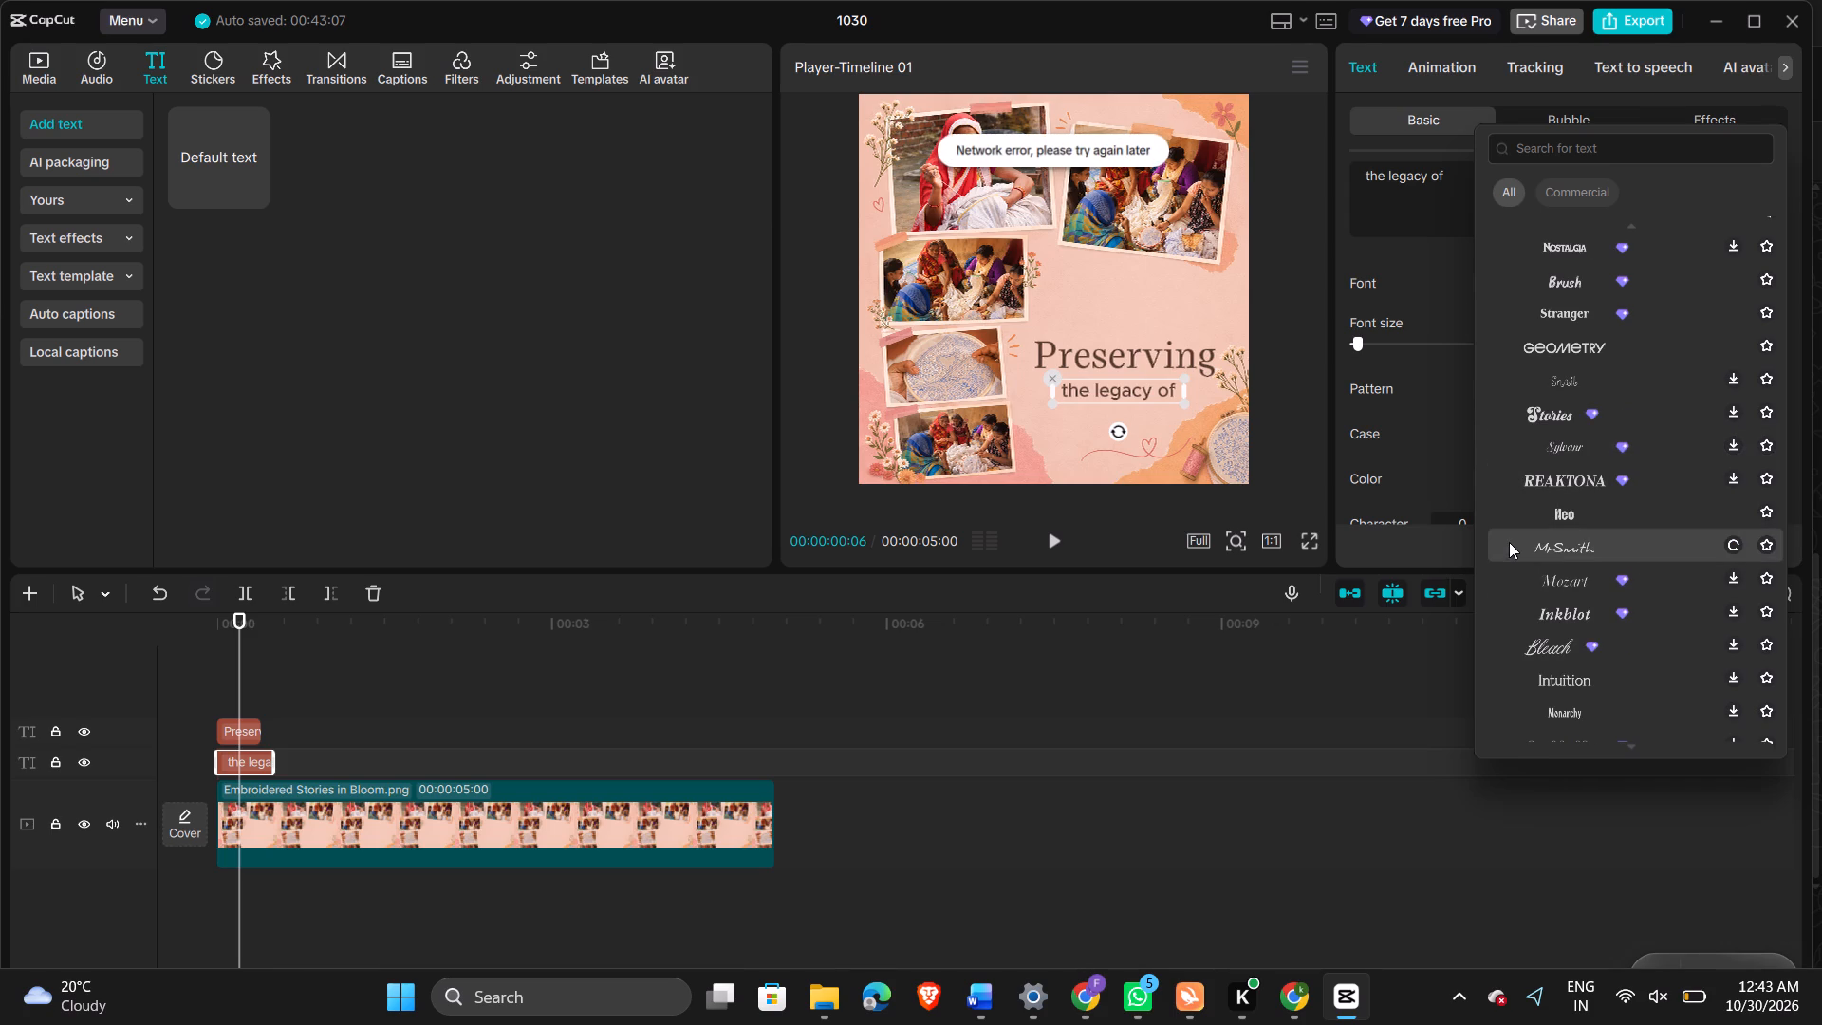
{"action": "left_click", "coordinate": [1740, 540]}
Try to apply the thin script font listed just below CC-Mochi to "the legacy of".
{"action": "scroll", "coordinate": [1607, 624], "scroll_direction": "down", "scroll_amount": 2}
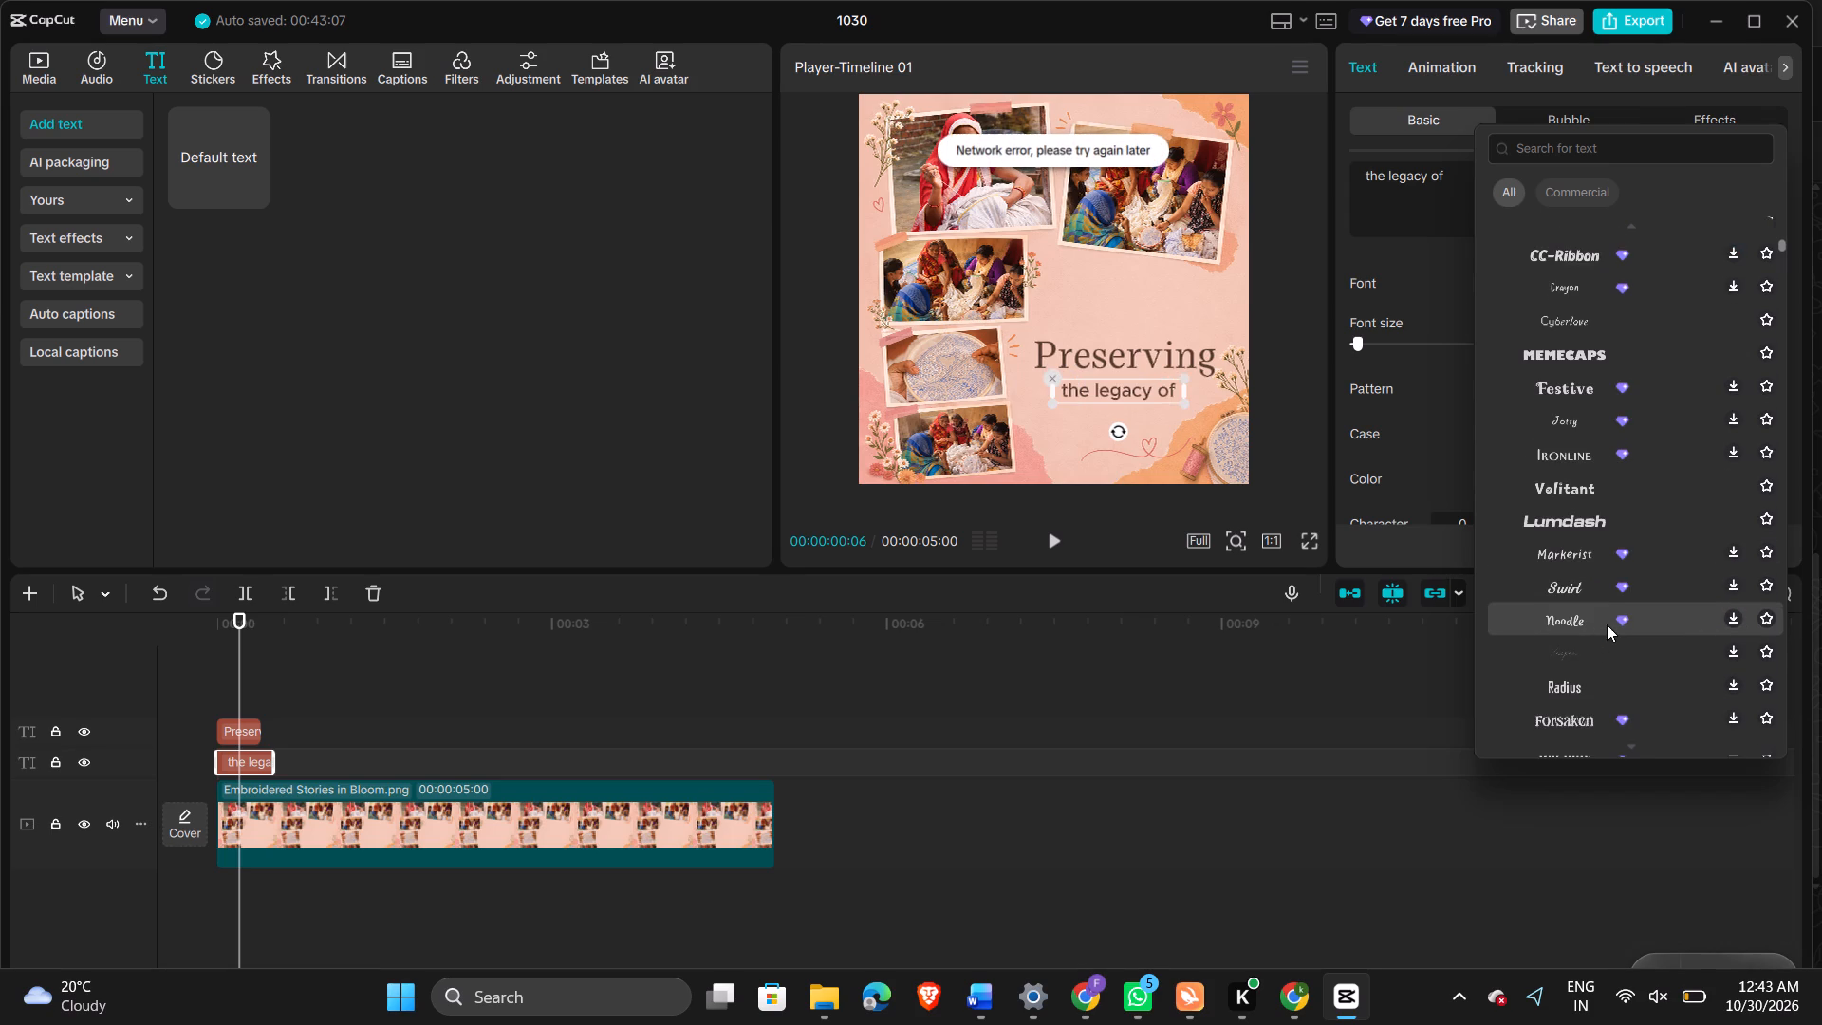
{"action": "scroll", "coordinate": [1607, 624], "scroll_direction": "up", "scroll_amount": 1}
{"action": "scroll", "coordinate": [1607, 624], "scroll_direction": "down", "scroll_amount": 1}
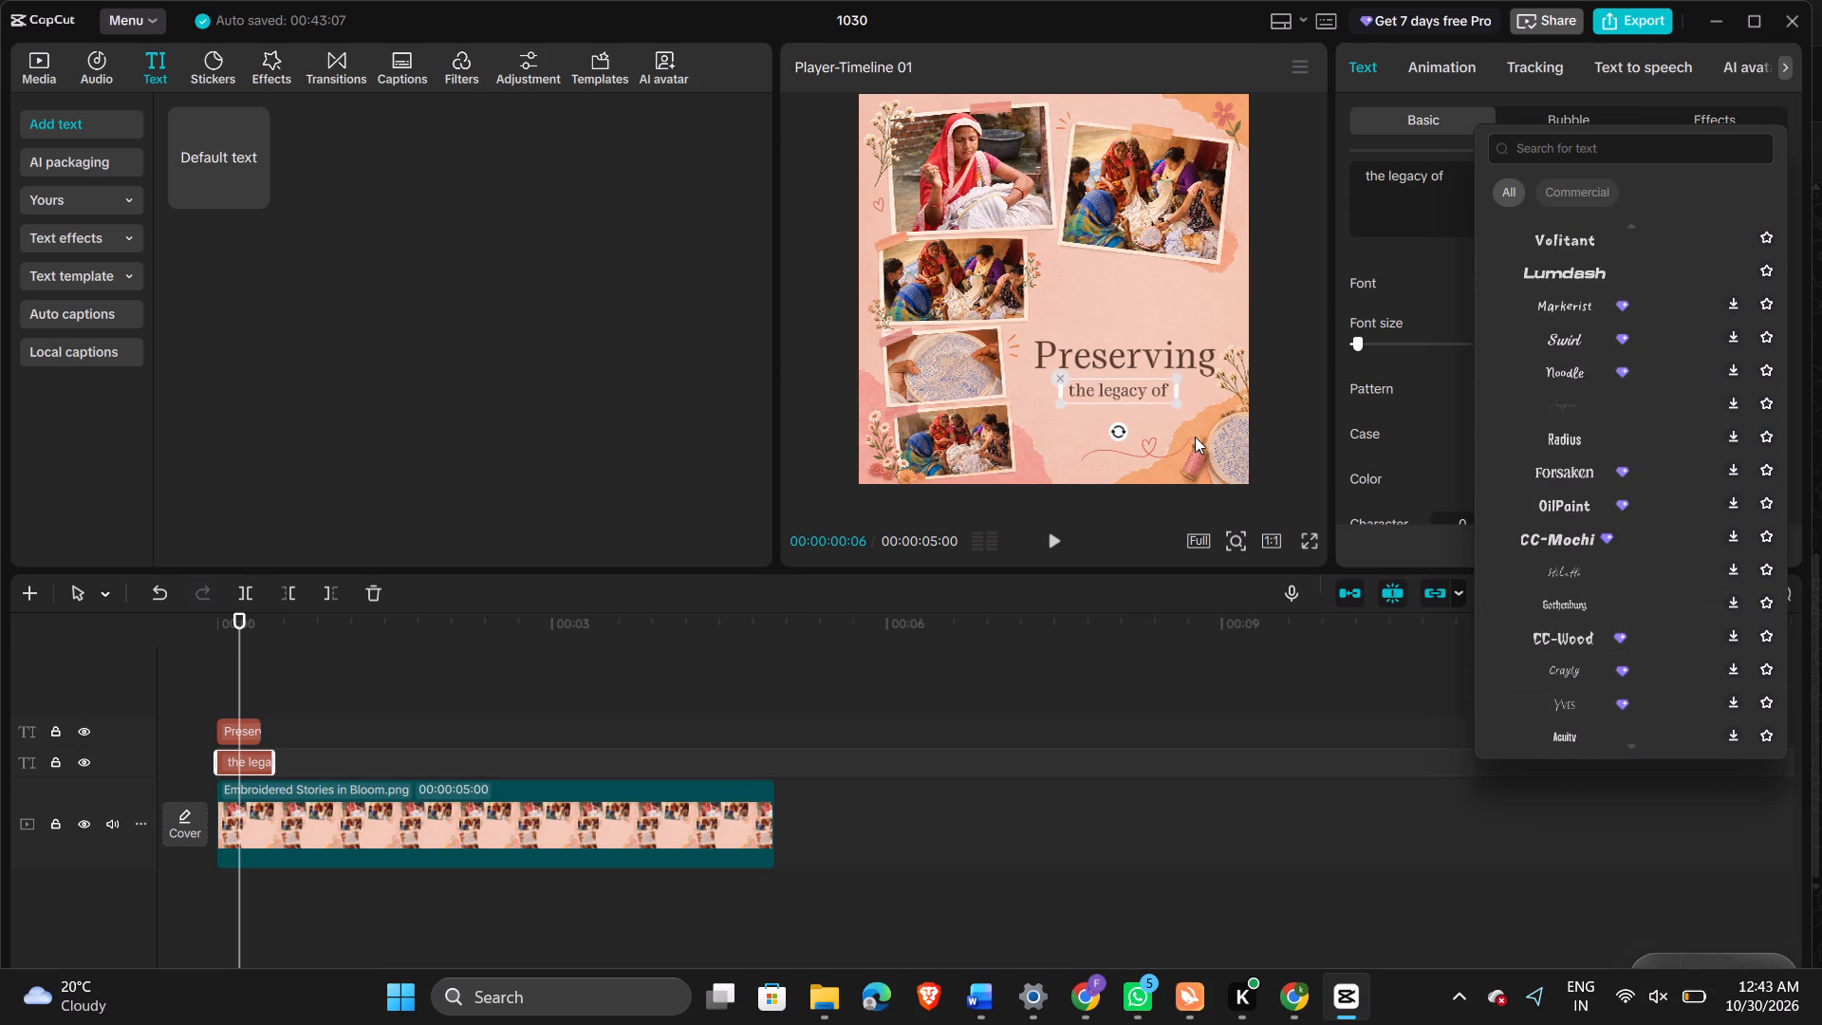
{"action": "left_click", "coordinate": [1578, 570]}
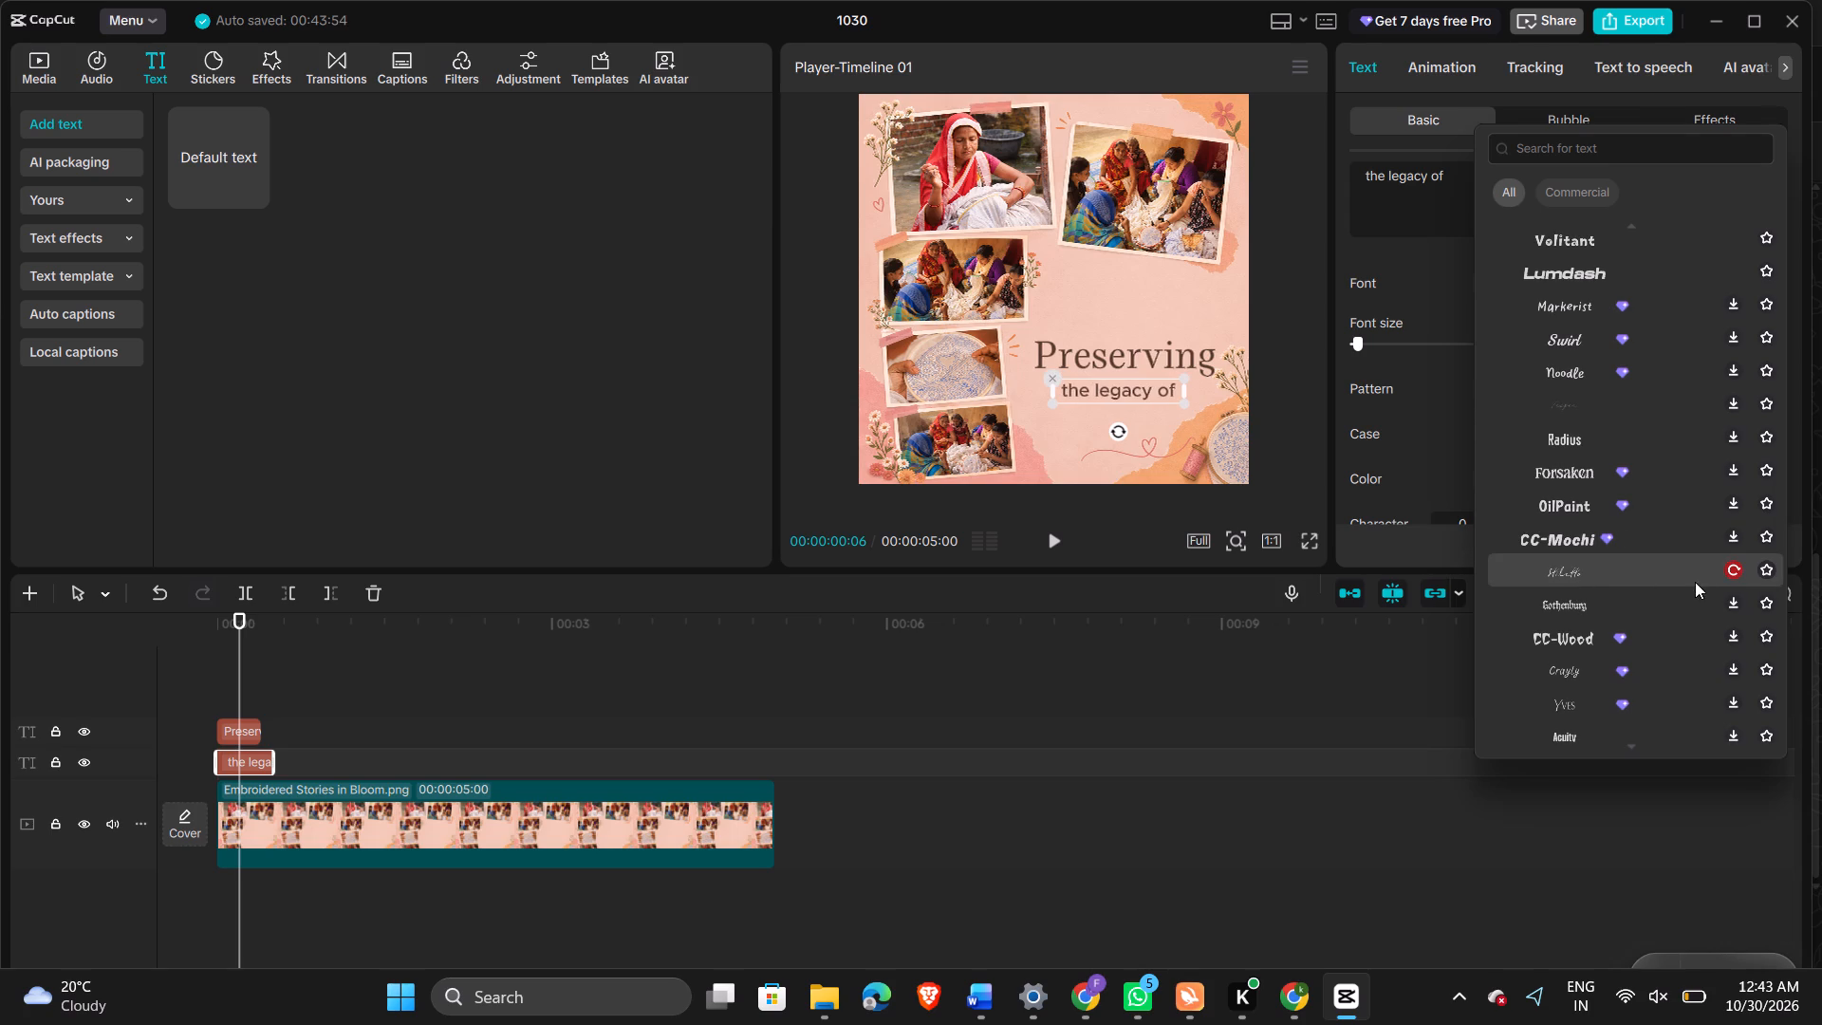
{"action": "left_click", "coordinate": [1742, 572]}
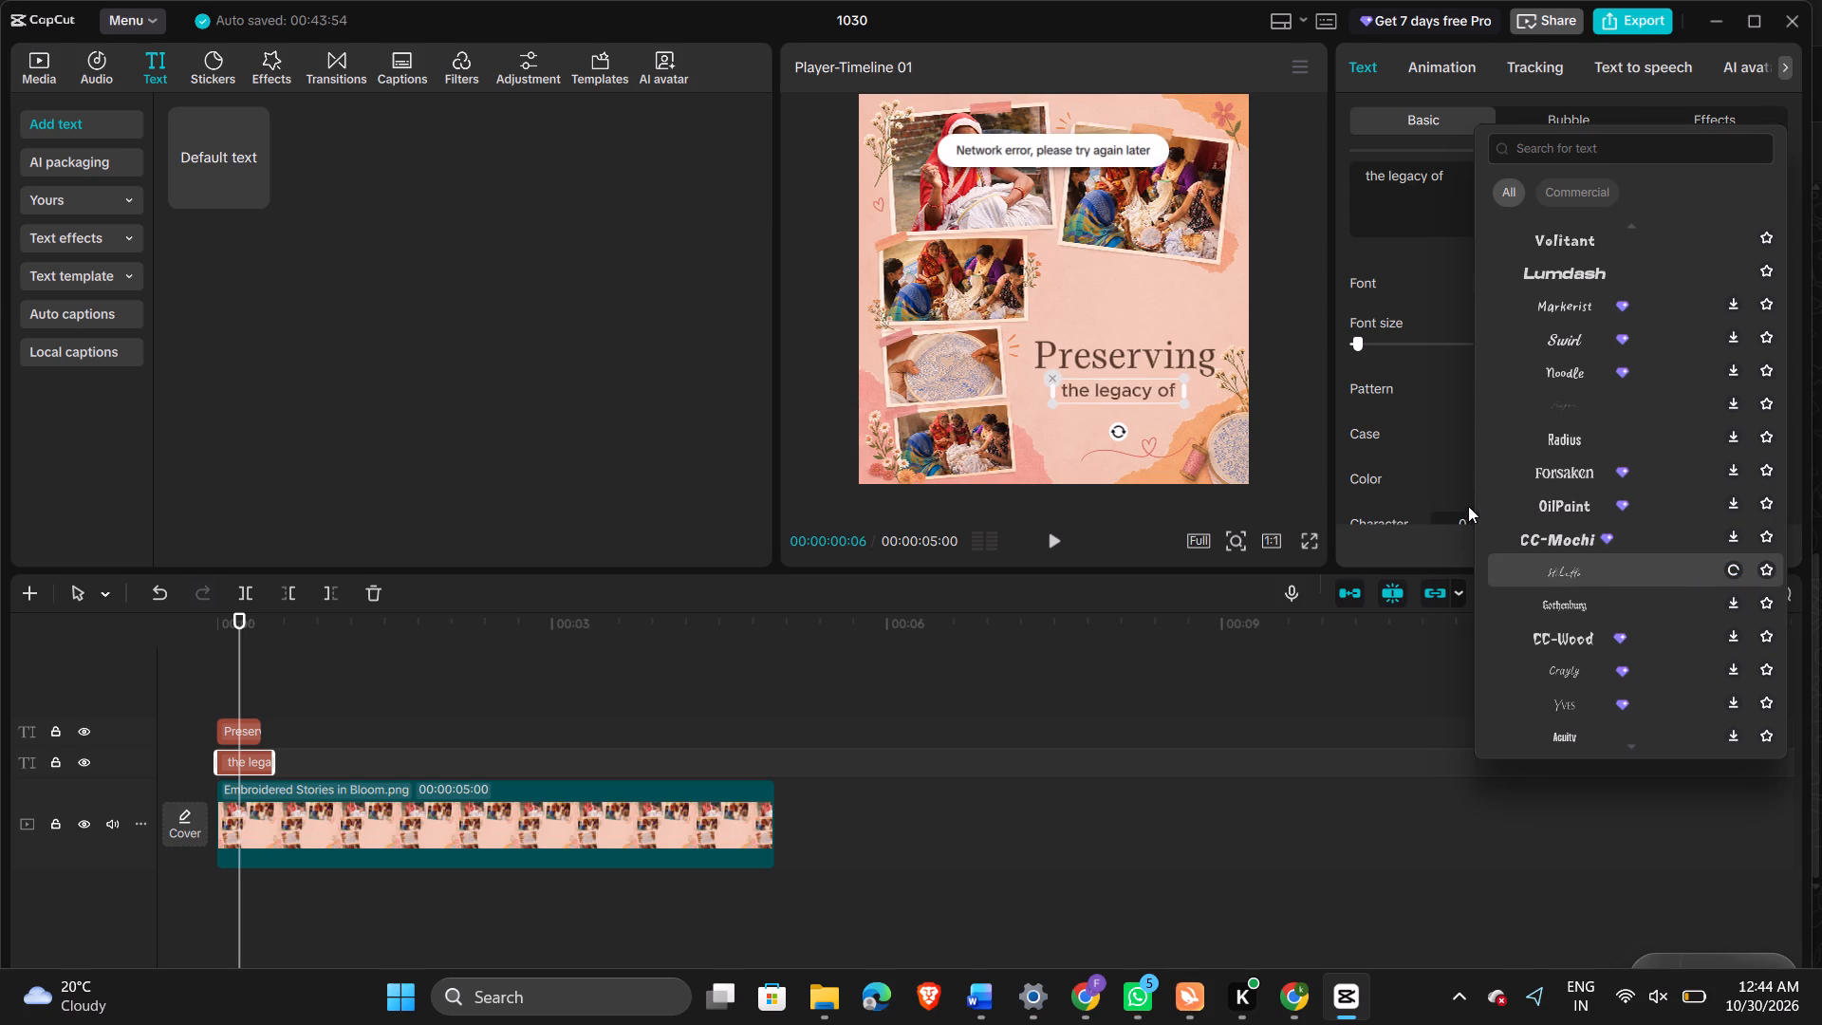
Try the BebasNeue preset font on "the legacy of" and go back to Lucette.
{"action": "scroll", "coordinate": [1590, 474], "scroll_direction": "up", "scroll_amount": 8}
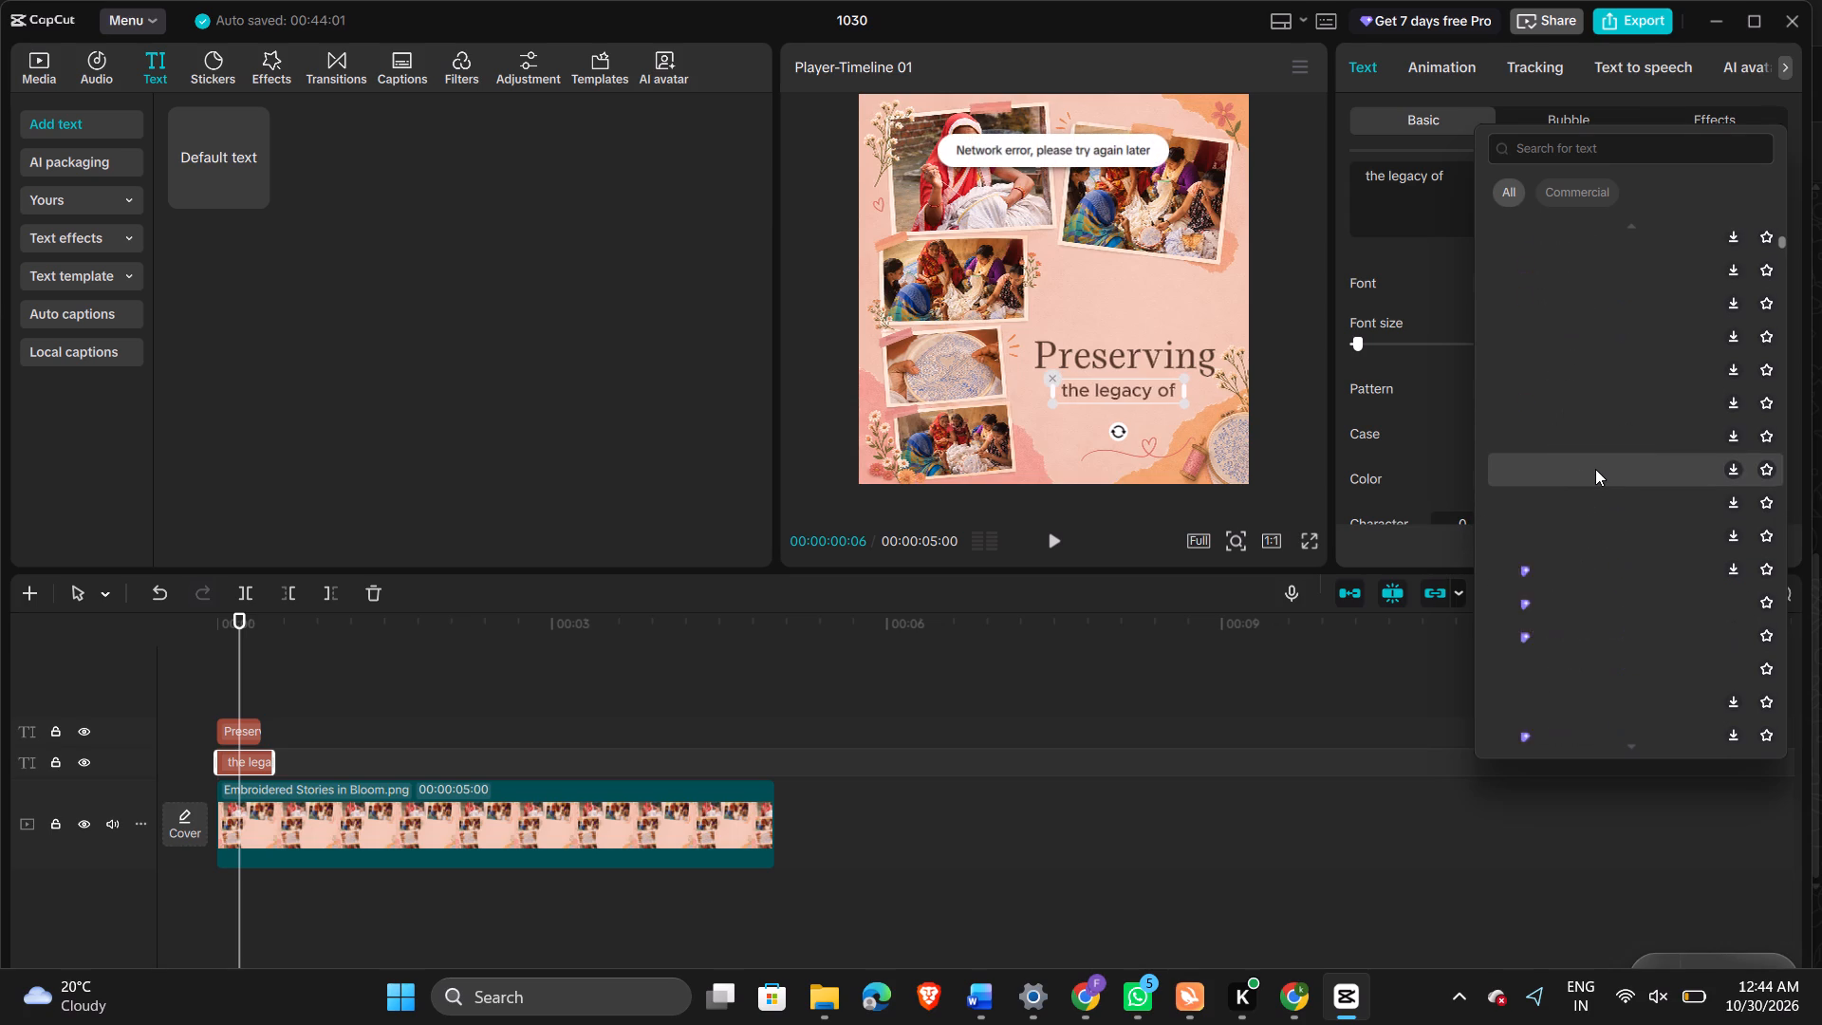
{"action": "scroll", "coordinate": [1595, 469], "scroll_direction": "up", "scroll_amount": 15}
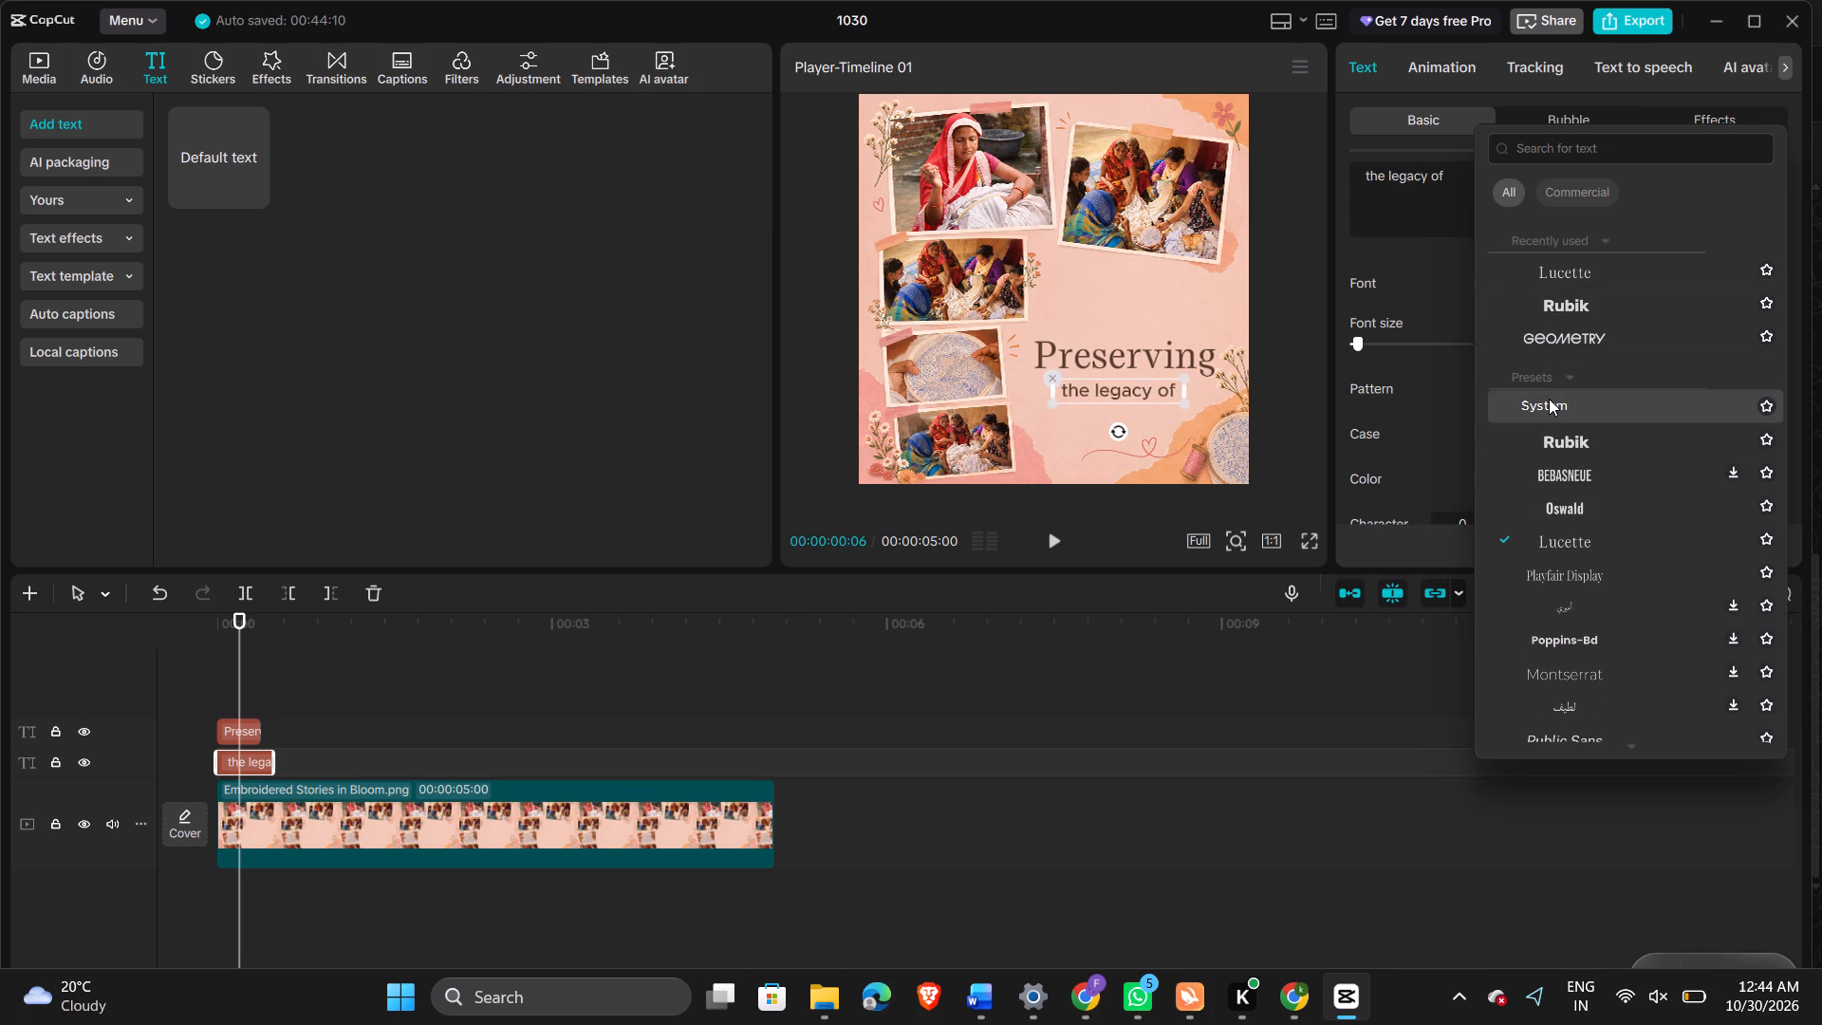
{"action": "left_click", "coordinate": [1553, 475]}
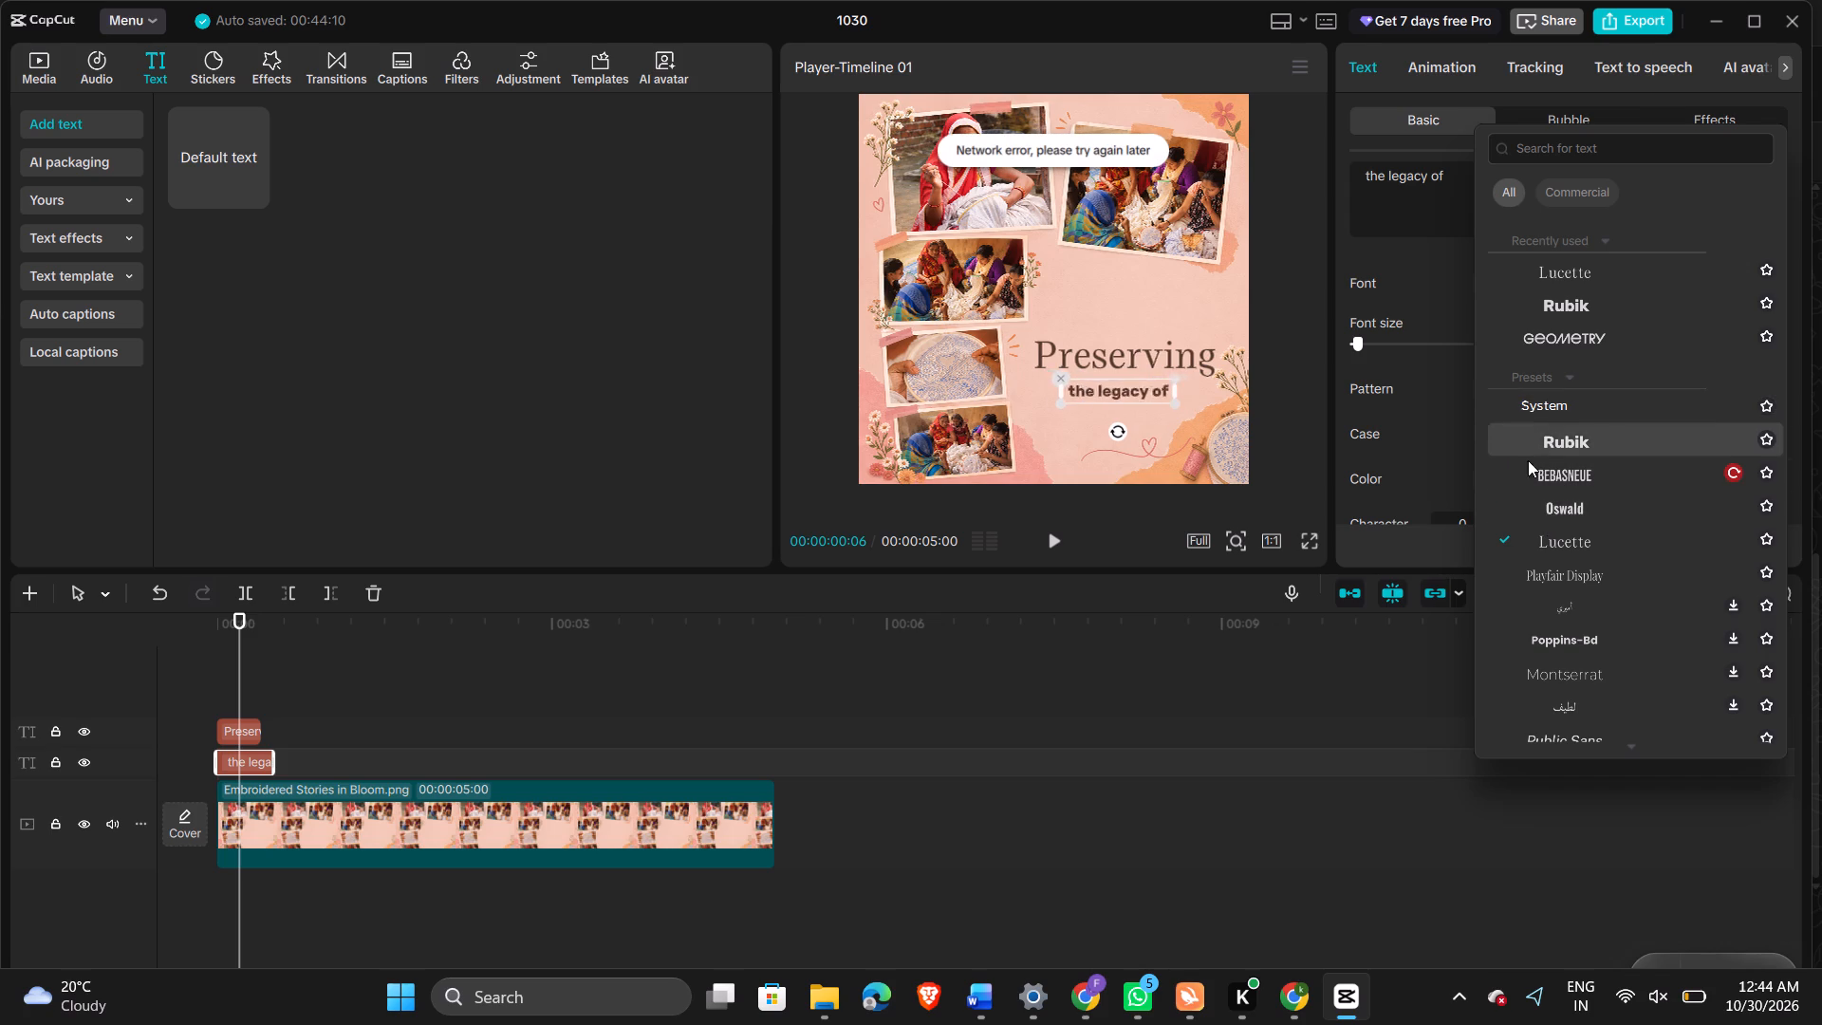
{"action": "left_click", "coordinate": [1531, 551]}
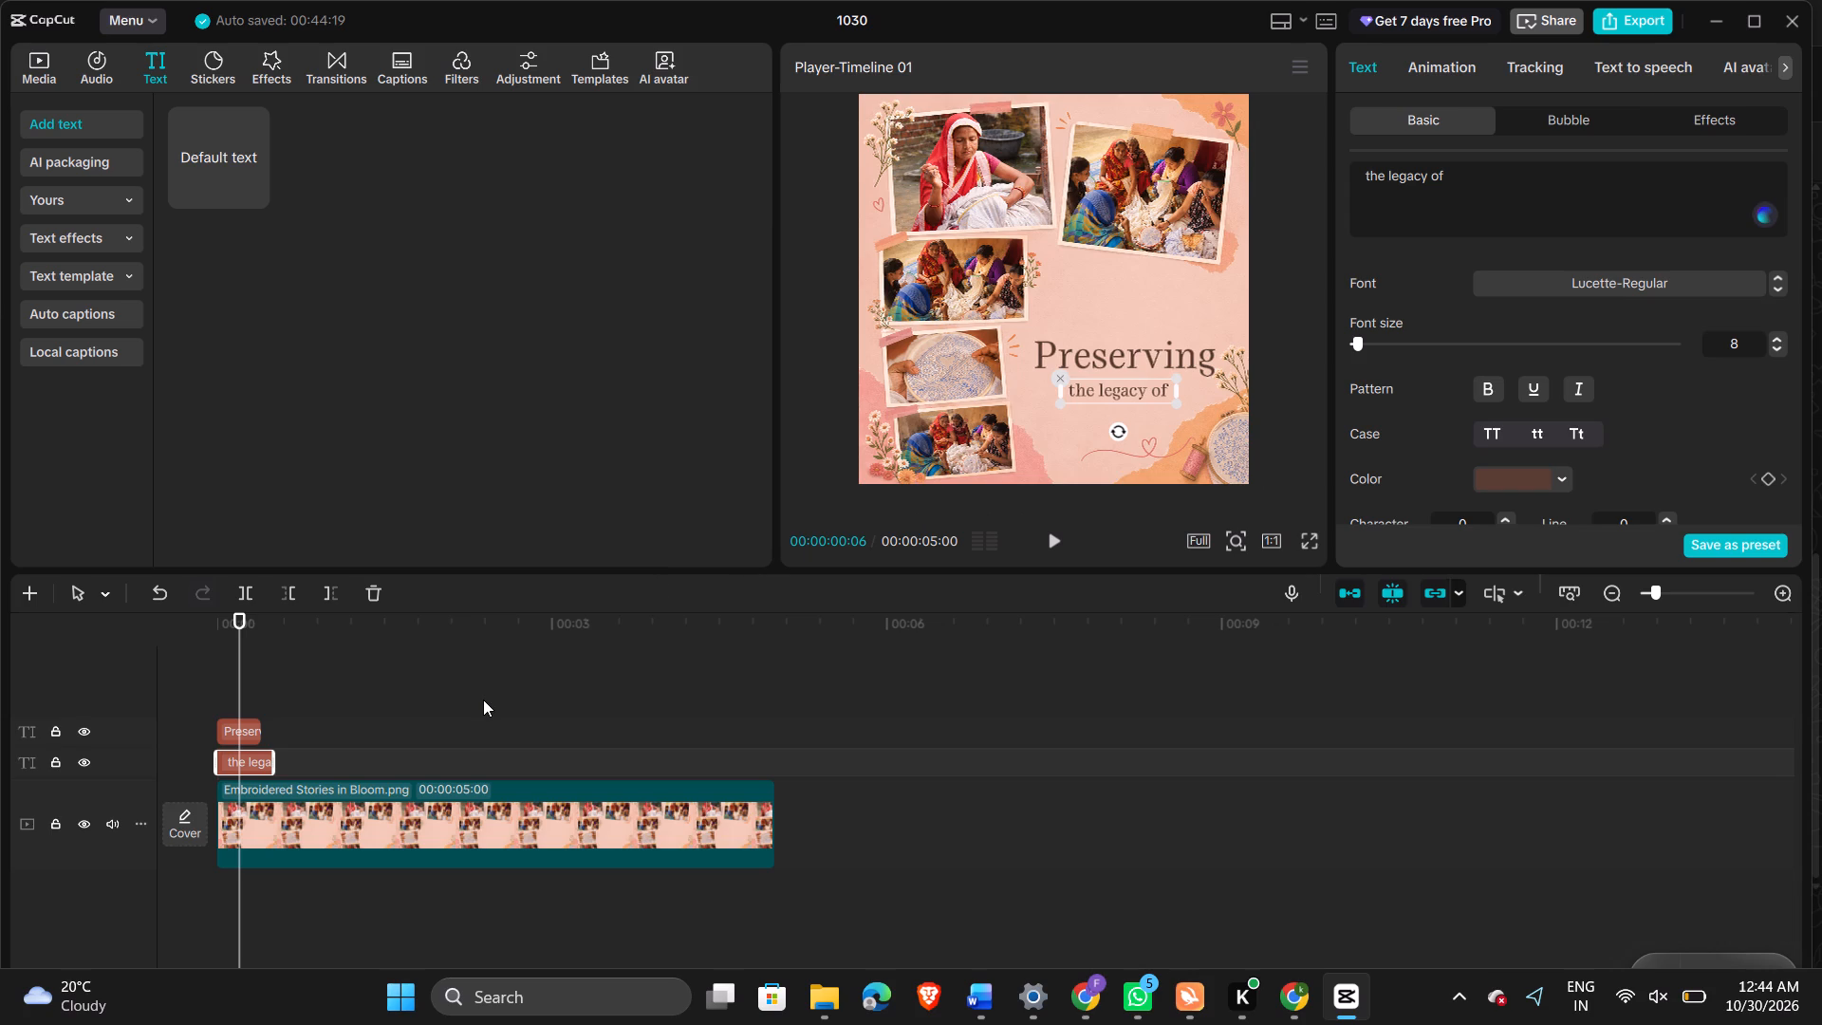
Add a new default text clip and place it directly after the "the legacy of" clip on the same track.
{"action": "left_click", "coordinate": [252, 197]}
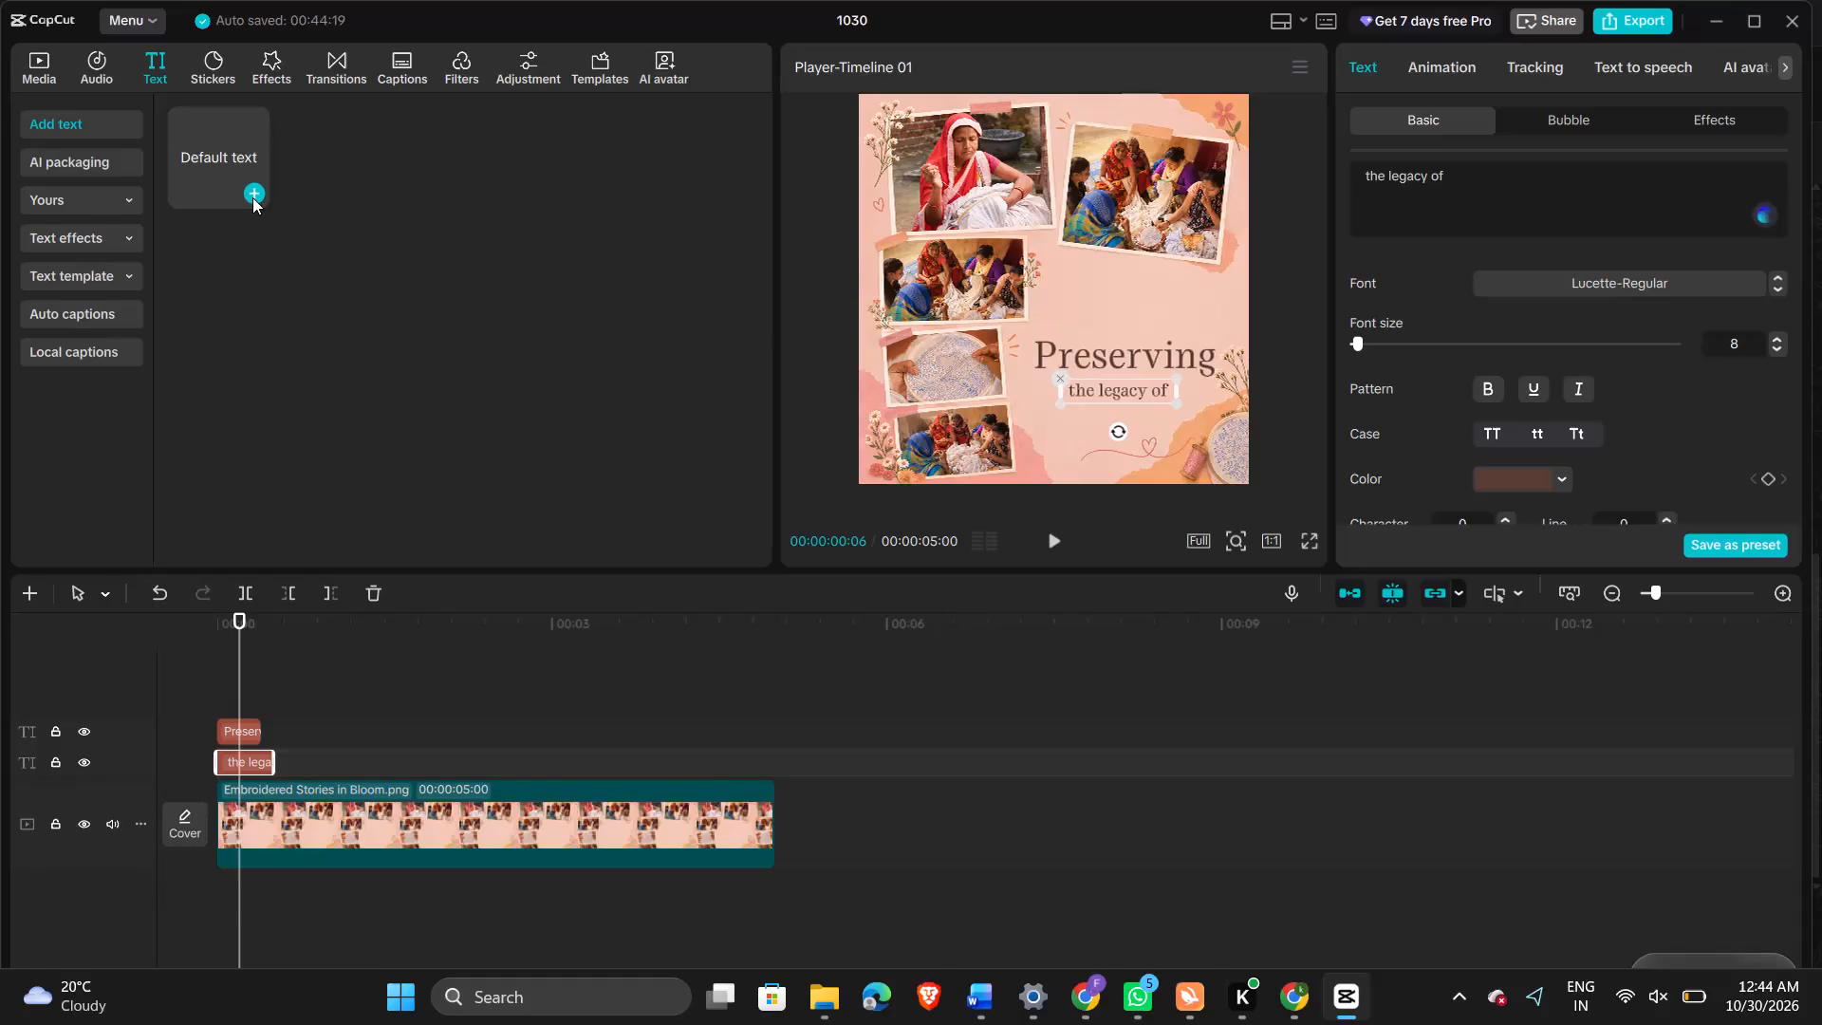
{"action": "left_click_drag", "start_coordinate": [314, 717], "coordinate": [352, 784]}
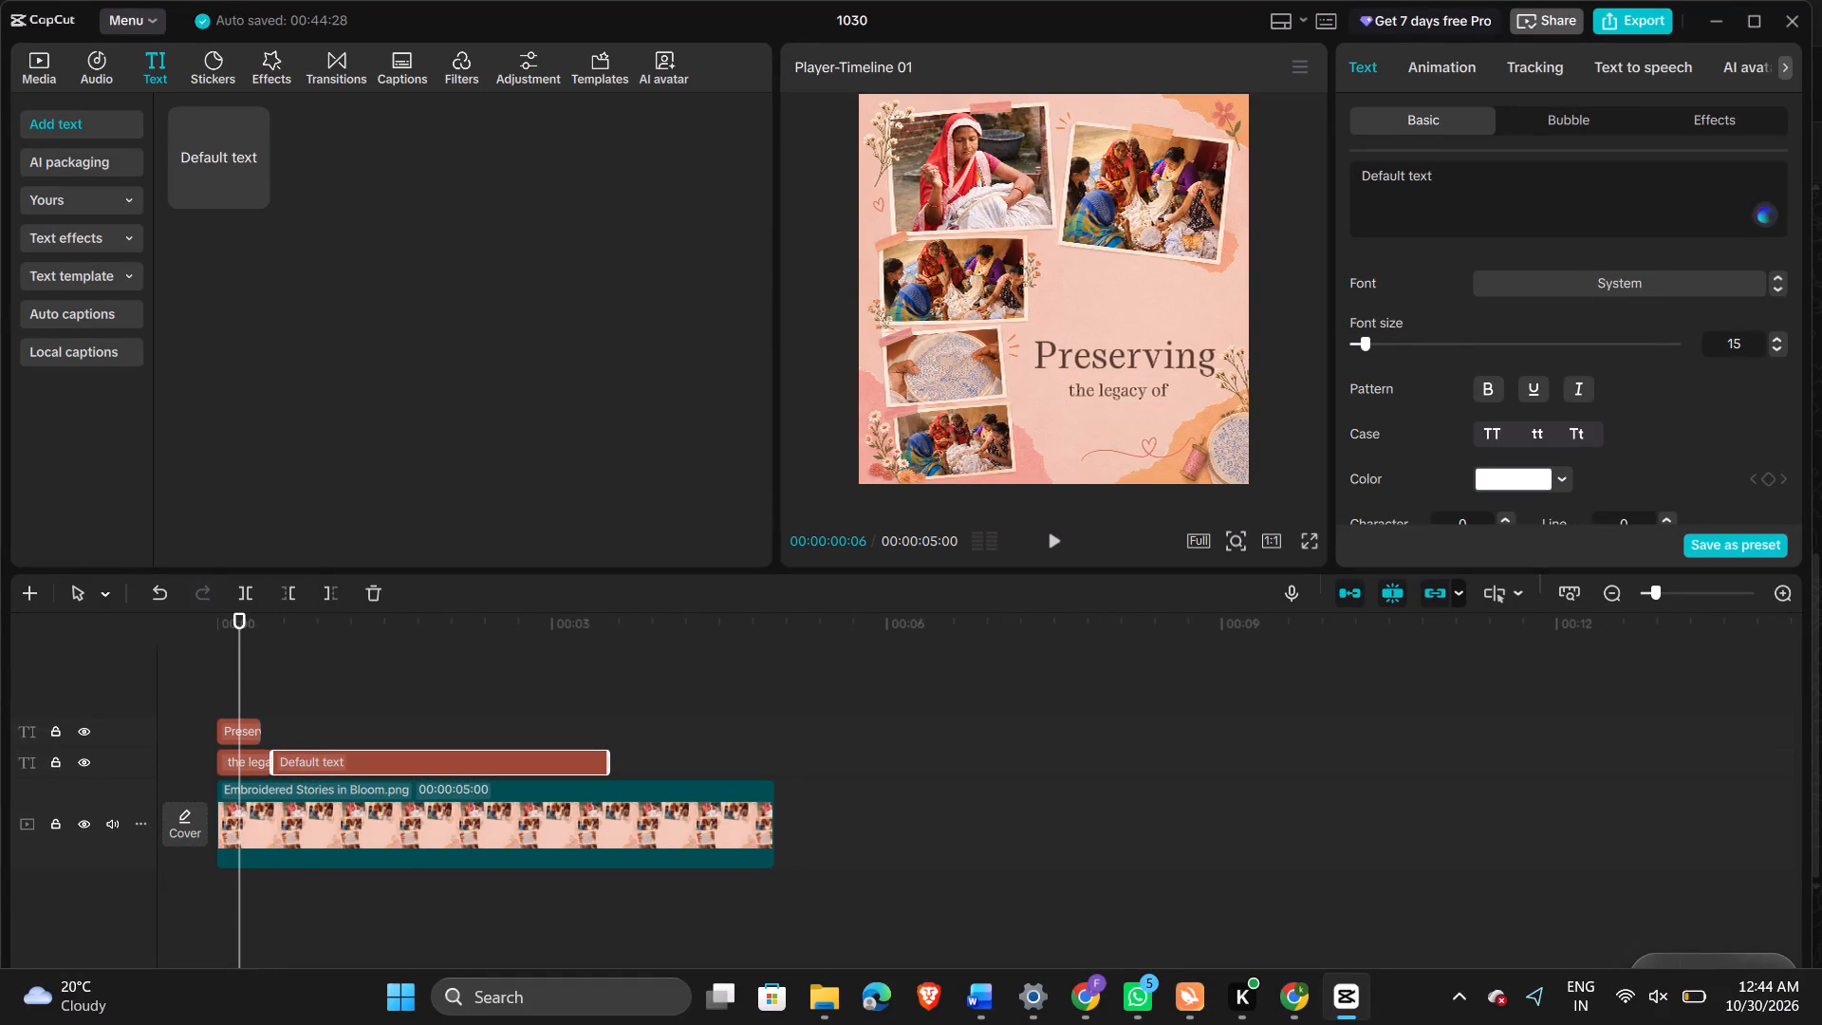
Select the whole placeholder wording of the new default text for replacement.
{"action": "left_click_drag", "start_coordinate": [1451, 184], "coordinate": [1347, 179]}
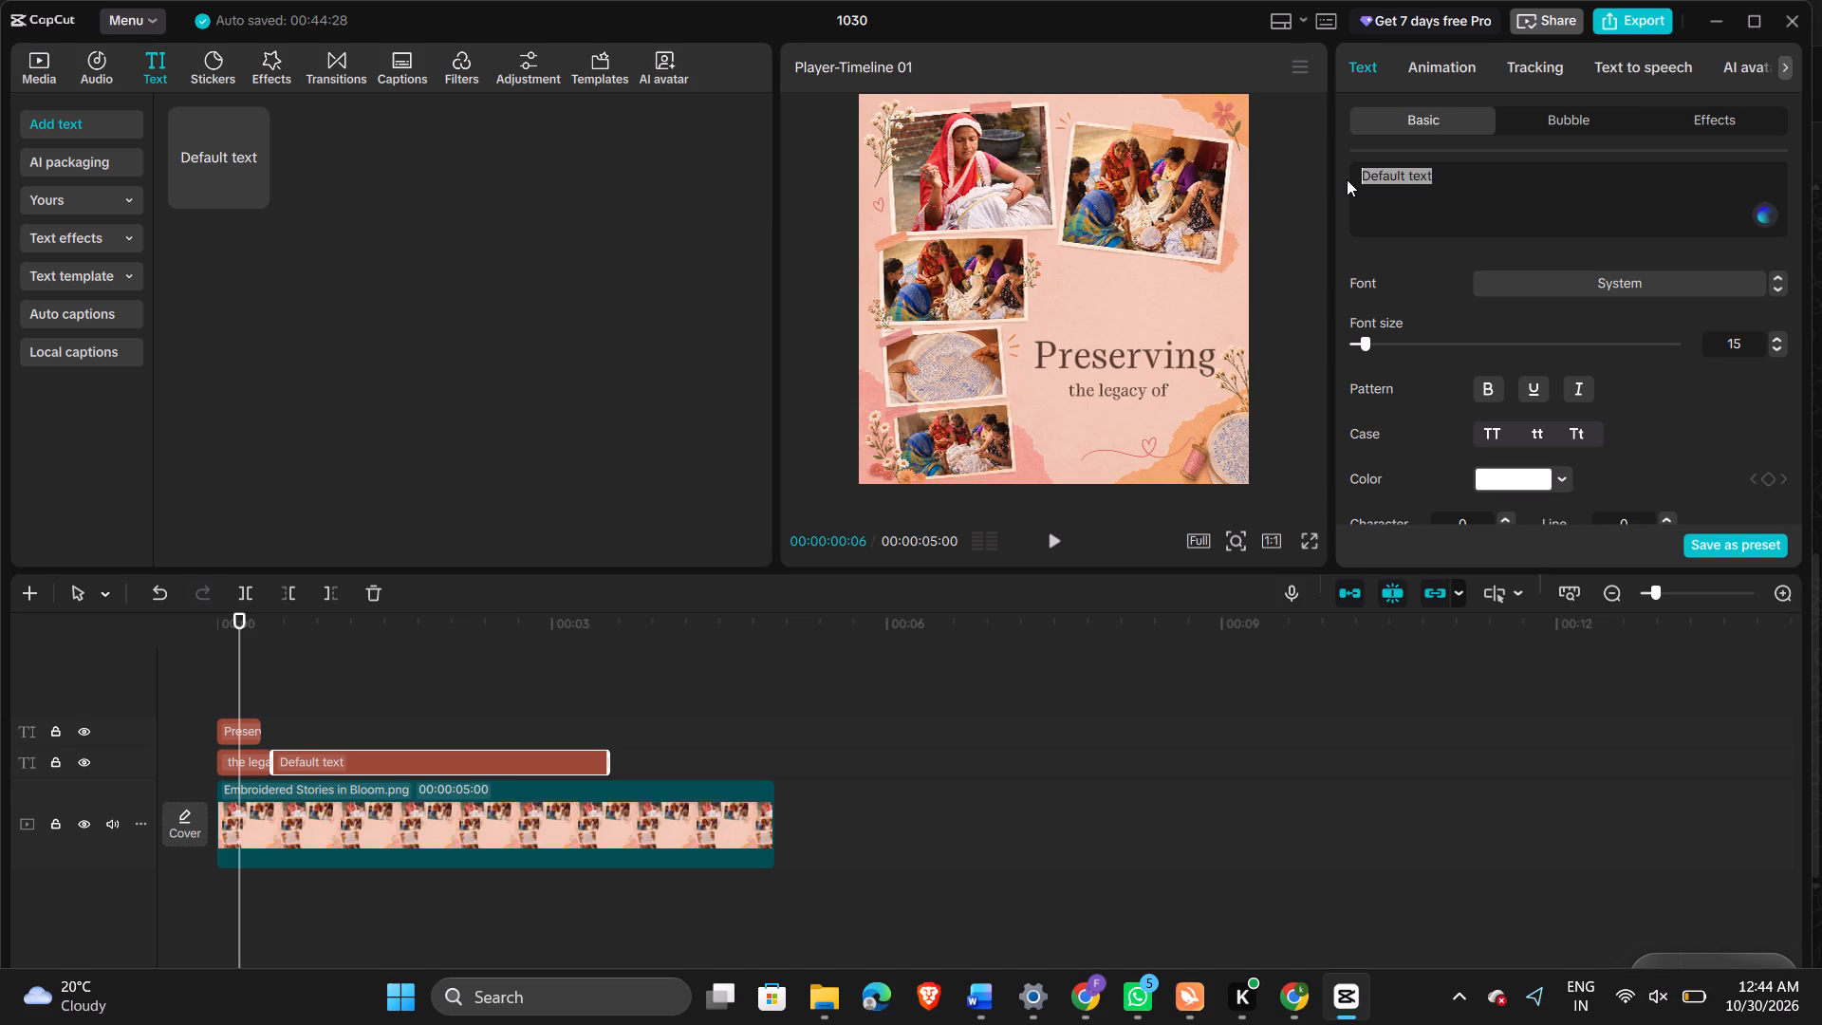
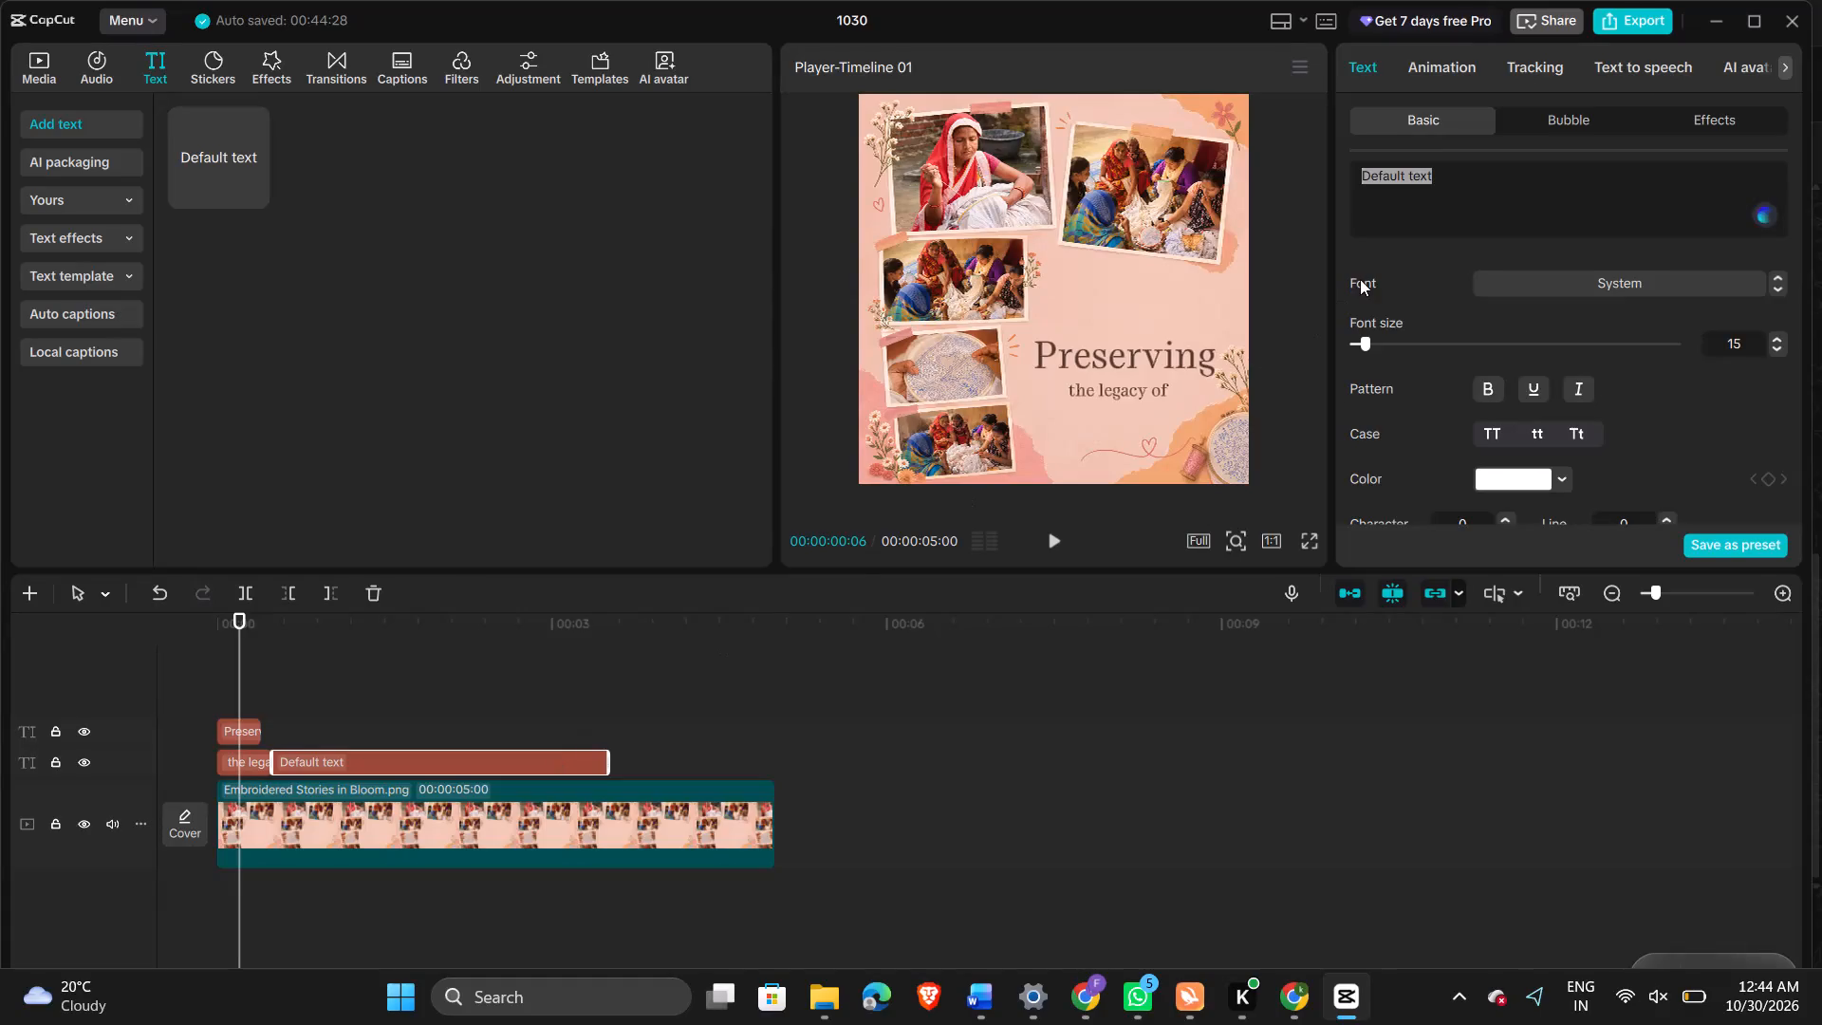
Replace the new text clip's placeholder wording with the copied text "Chikankar".
{"action": "key", "text": "ctrl+v"}
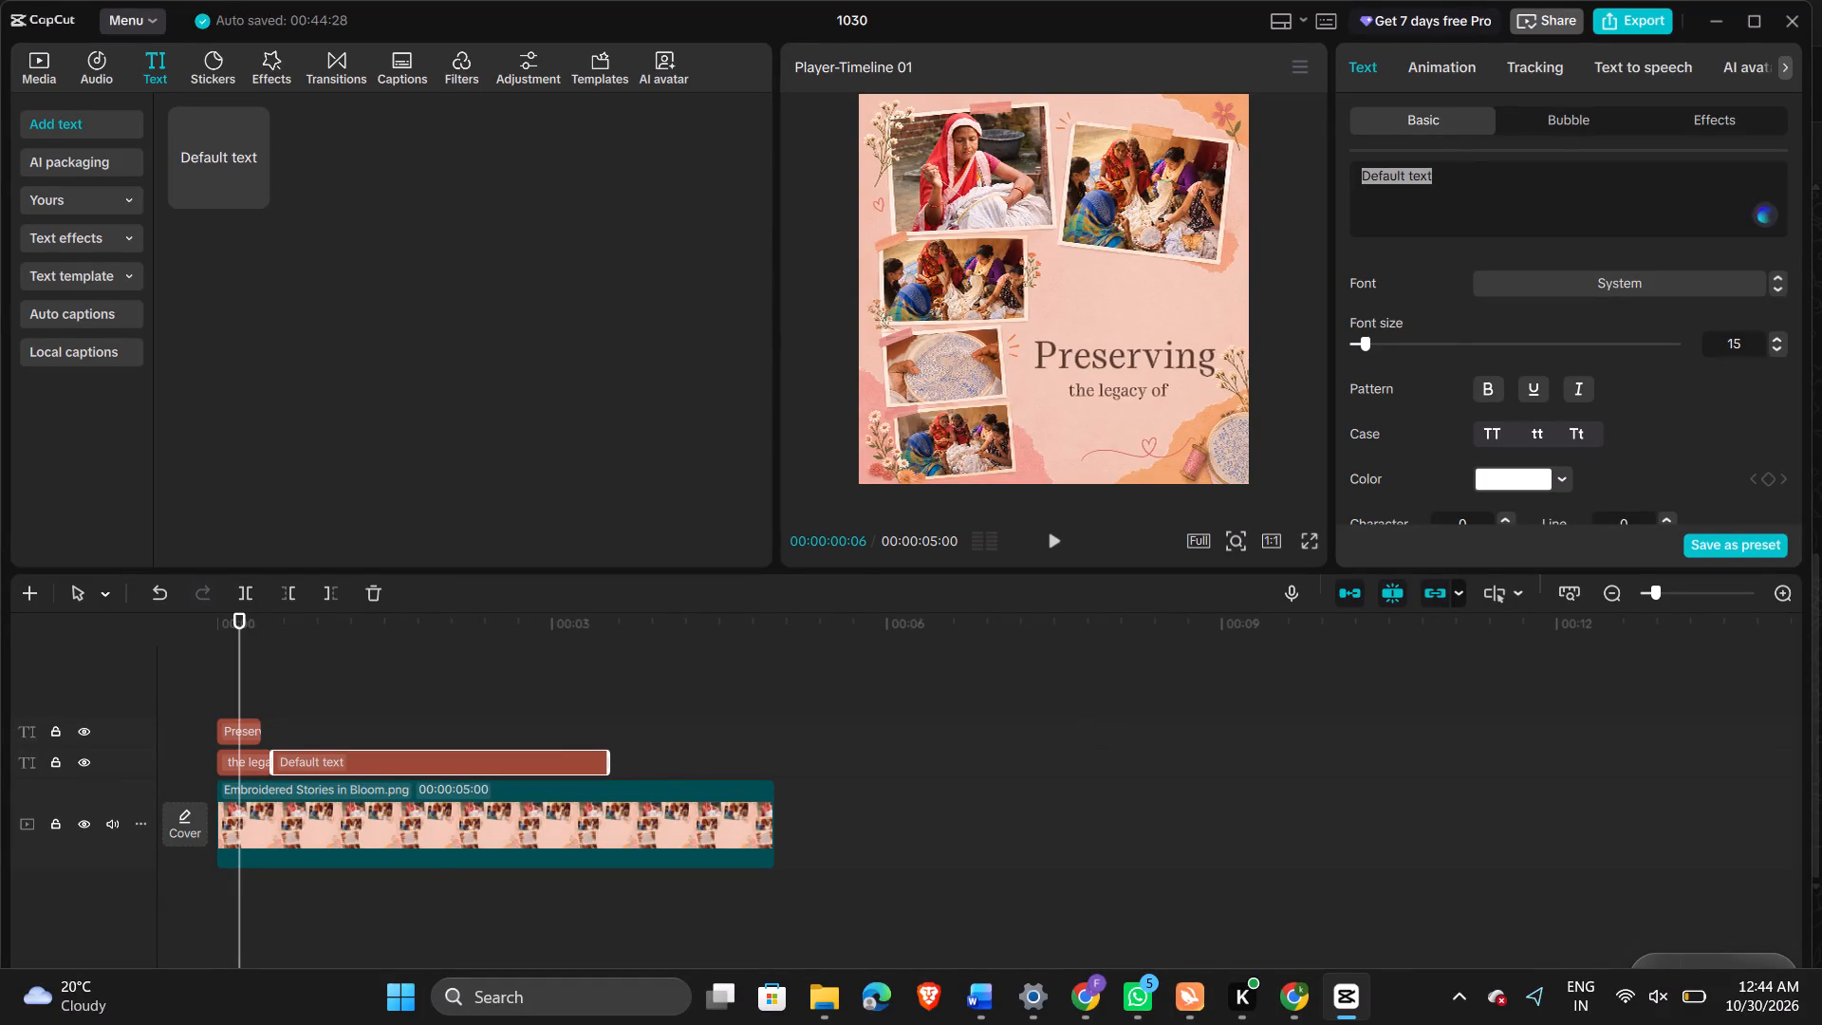
{"action": "left_click", "coordinate": [1459, 170]}
{"action": "left_click_drag", "start_coordinate": [1459, 170], "coordinate": [1284, 174]}
{"action": "key", "text": "ctrl+v"}
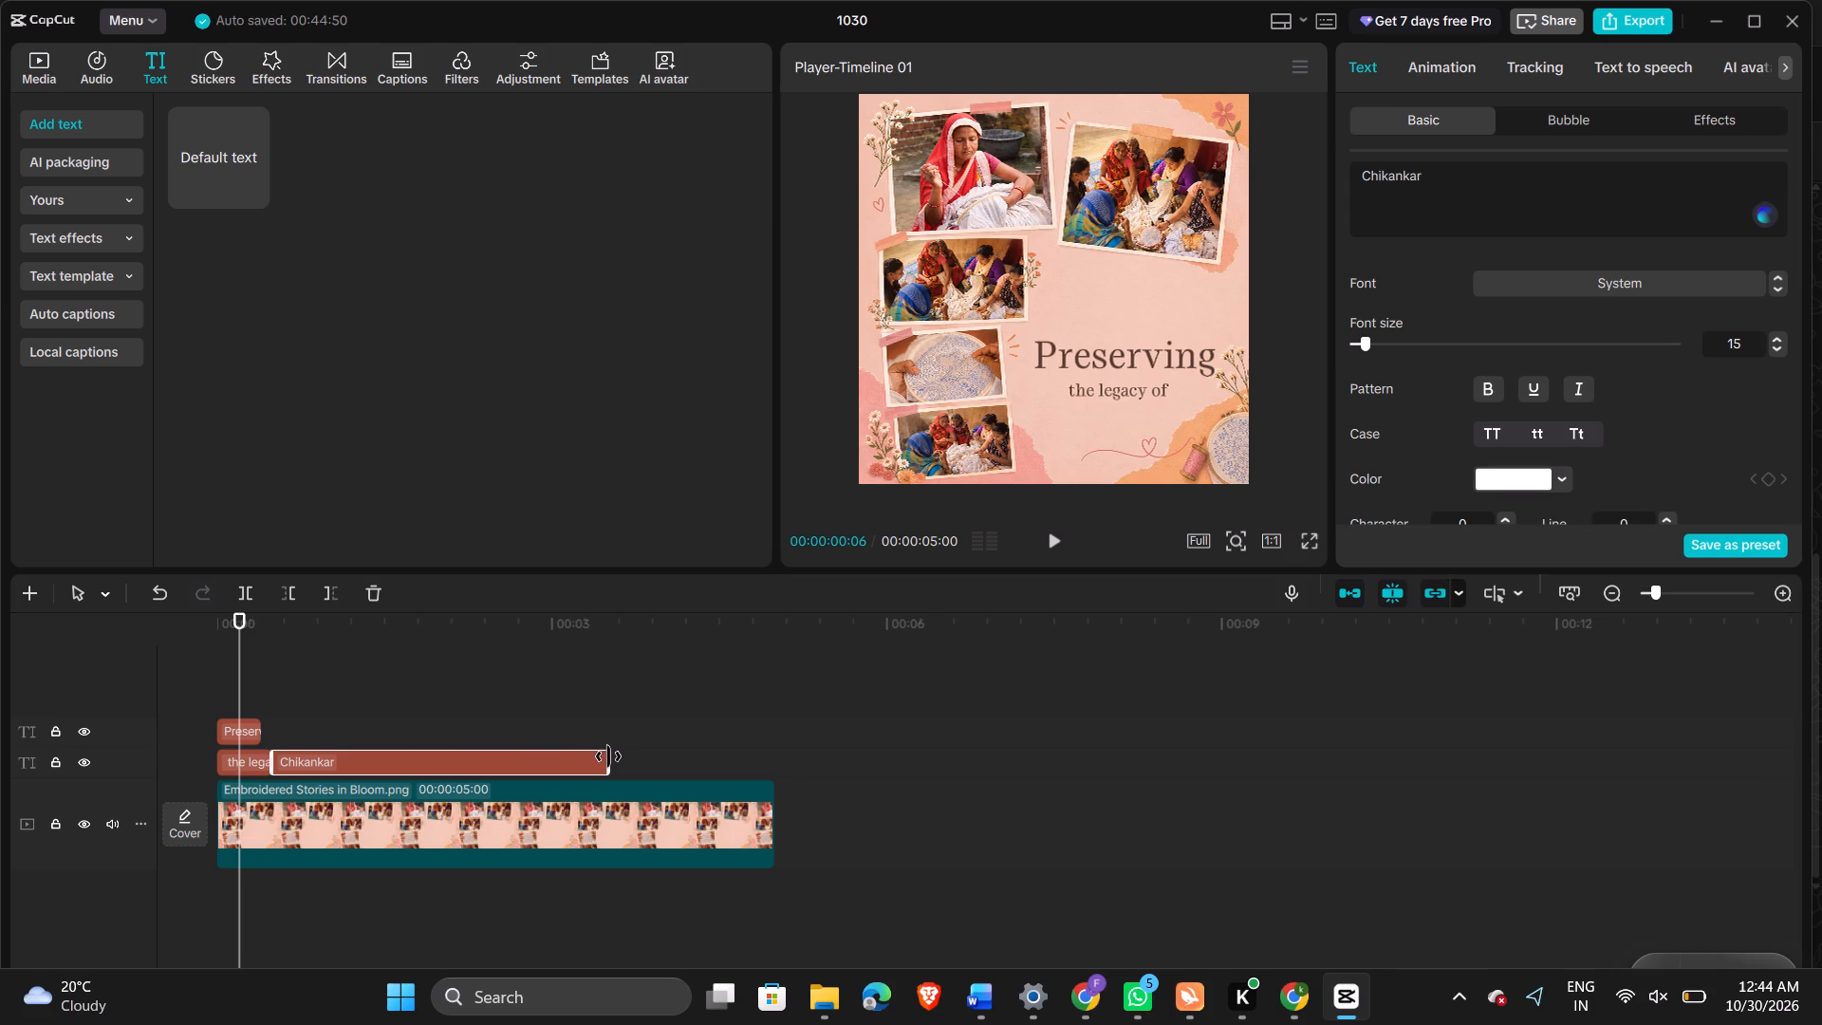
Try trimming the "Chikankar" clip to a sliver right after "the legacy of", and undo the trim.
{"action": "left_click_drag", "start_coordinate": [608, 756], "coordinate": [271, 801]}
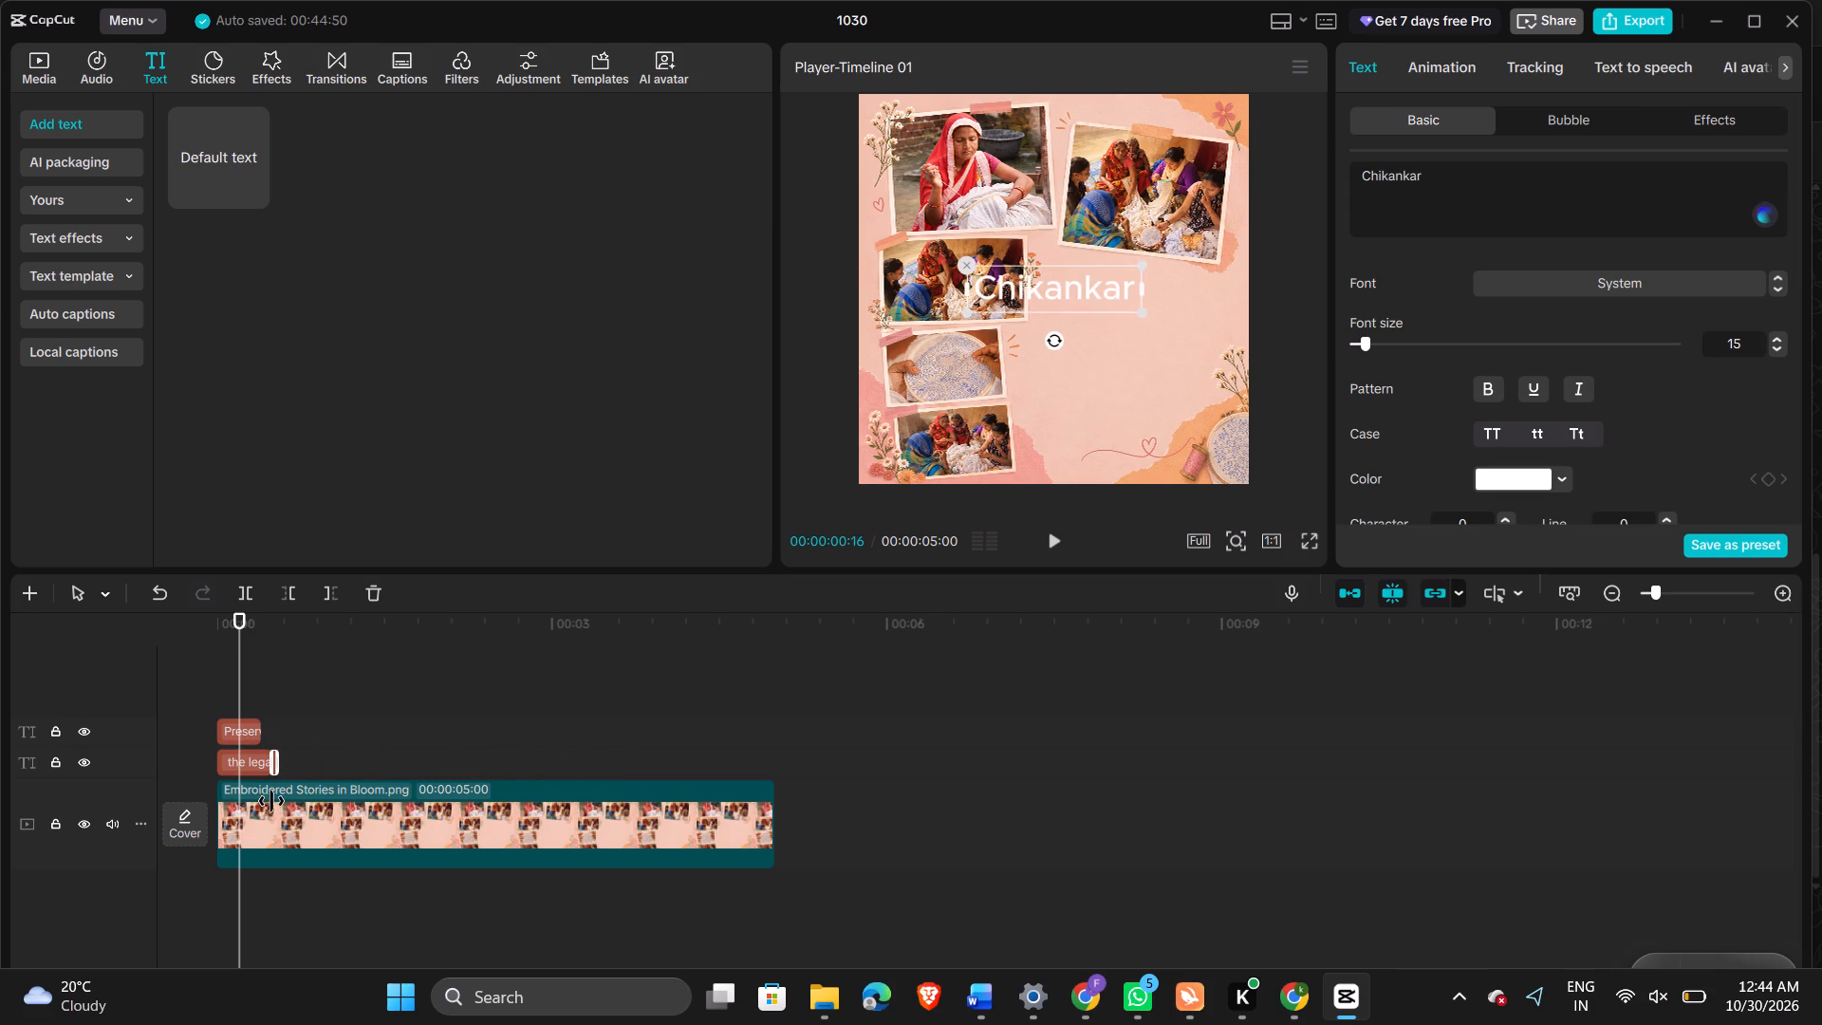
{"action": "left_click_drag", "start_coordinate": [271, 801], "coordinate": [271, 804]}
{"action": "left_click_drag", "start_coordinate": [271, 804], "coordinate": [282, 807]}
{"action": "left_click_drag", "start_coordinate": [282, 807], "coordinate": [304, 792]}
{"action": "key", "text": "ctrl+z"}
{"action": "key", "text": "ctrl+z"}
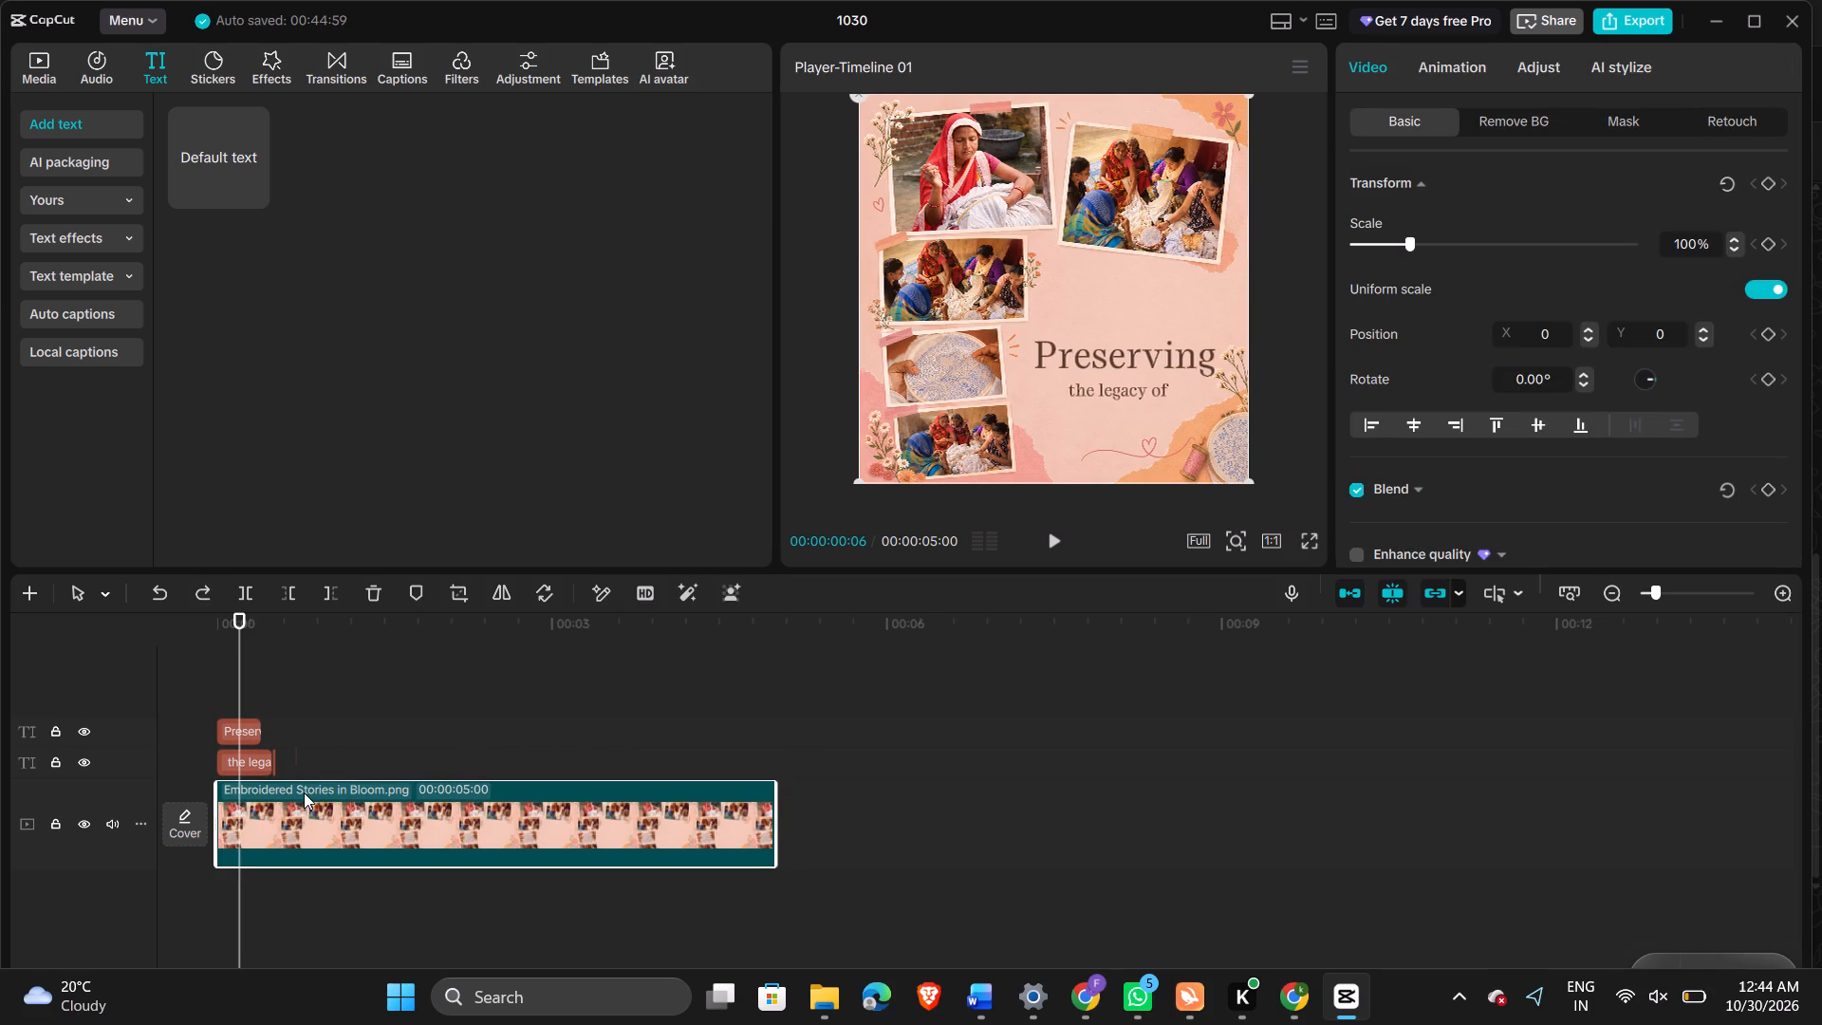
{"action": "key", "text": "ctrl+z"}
Shorten the "Chikankar" clip from its end so it finishes at about 00:00:01:01.
{"action": "left_click", "coordinate": [578, 759]}
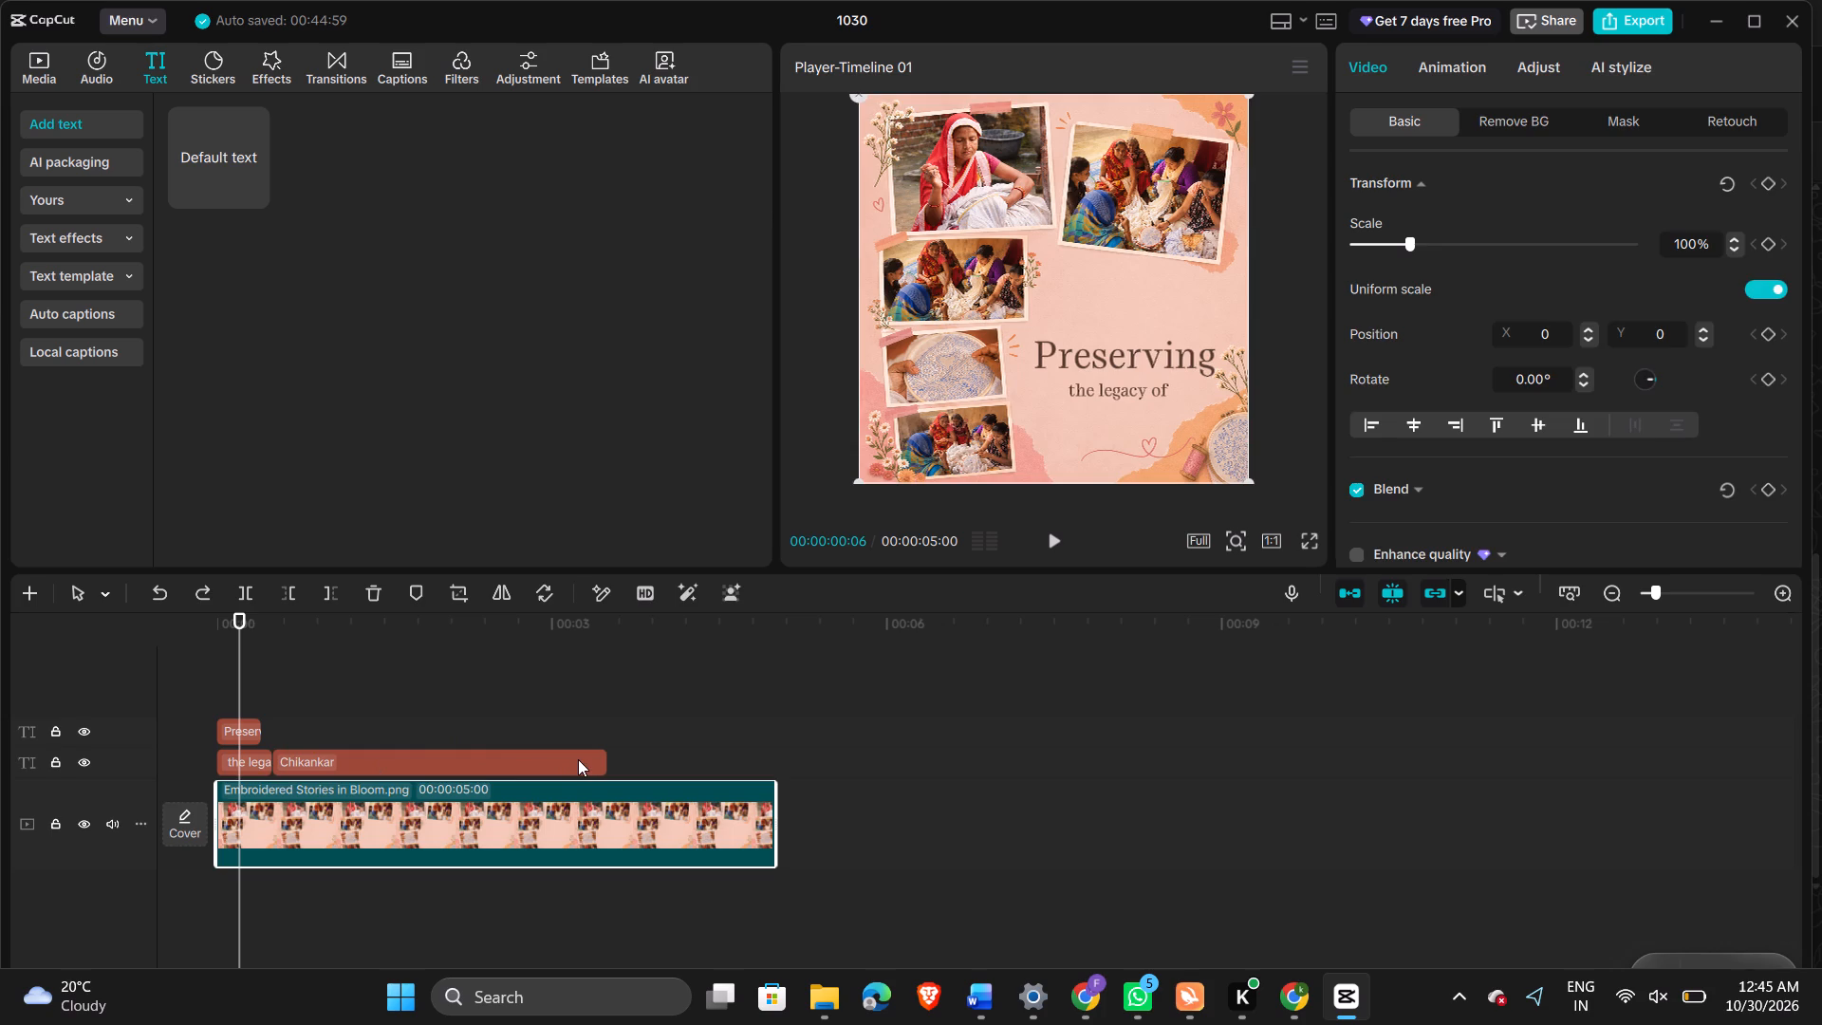
{"action": "left_click_drag", "start_coordinate": [609, 760], "coordinate": [498, 753]}
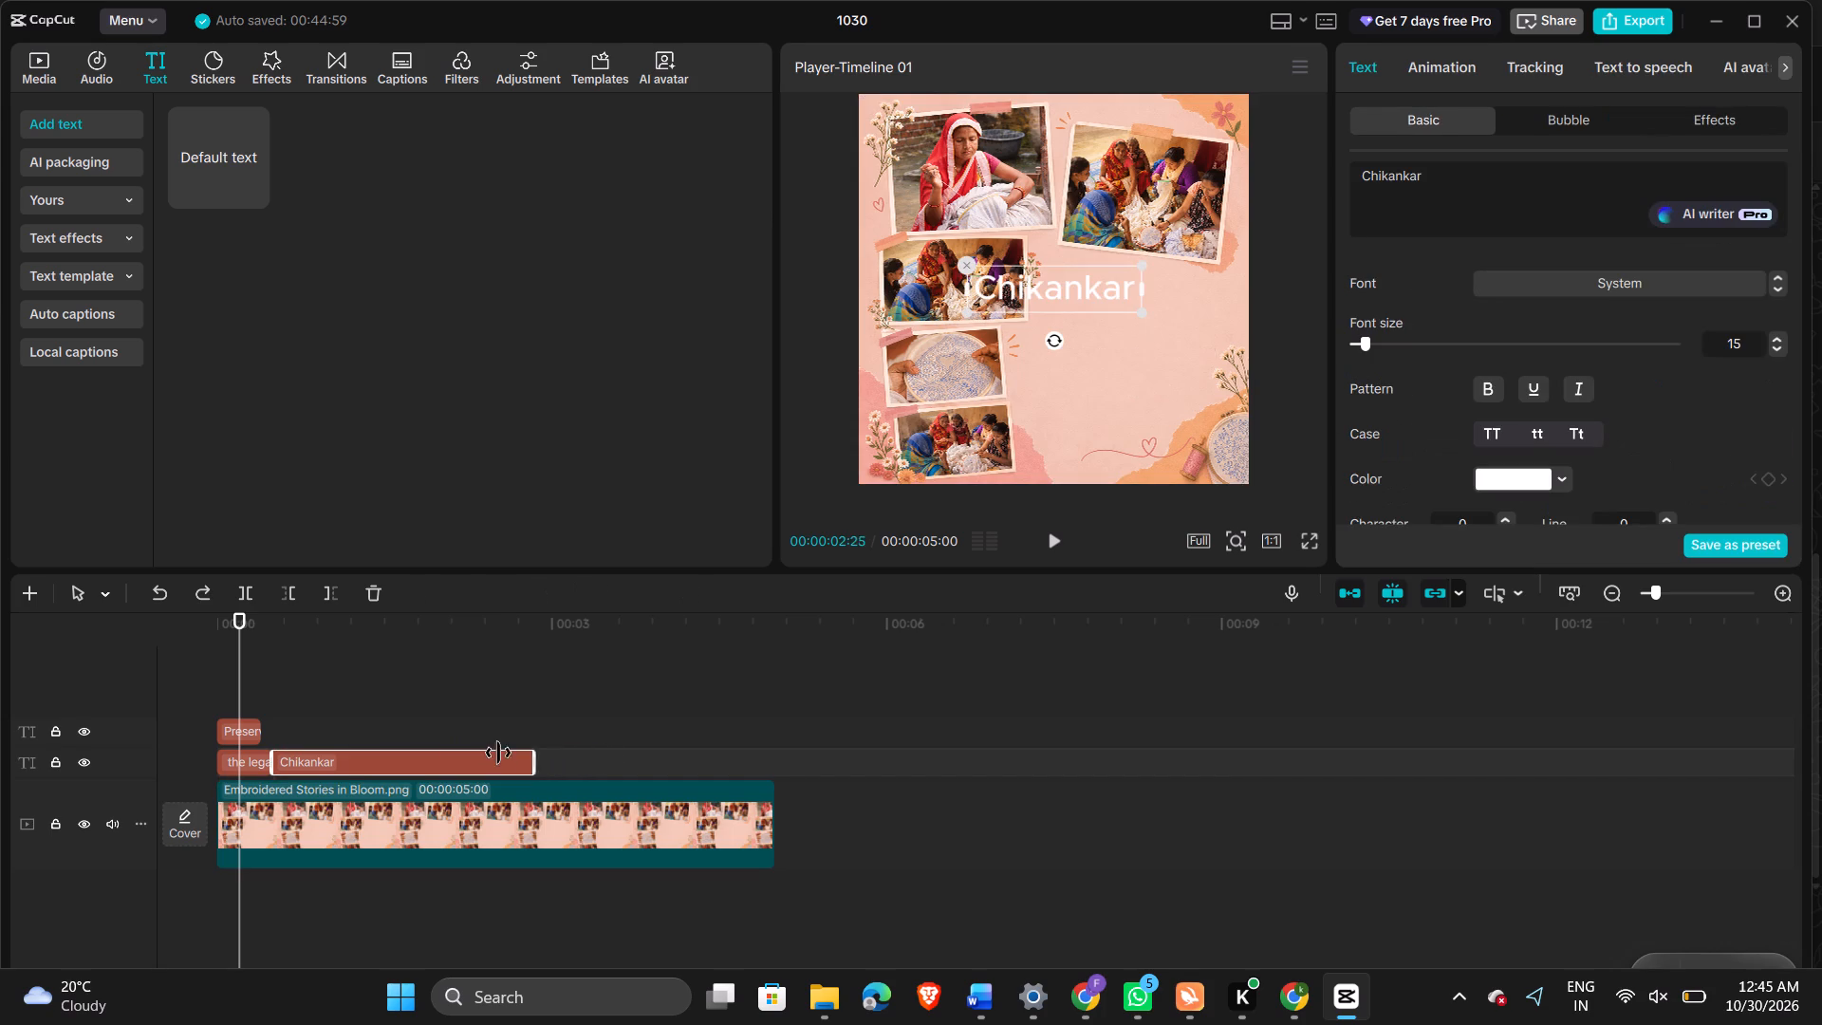
{"action": "left_click_drag", "start_coordinate": [498, 753], "coordinate": [334, 731]}
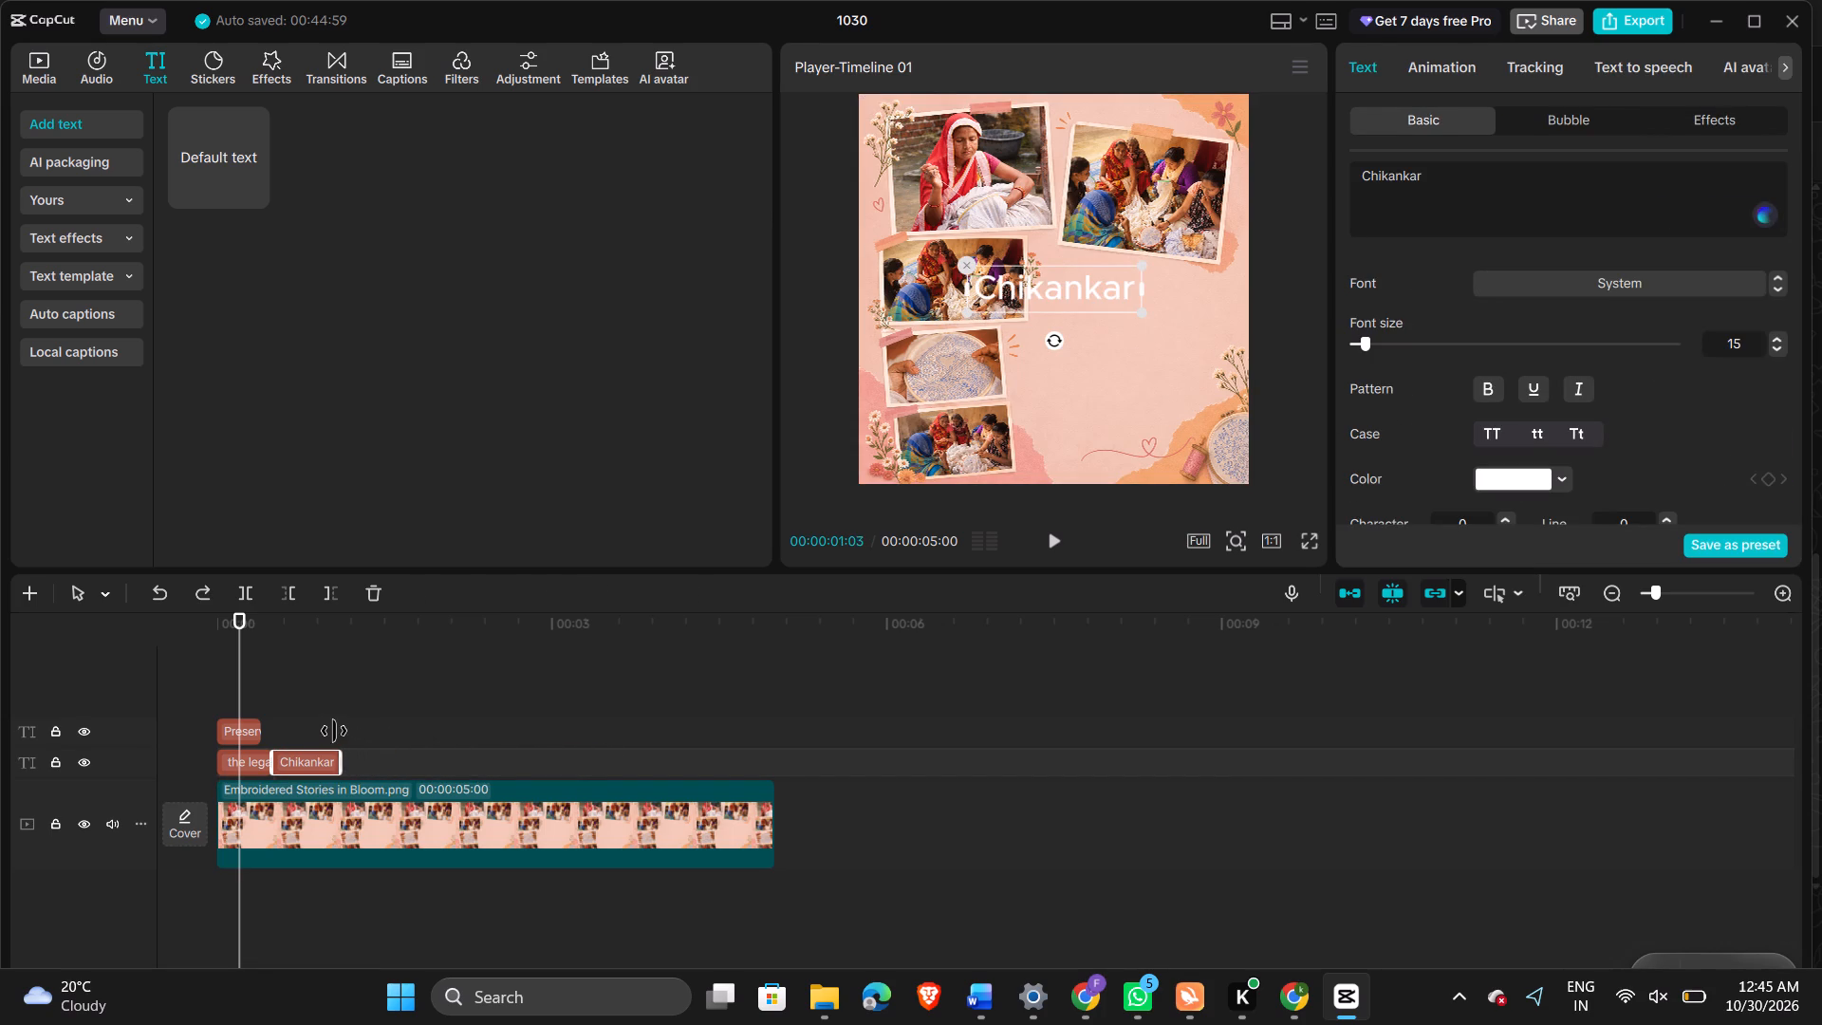
{"action": "left_click_drag", "start_coordinate": [334, 731], "coordinate": [312, 731]}
{"action": "left_click_drag", "start_coordinate": [312, 731], "coordinate": [340, 736]}
{"action": "left_click", "coordinate": [340, 736]}
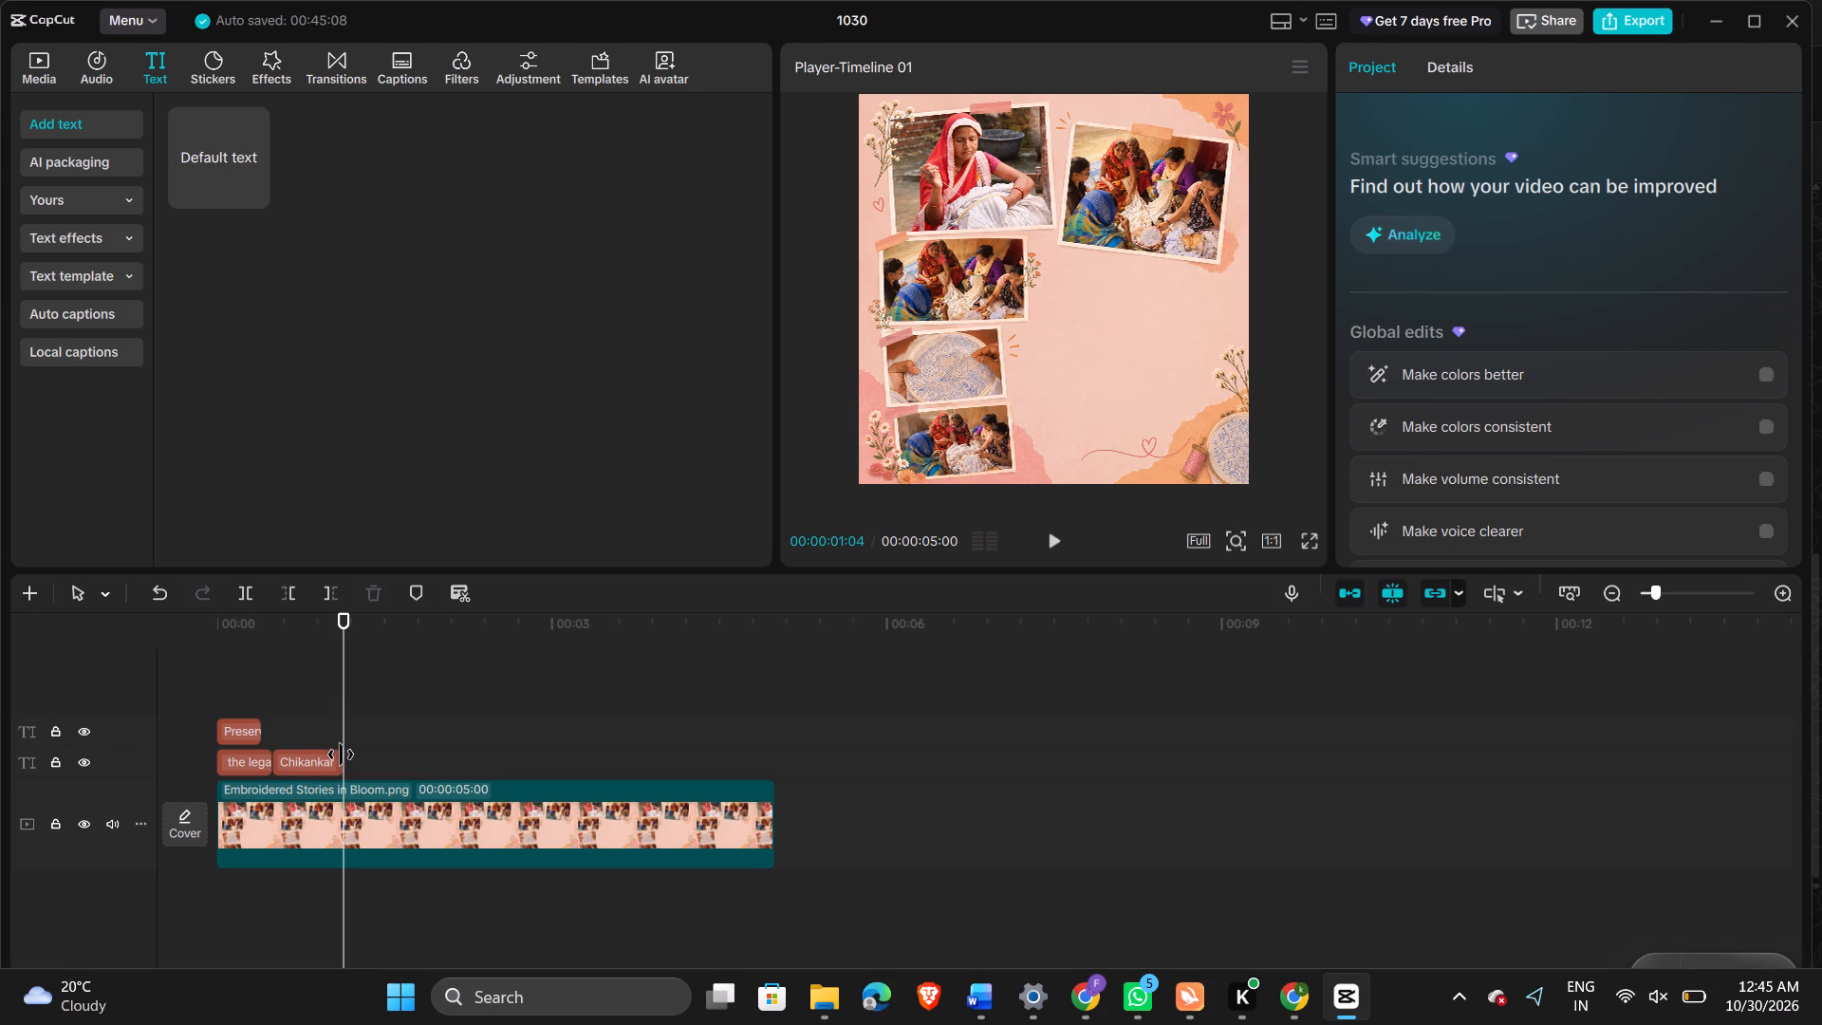
{"action": "left_click_drag", "start_coordinate": [340, 759], "coordinate": [329, 756]}
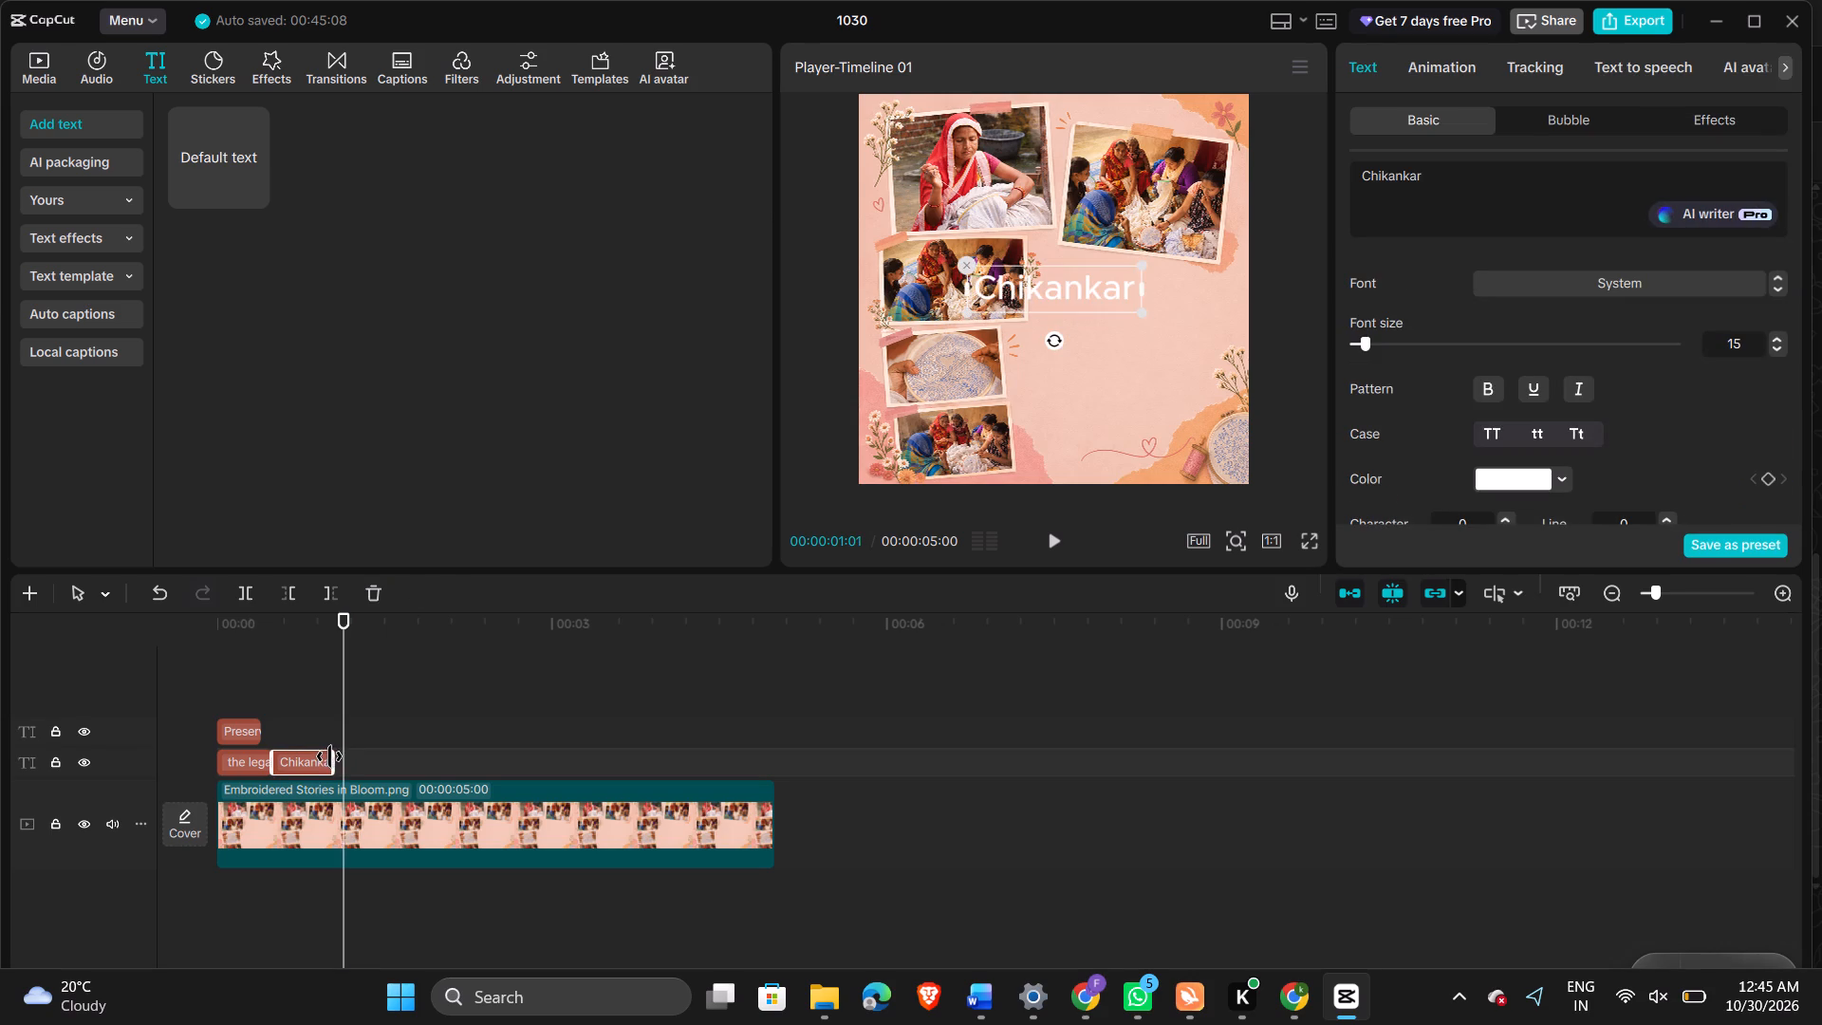
{"action": "left_click_drag", "start_coordinate": [329, 756], "coordinate": [330, 756]}
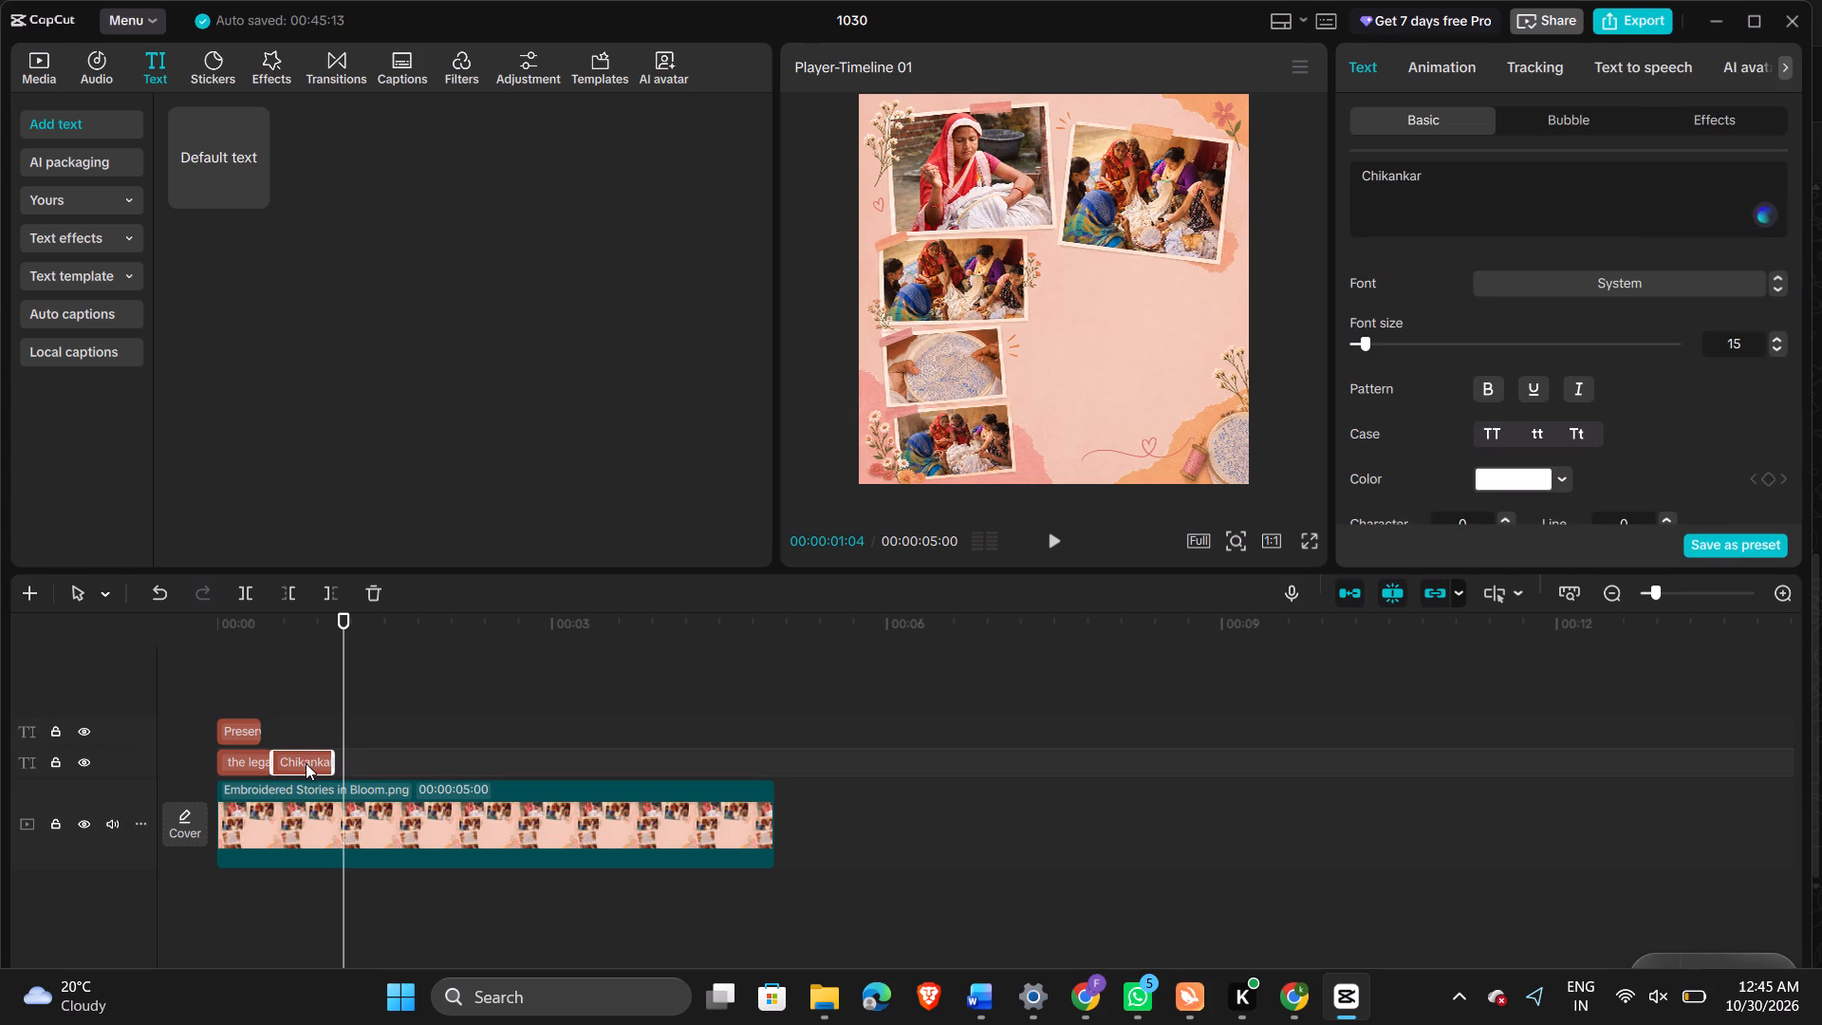
Show the "Chikankar" clip at 00:00:00:23 and move its text into the blank pink area beside the embroidery-hoop photo.
{"action": "left_click", "coordinate": [306, 763]}
{"action": "left_click", "coordinate": [304, 735]}
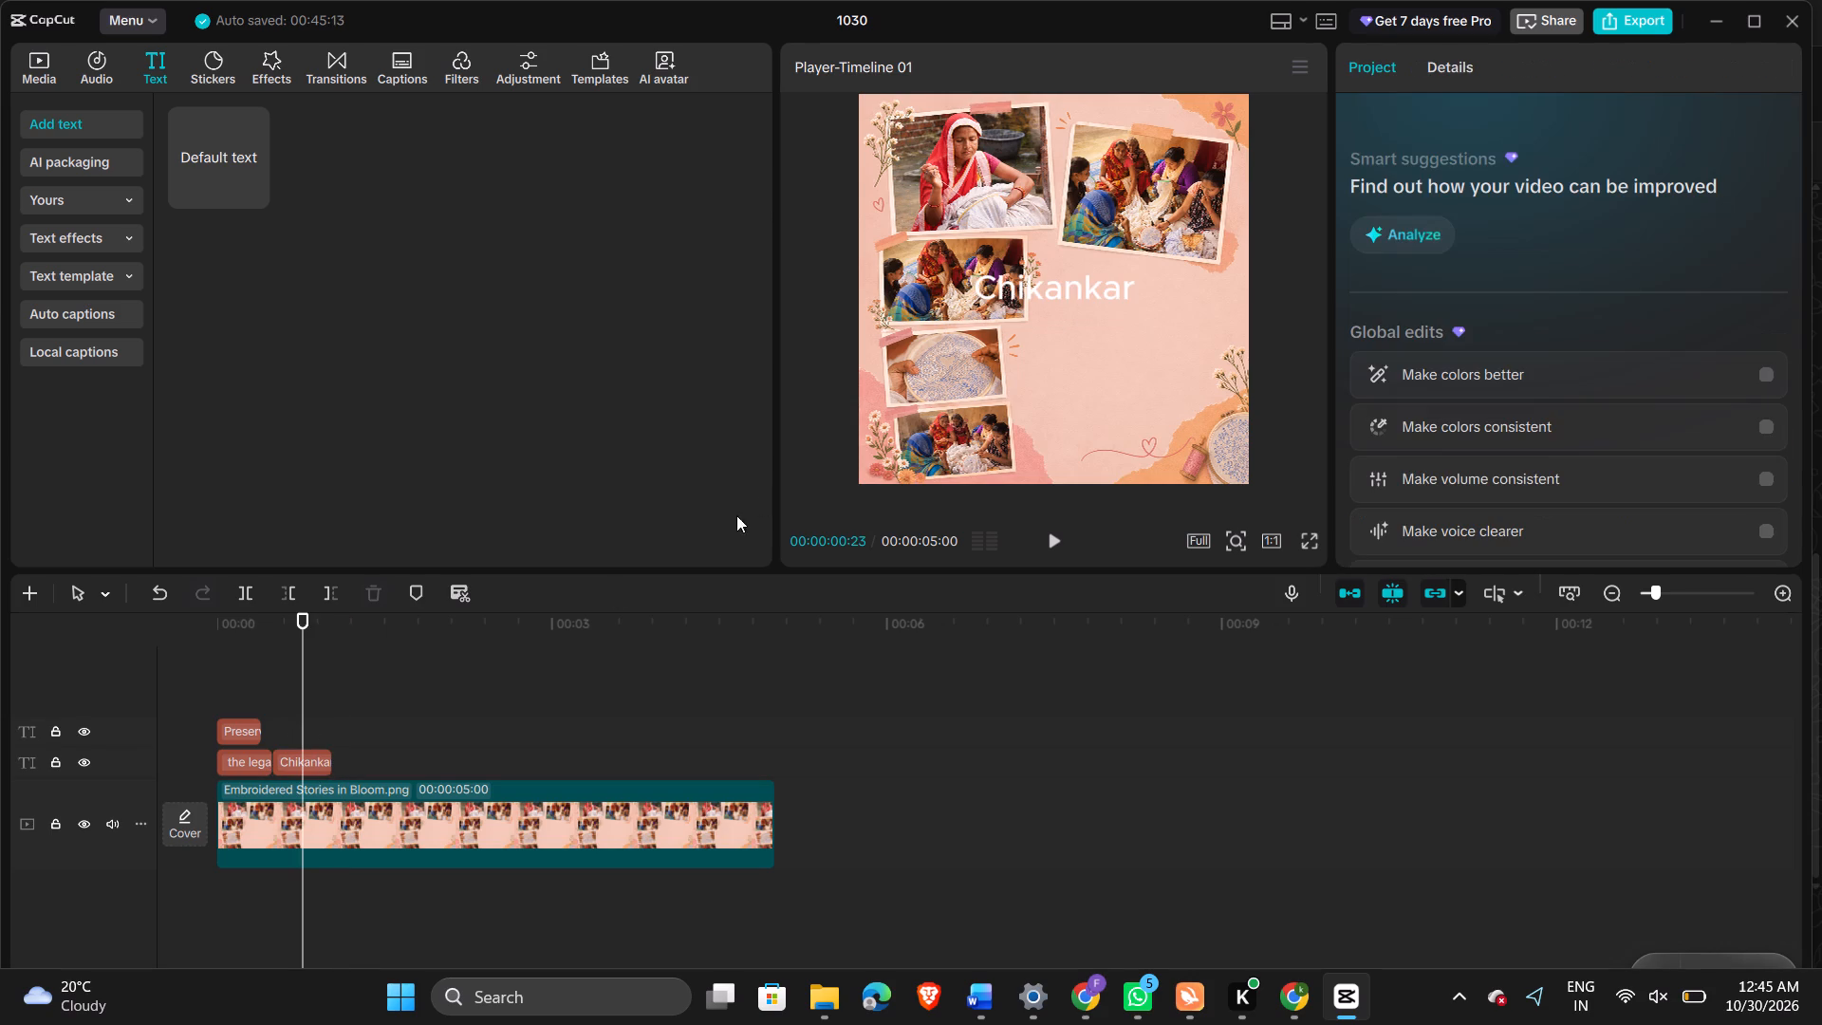
{"action": "left_click_drag", "start_coordinate": [1053, 285], "coordinate": [1056, 289]}
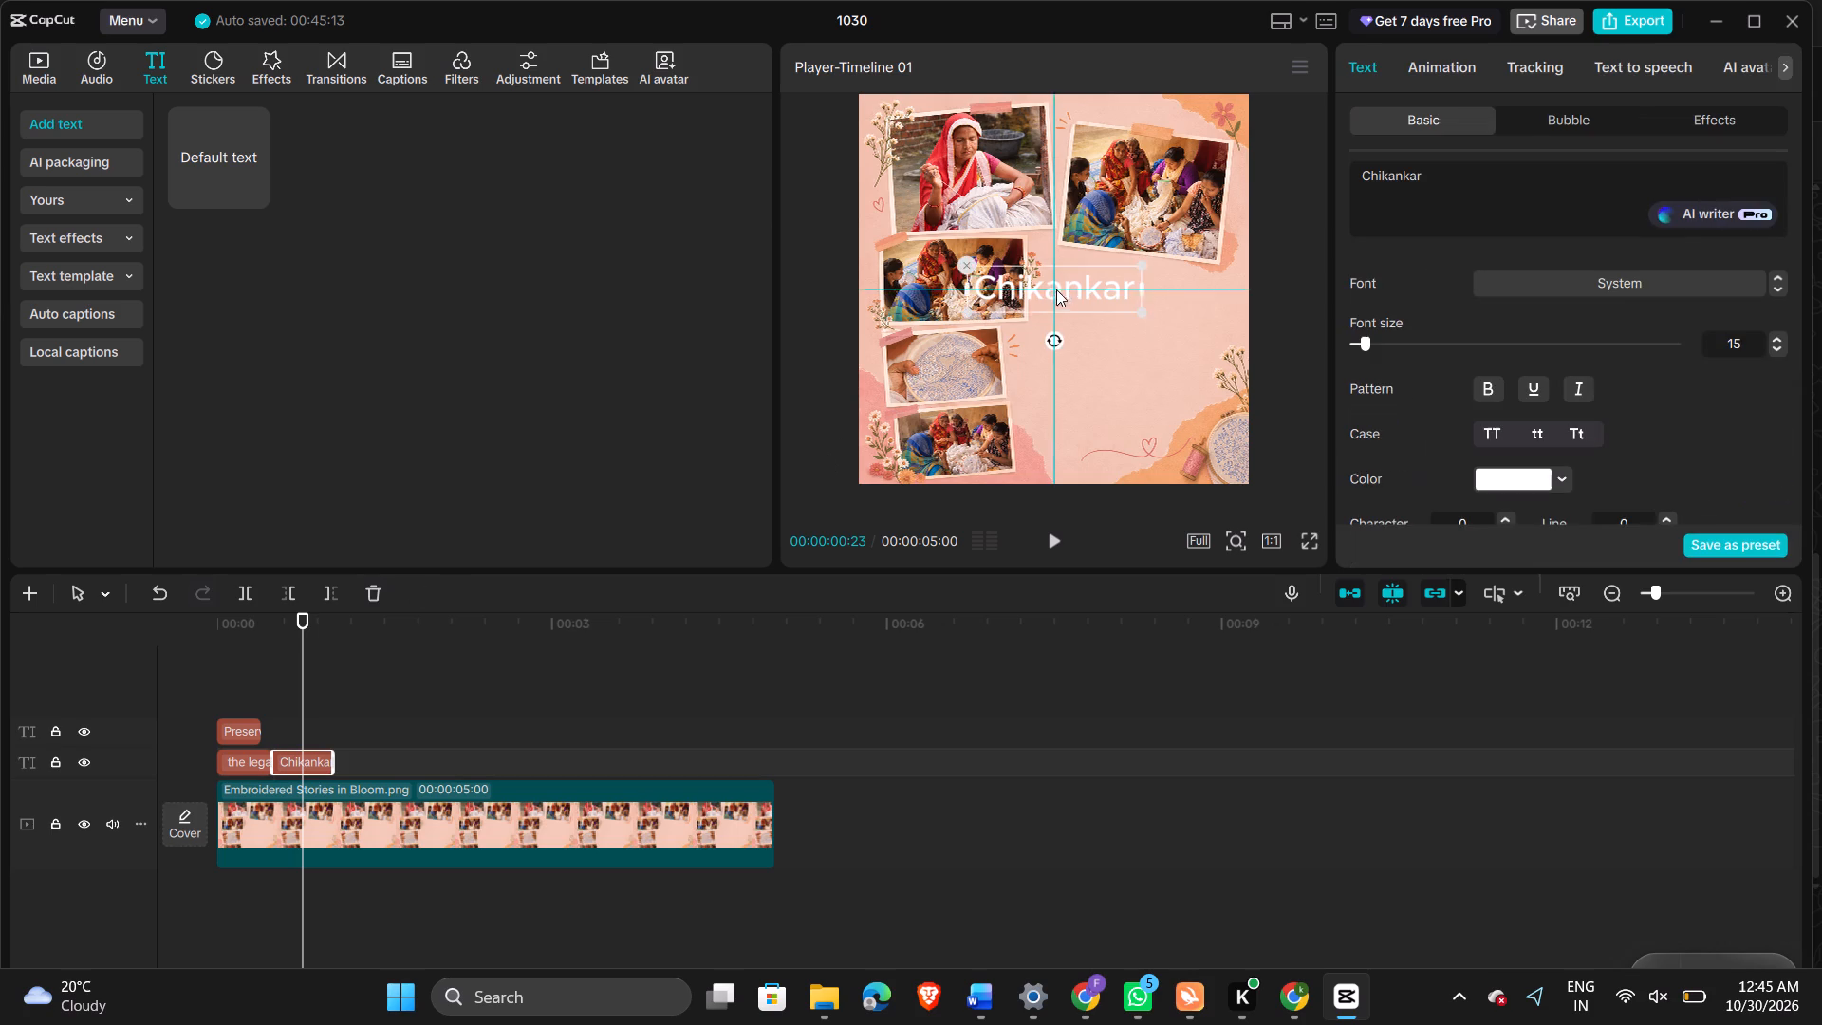
{"action": "left_click_drag", "start_coordinate": [1056, 289], "coordinate": [1111, 346]}
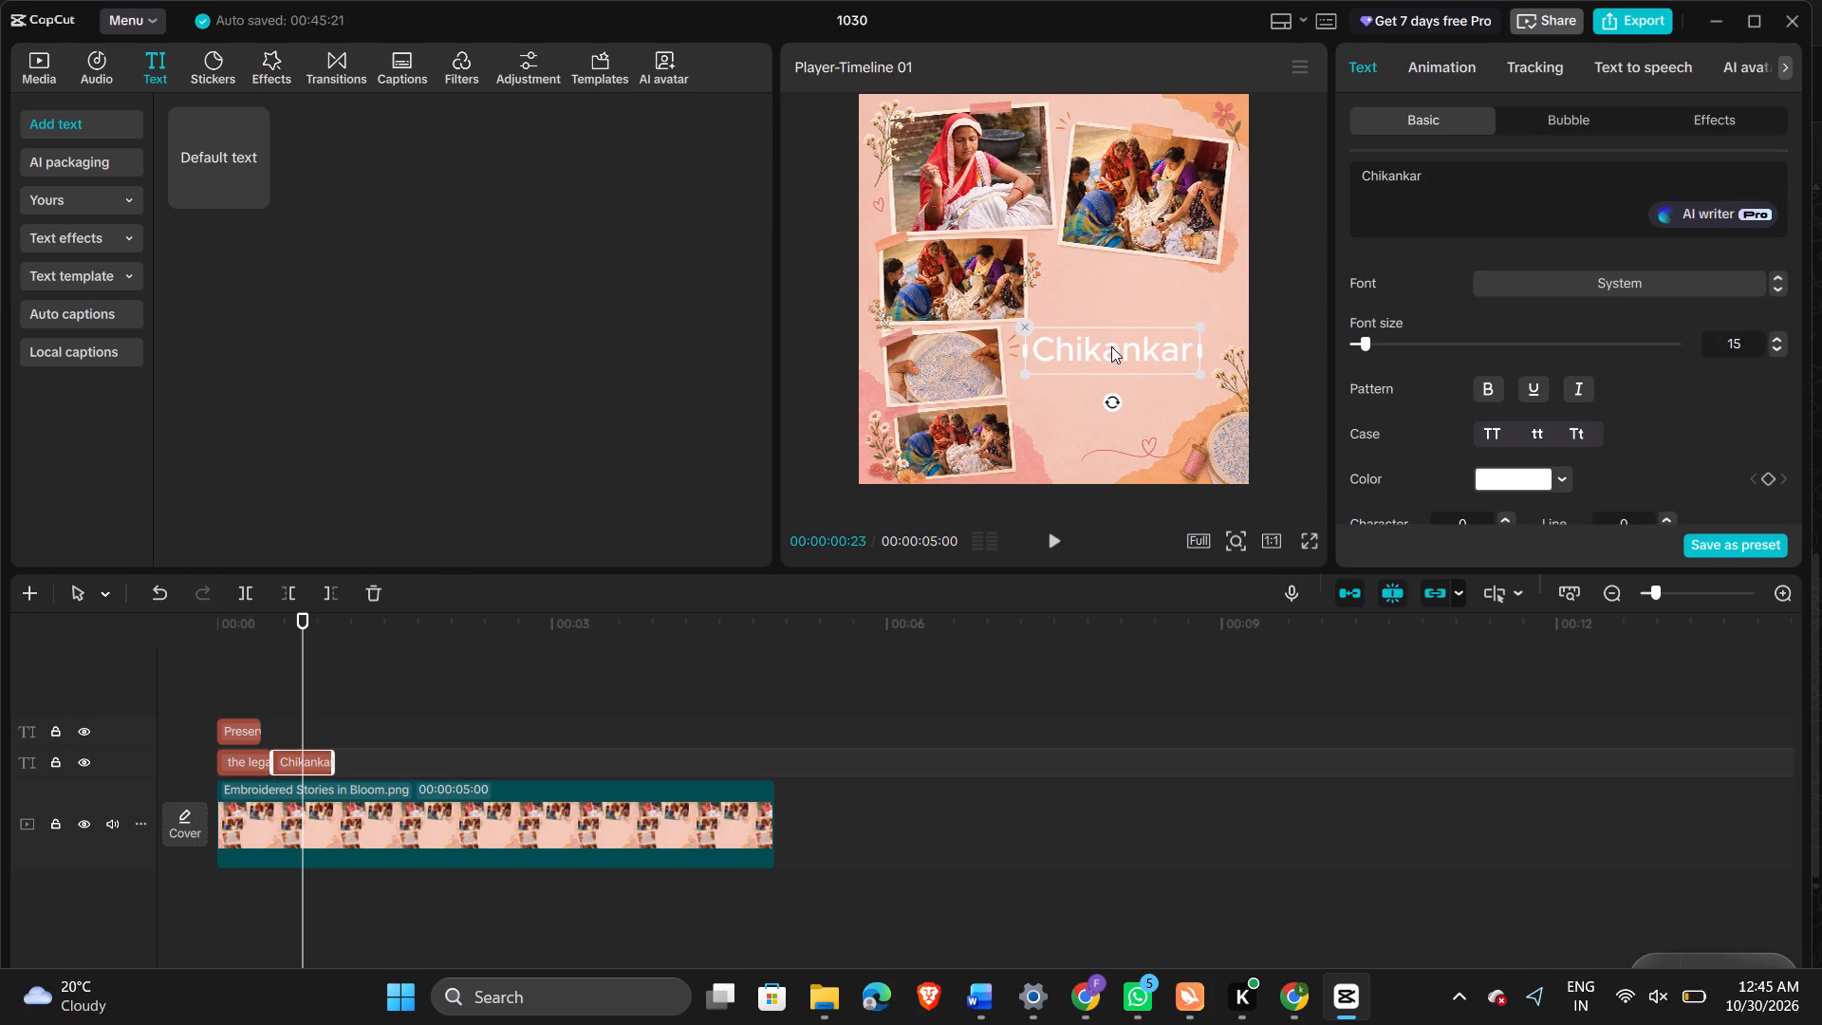
Complete the text's wording so it reads "Chikankari".
{"action": "left_click", "coordinate": [1425, 183]}
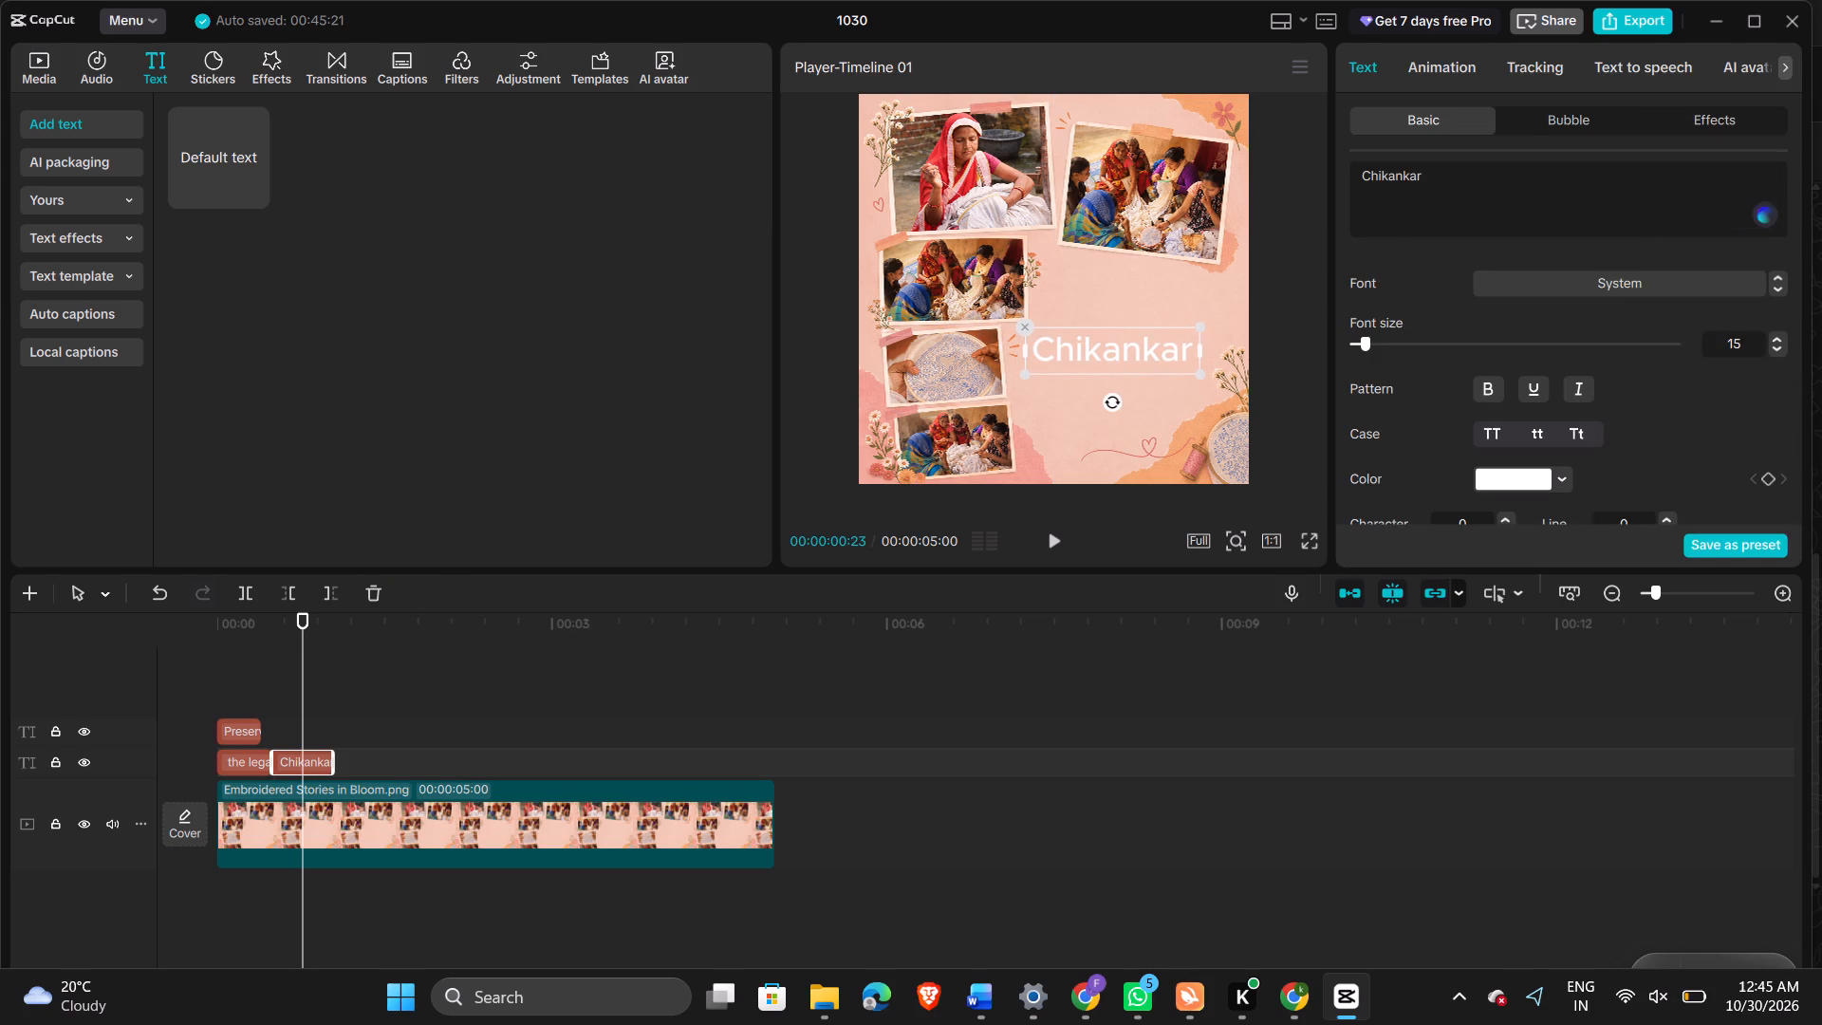
{"action": "key", "text": "i"}
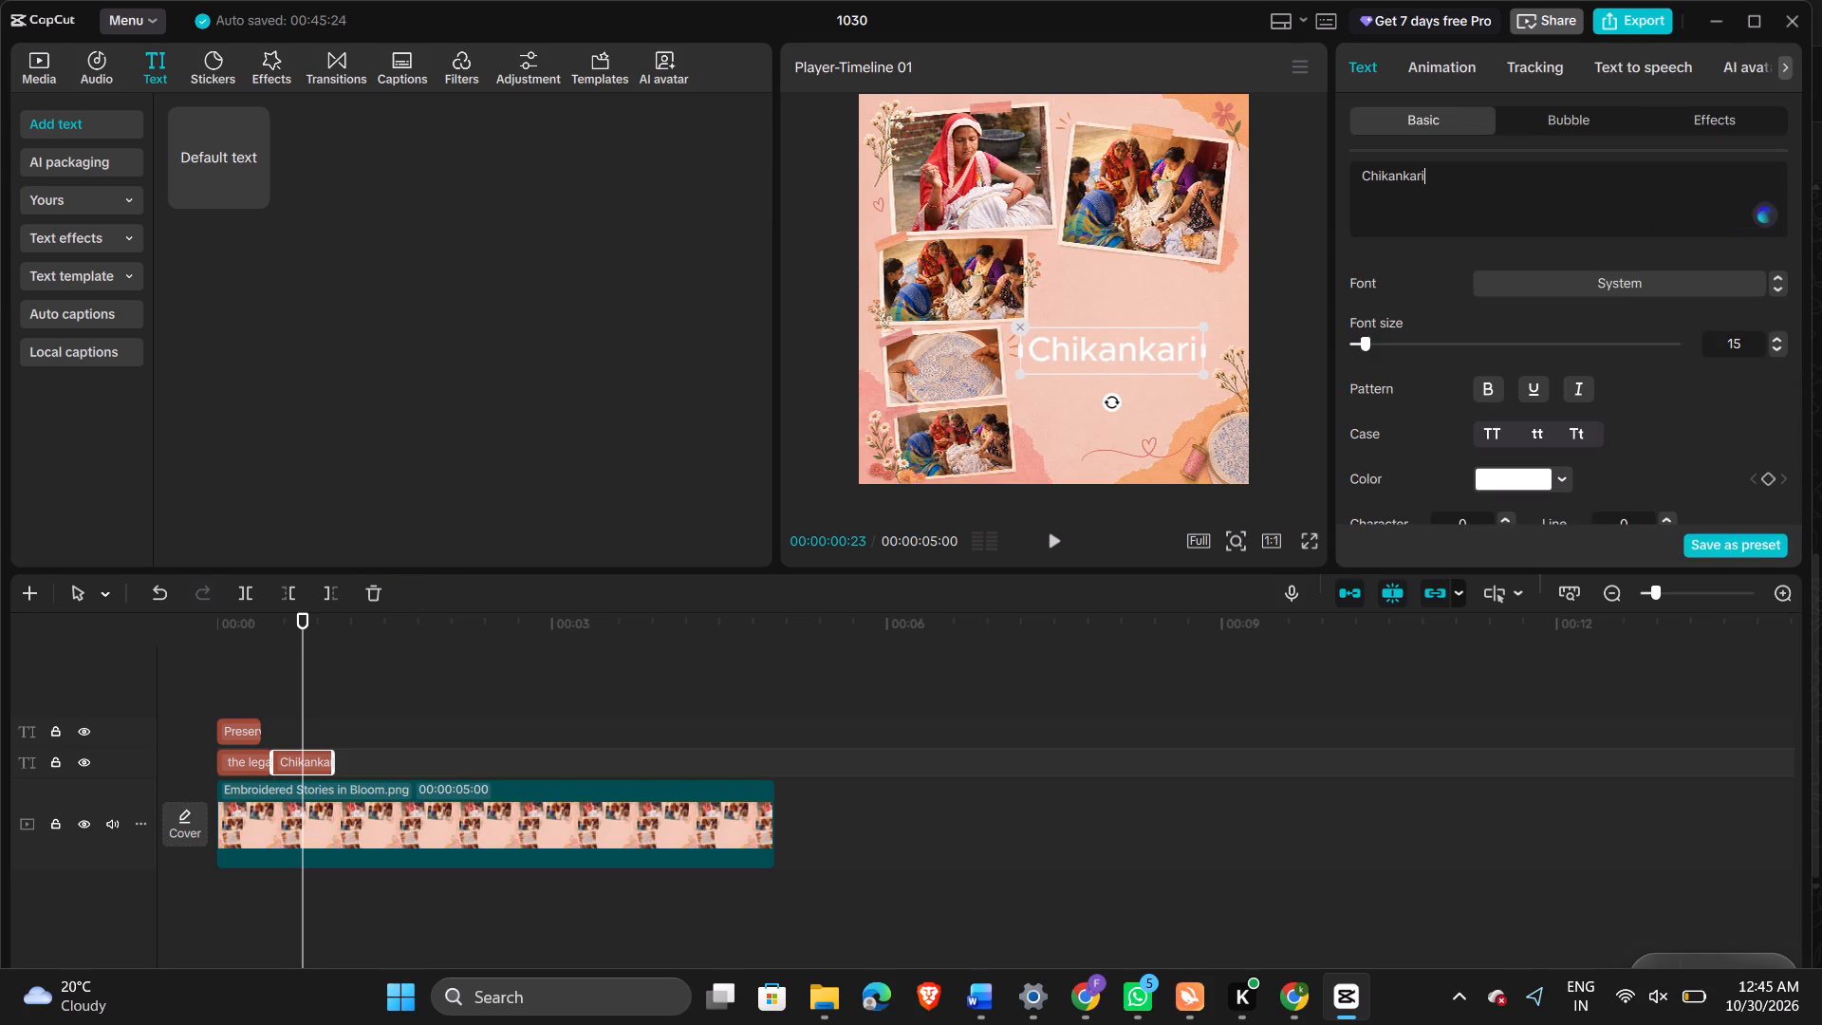
Try to recolour the "Chikankari" text by hex code, entering 59D32 and changing it to 593D2.
{"action": "left_click", "coordinate": [1532, 472]}
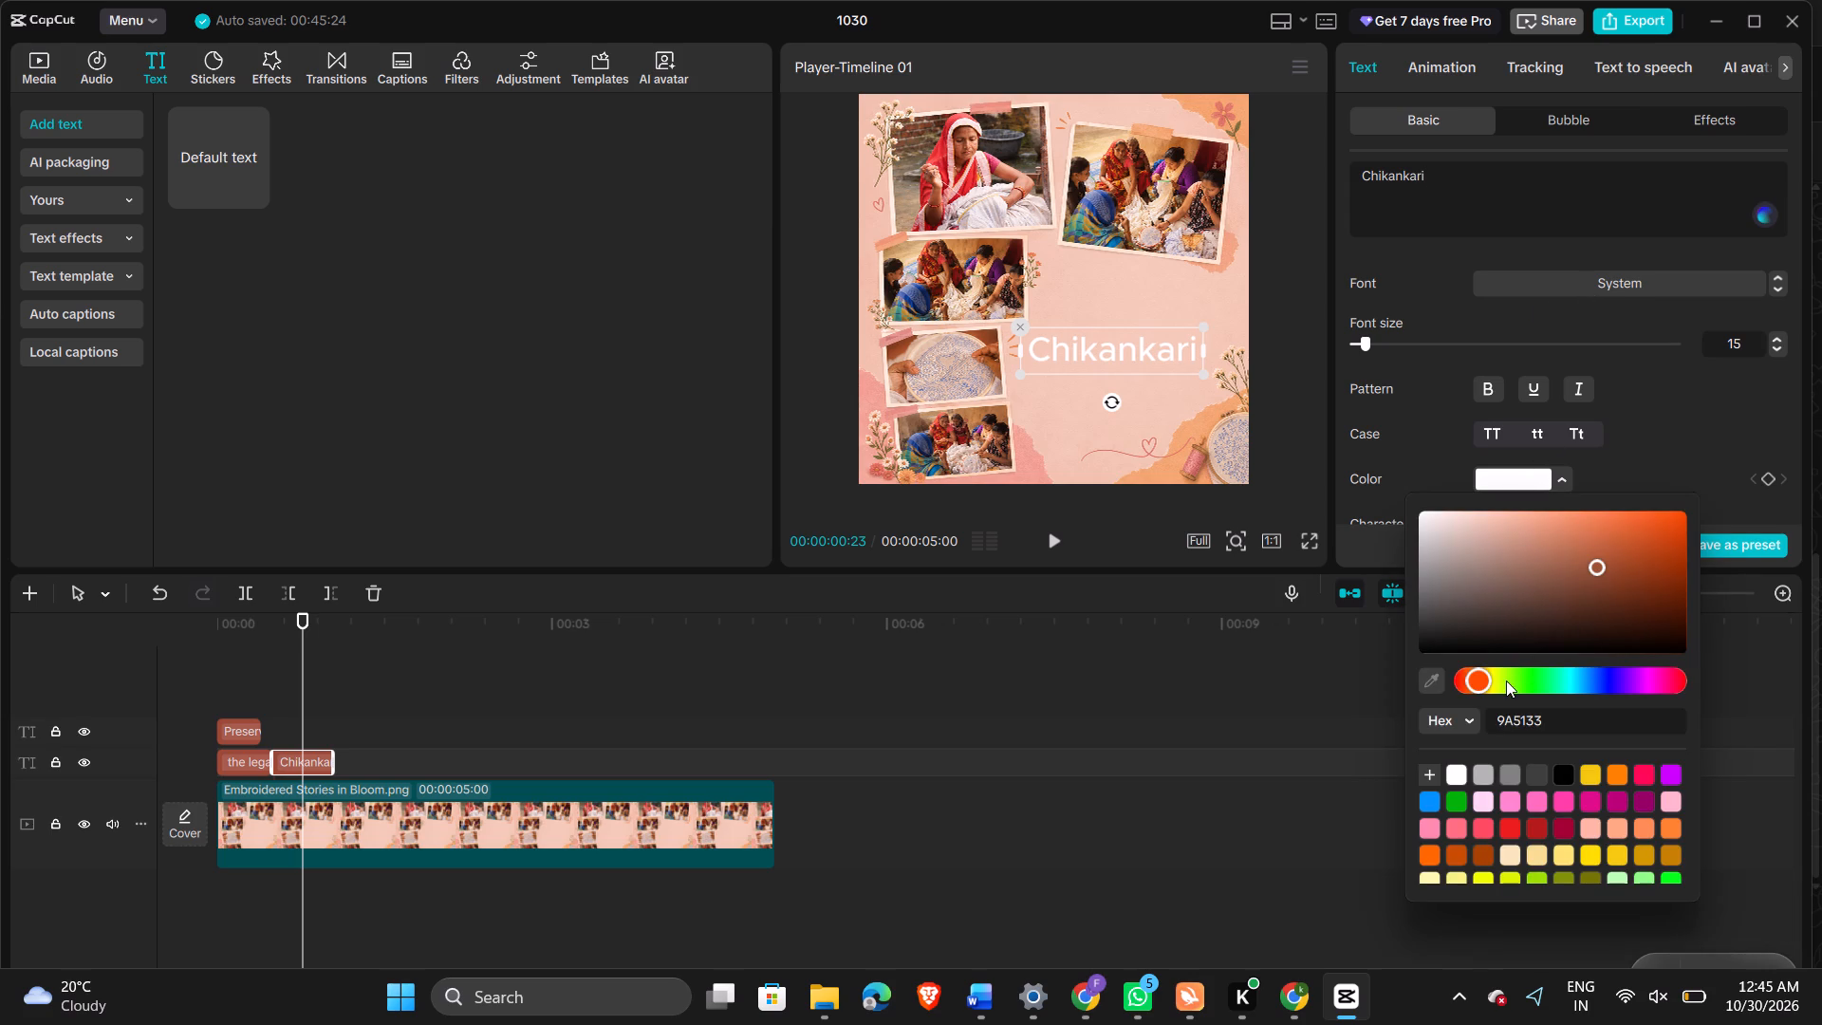
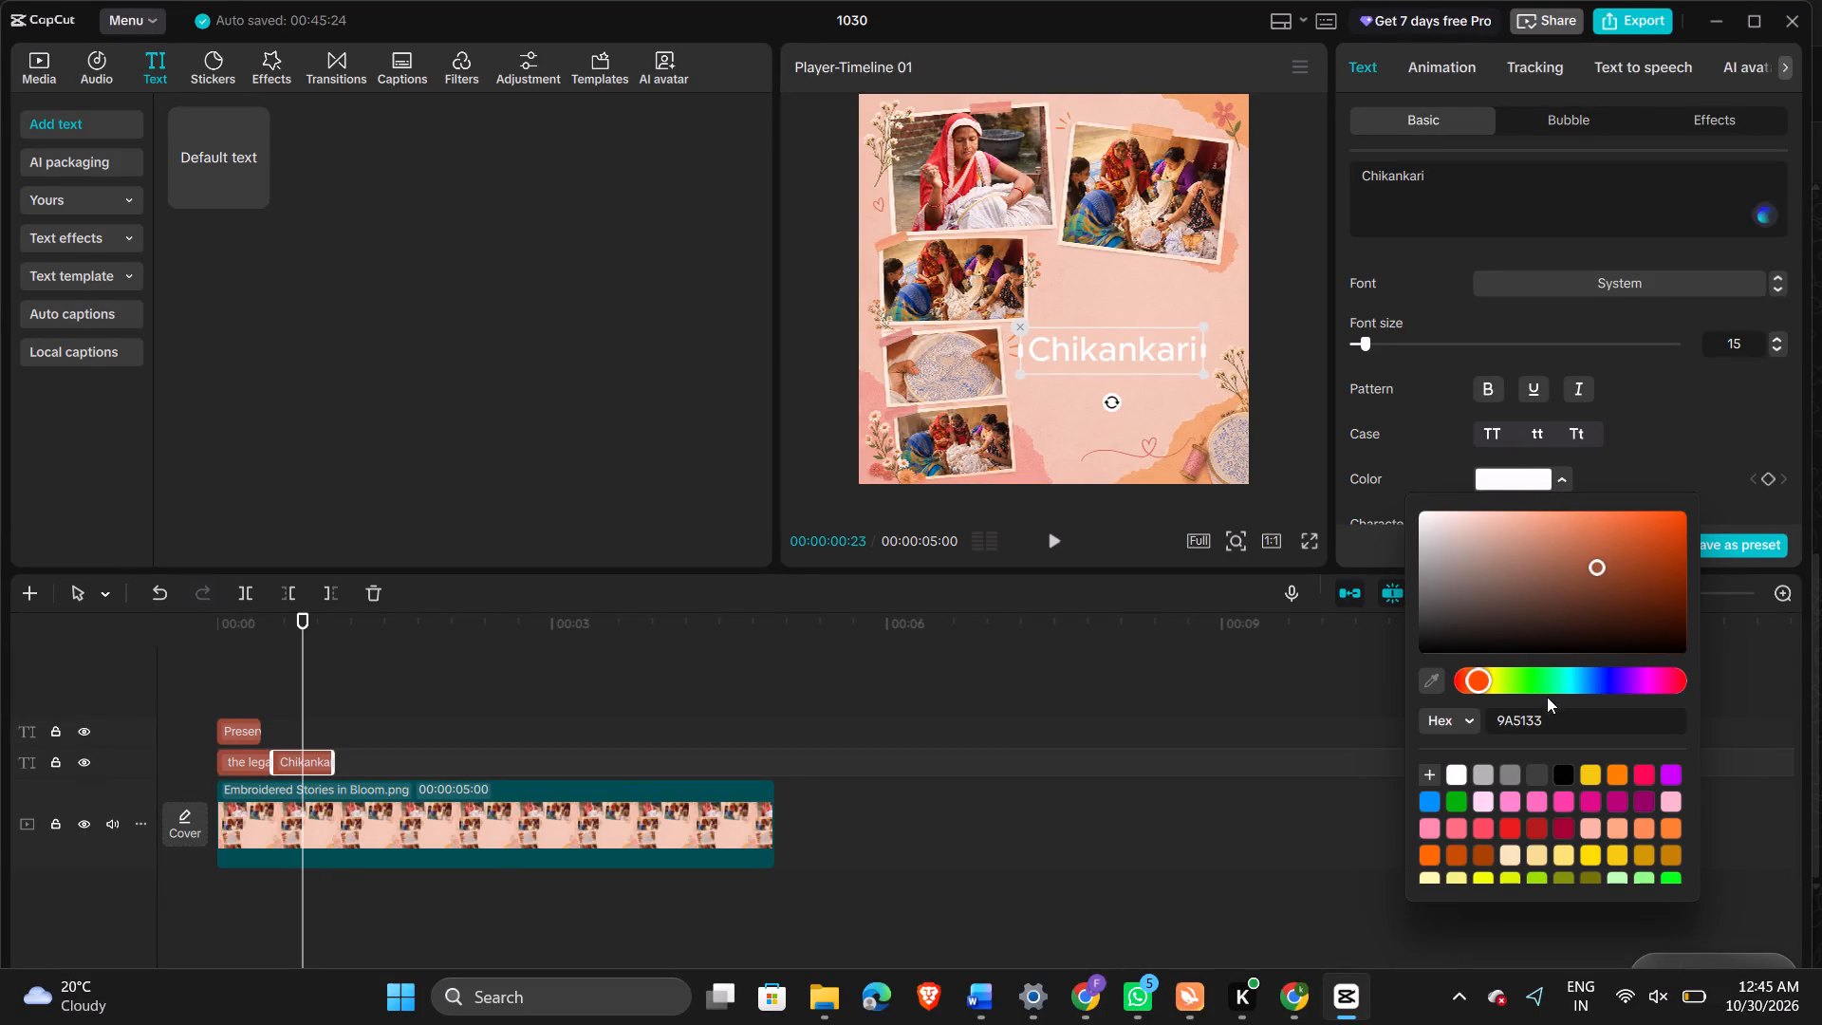
{"action": "left_click_drag", "start_coordinate": [1554, 714], "coordinate": [1388, 740]}
{"action": "type", "text": "59"}
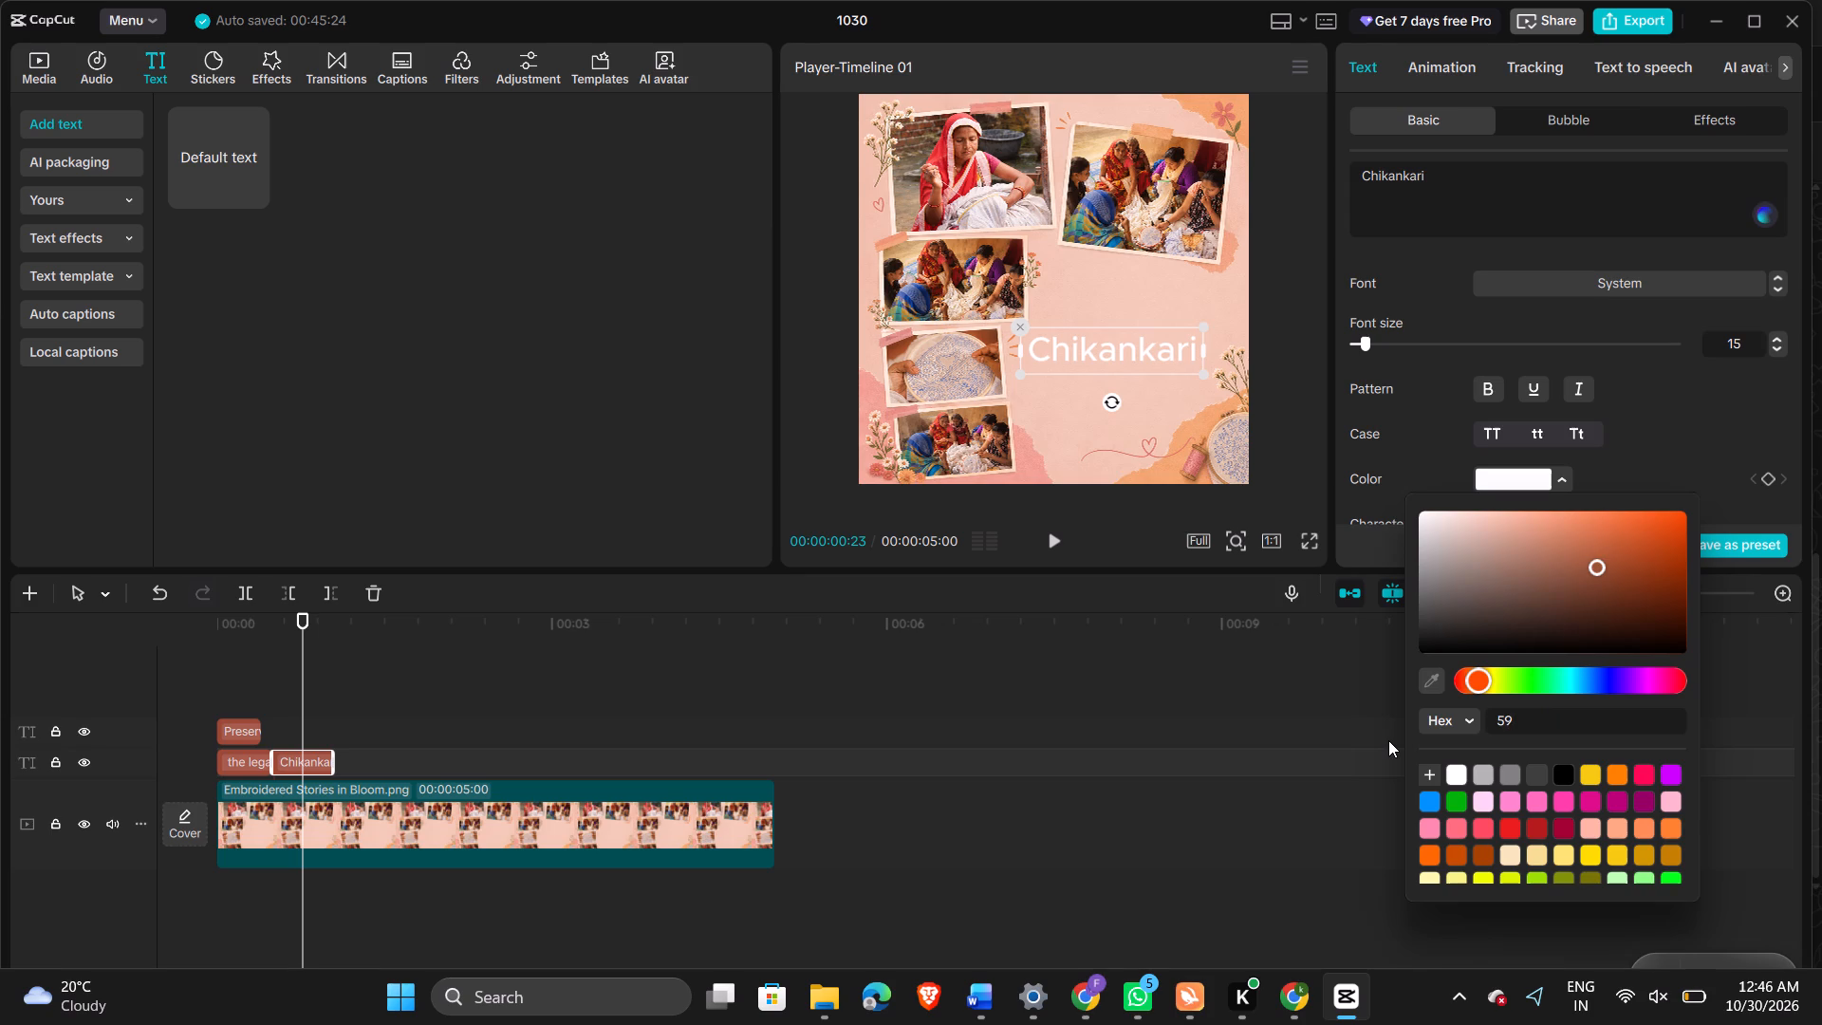
{"action": "type", "text": "3d32"}
{"action": "key", "text": "Return"}
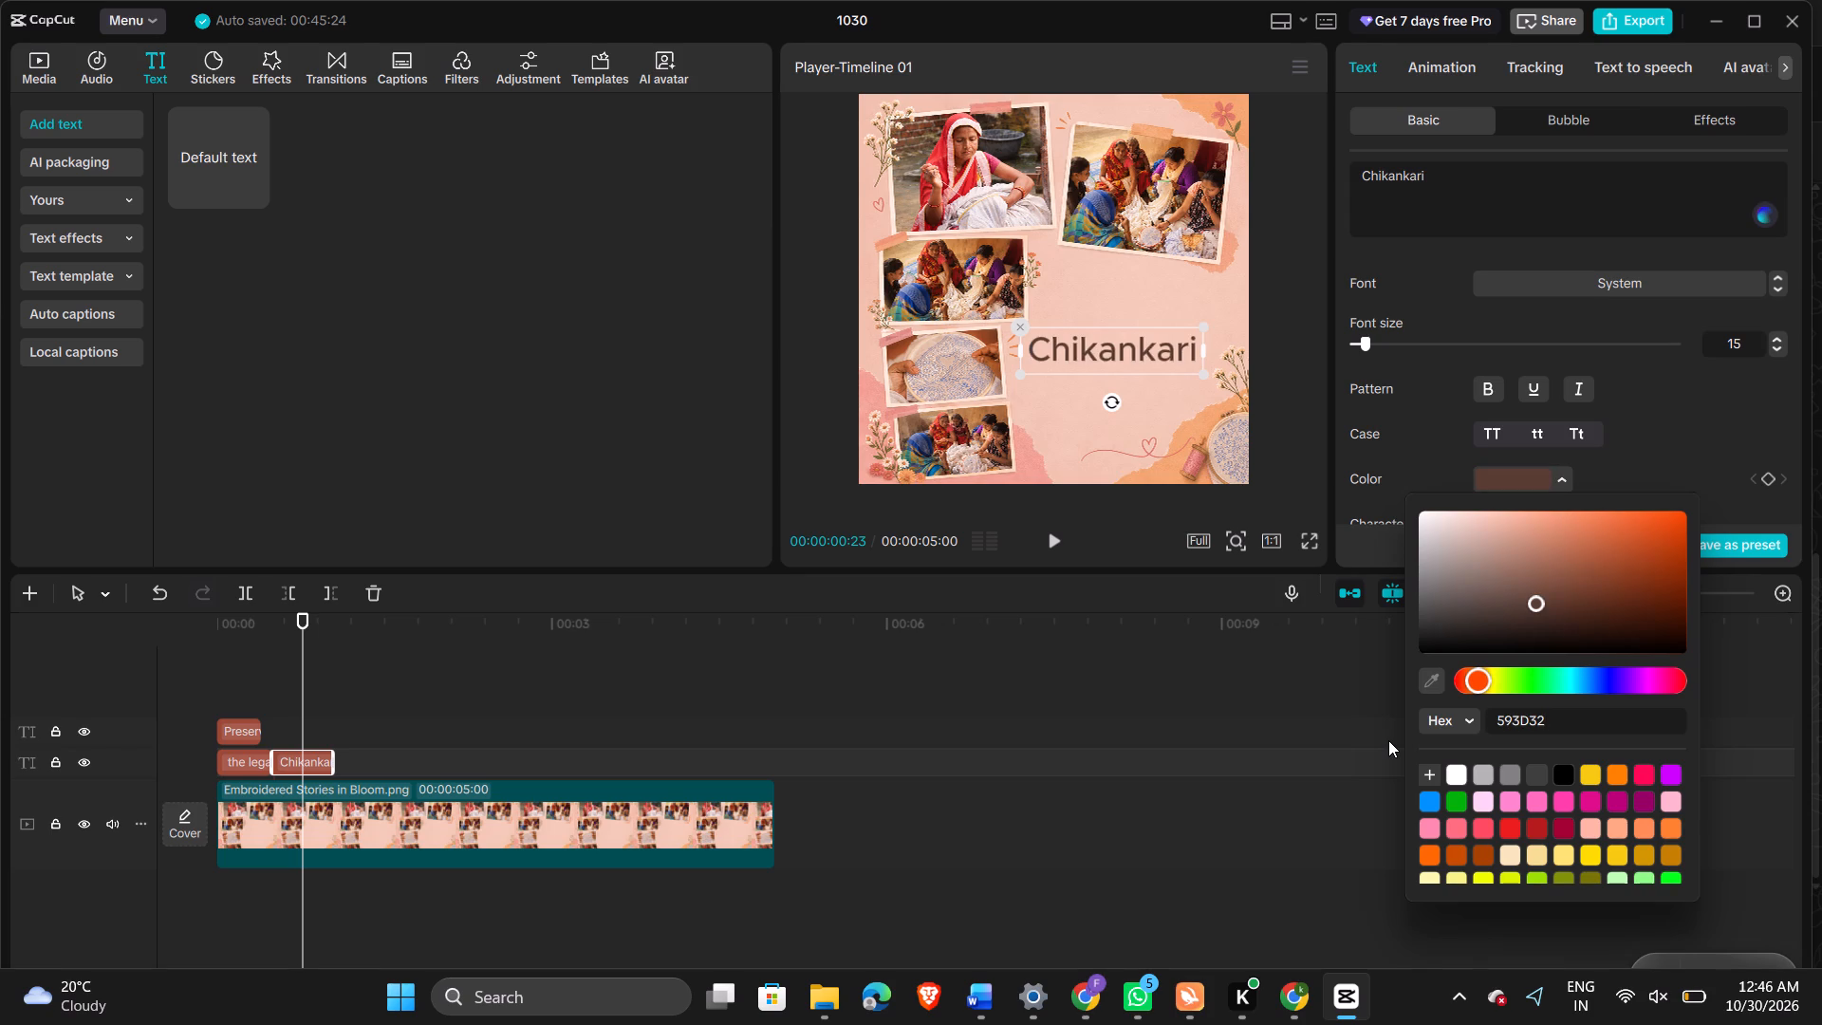
{"action": "left_click", "coordinate": [1144, 409]}
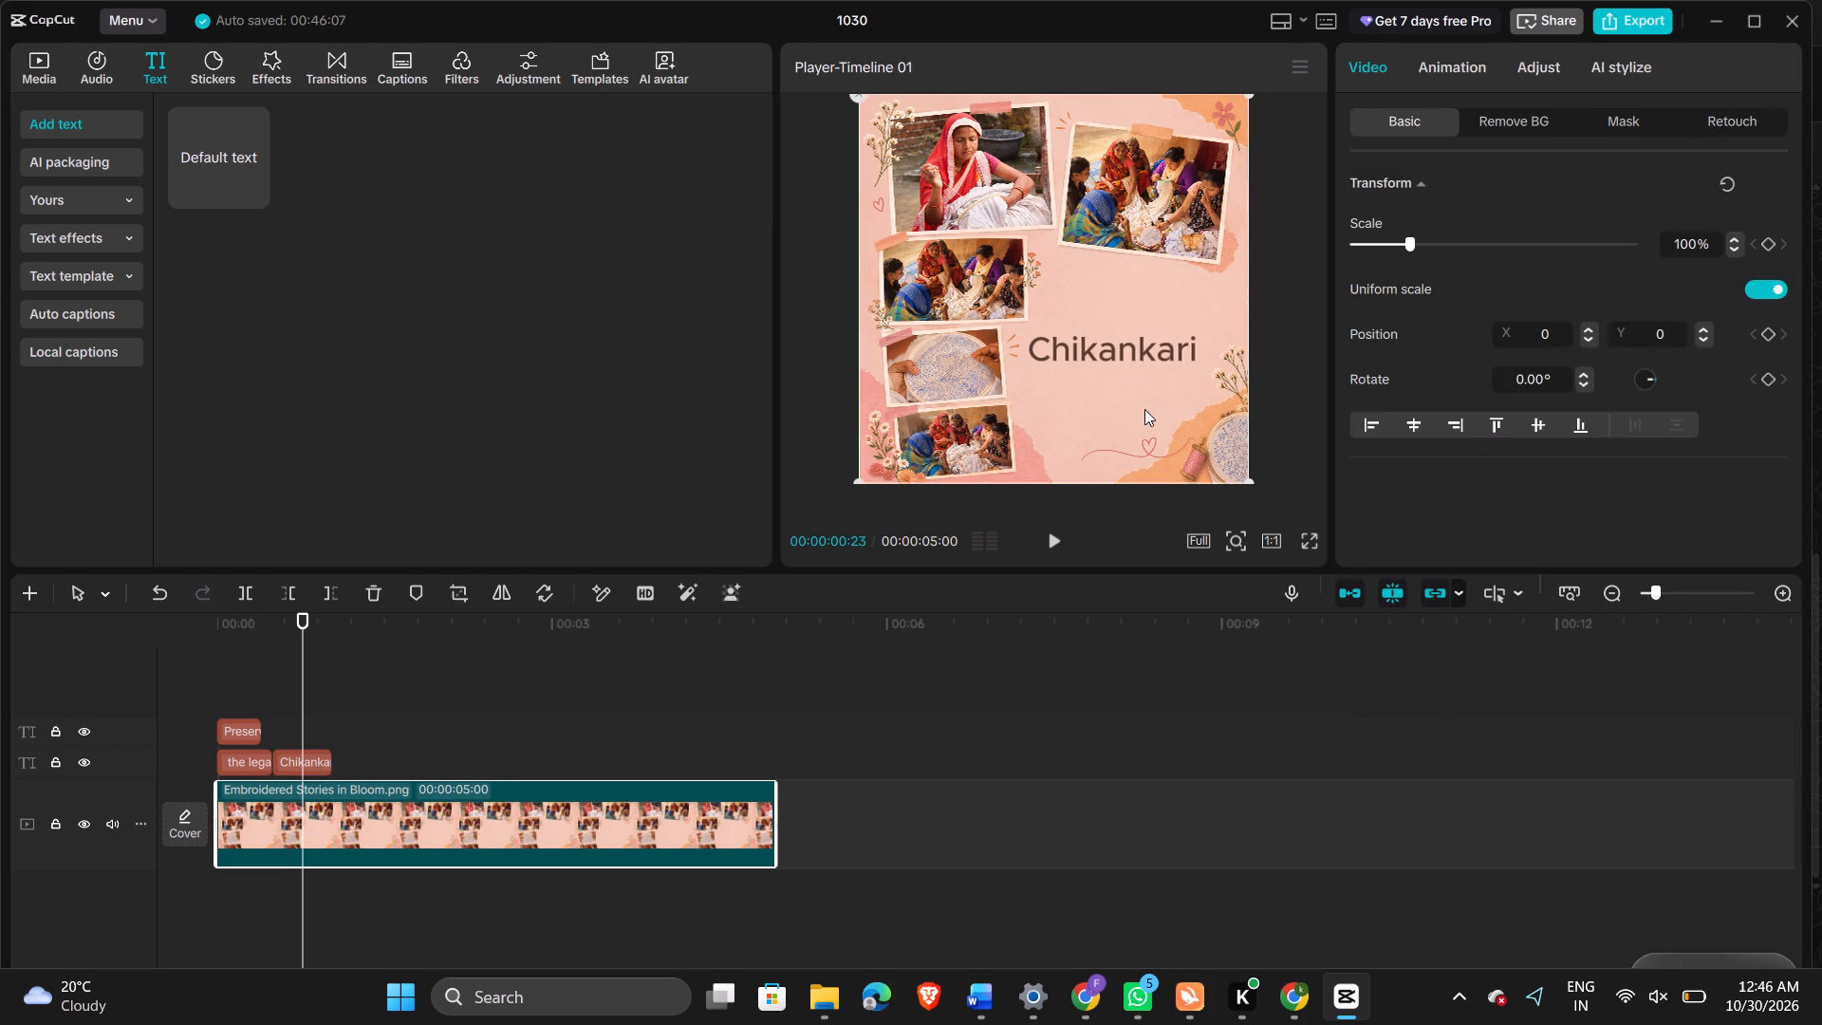
Set the font of the "Chikankari" text to Lucette.
{"action": "left_click", "coordinate": [1157, 338]}
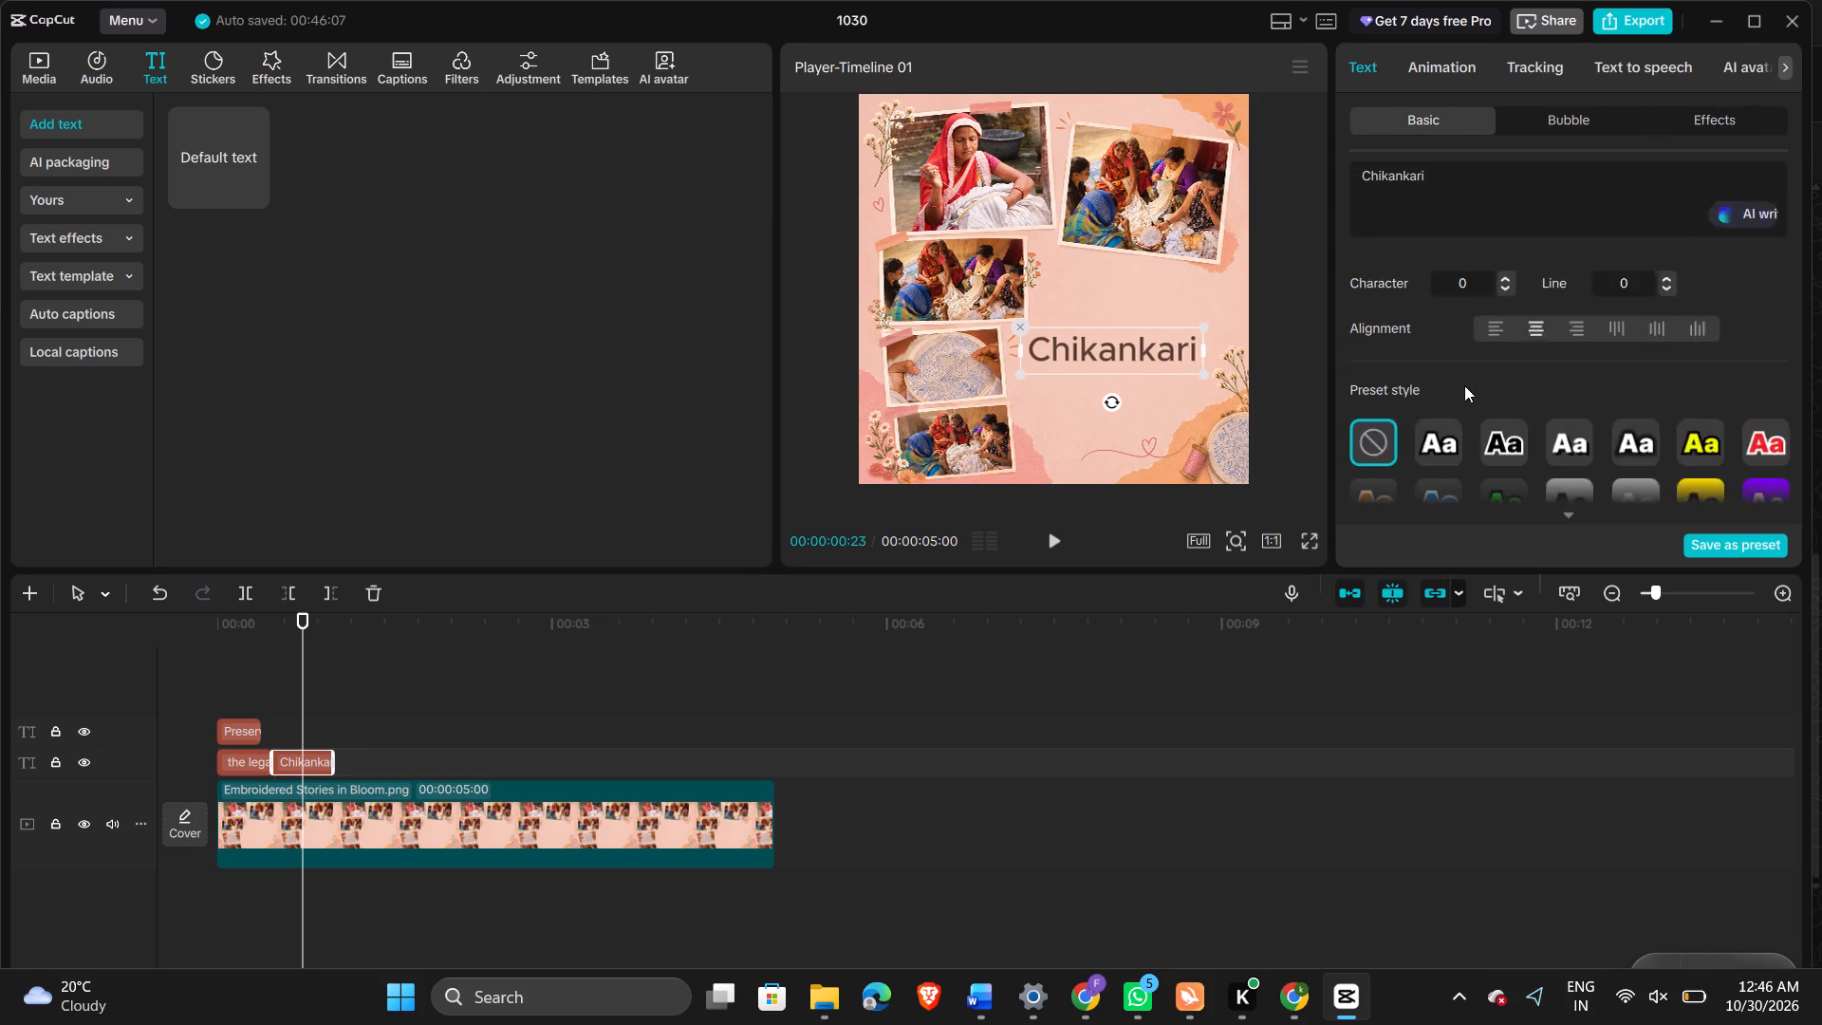
{"action": "left_click", "coordinate": [1534, 276]}
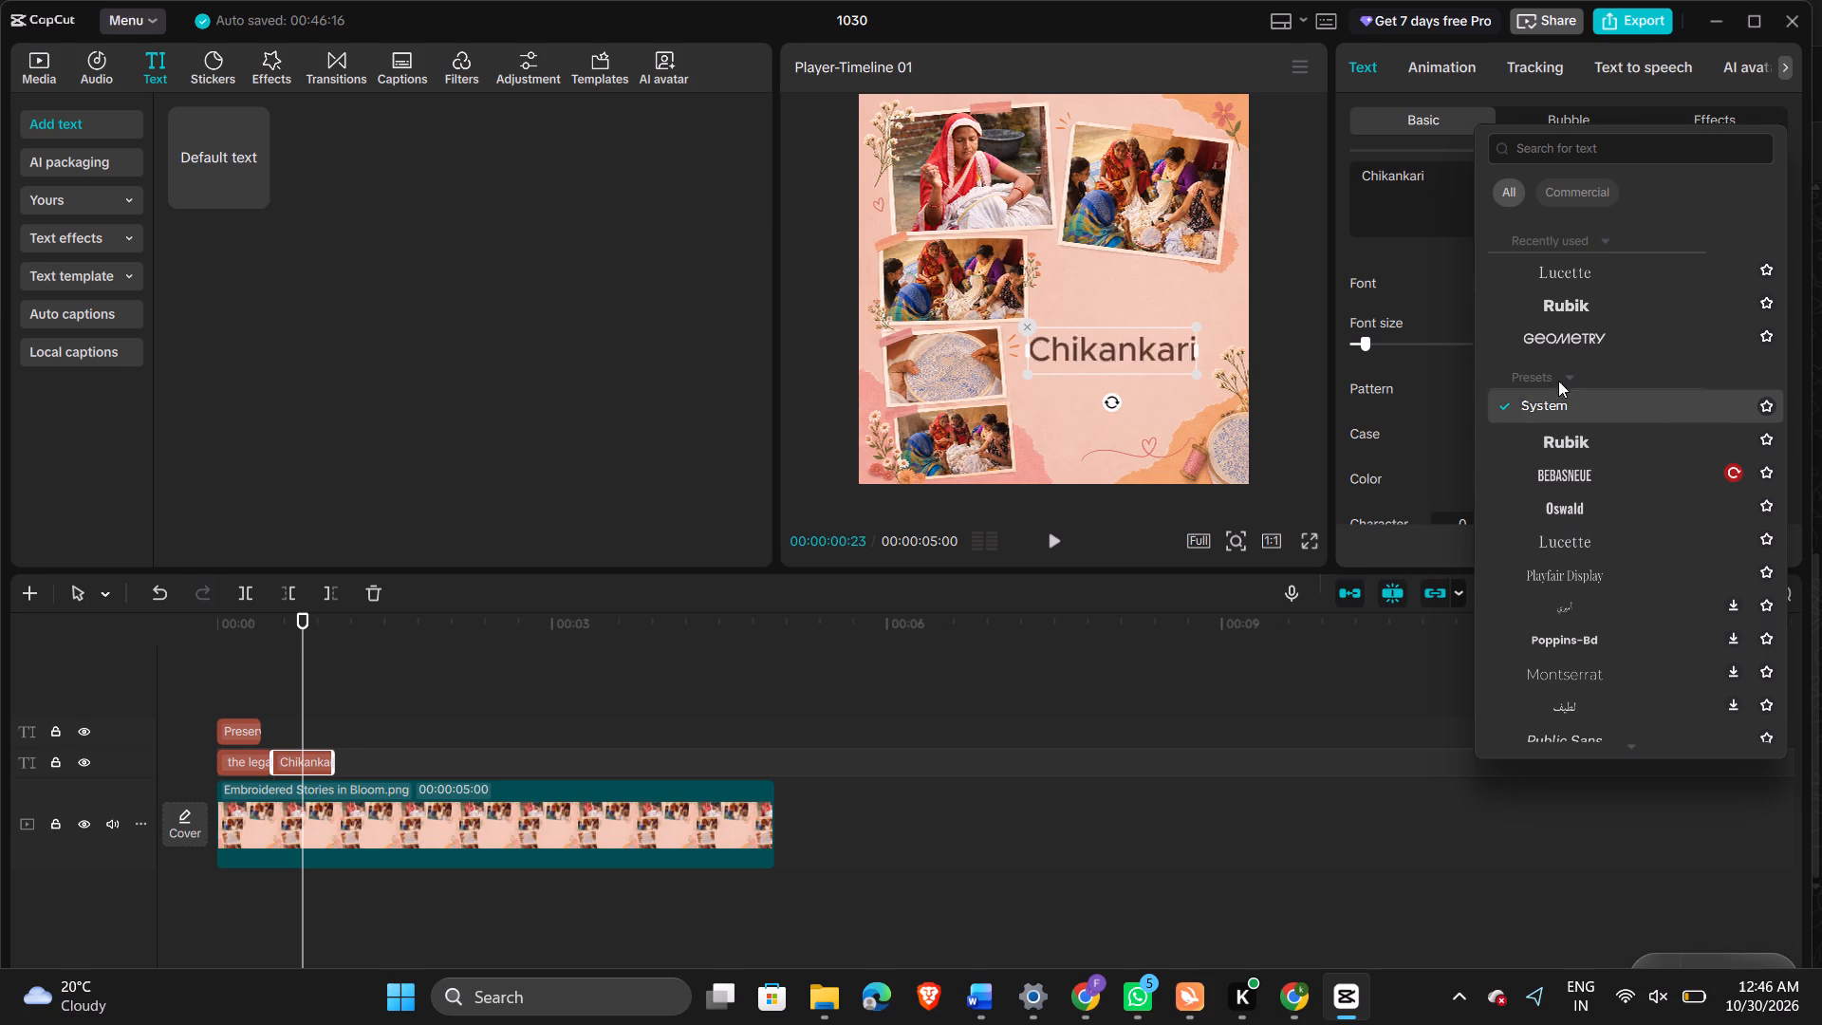
{"action": "left_click", "coordinate": [1547, 277]}
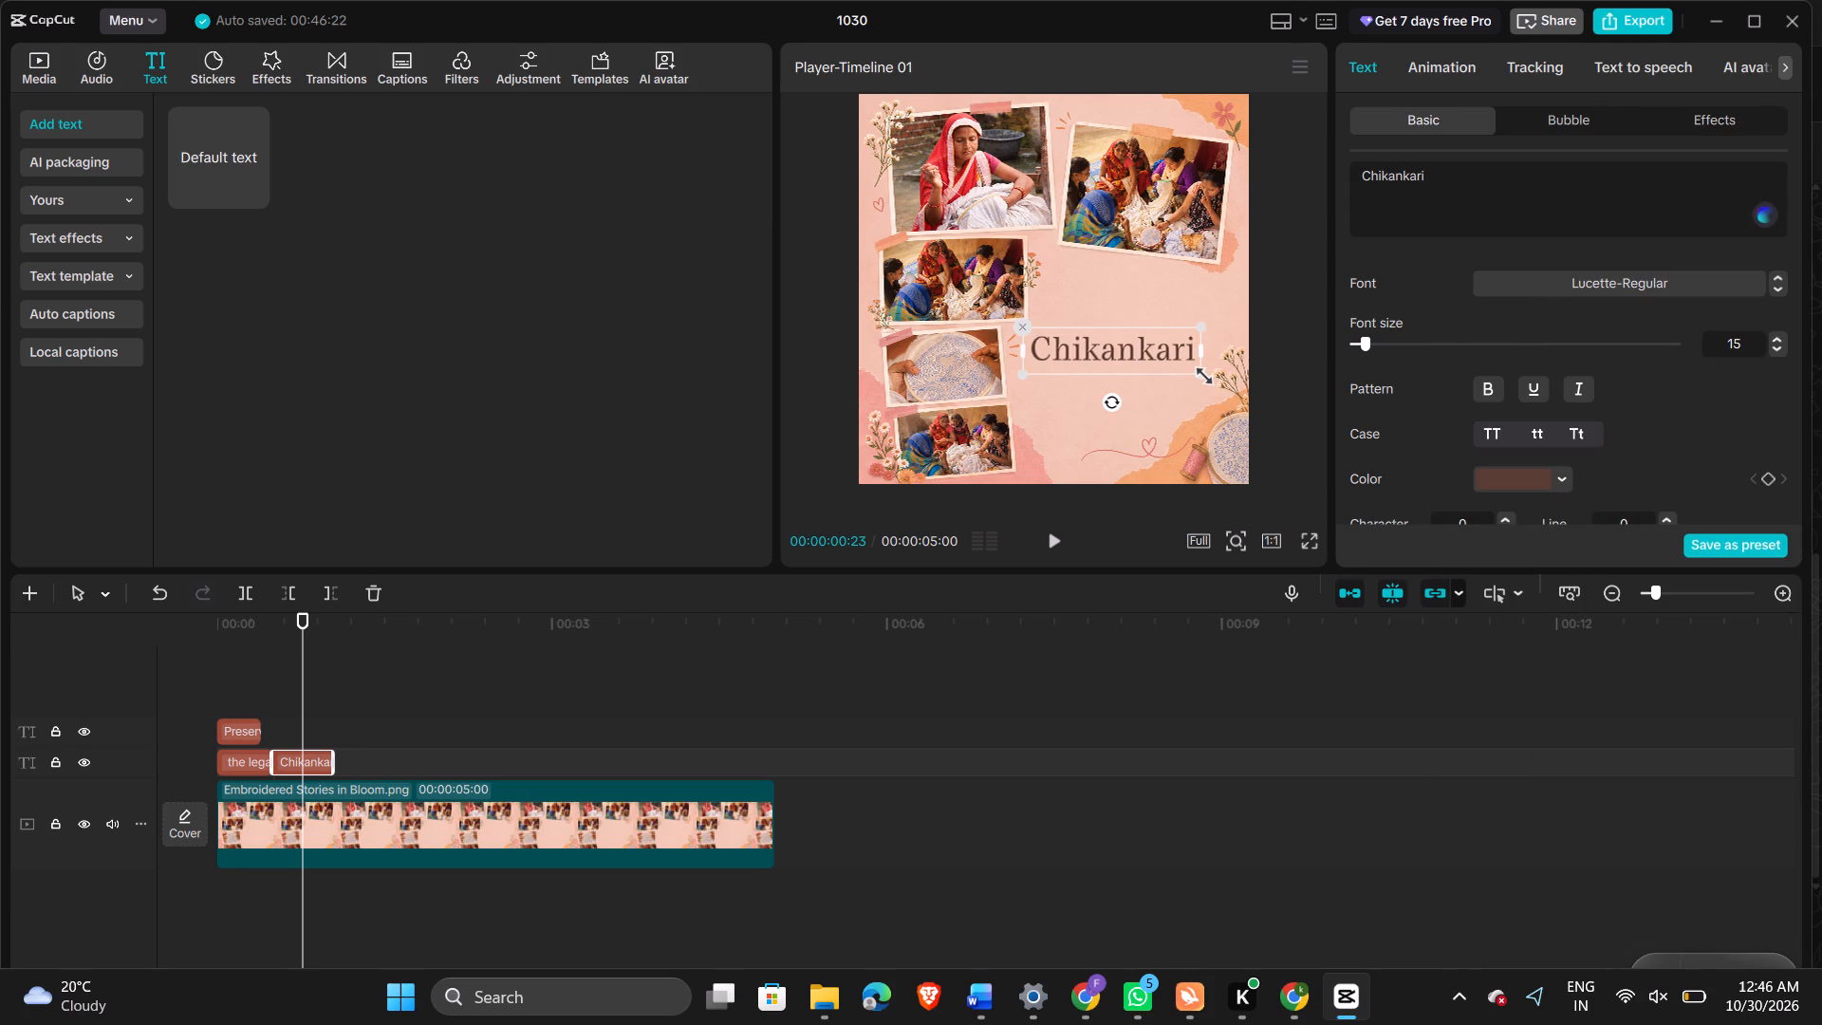
Scale the "Chikankari" text slightly larger and lower it a little in the blank pink area beside the embroidery-hoop photo.
{"action": "left_click_drag", "start_coordinate": [1197, 372], "coordinate": [1222, 389]}
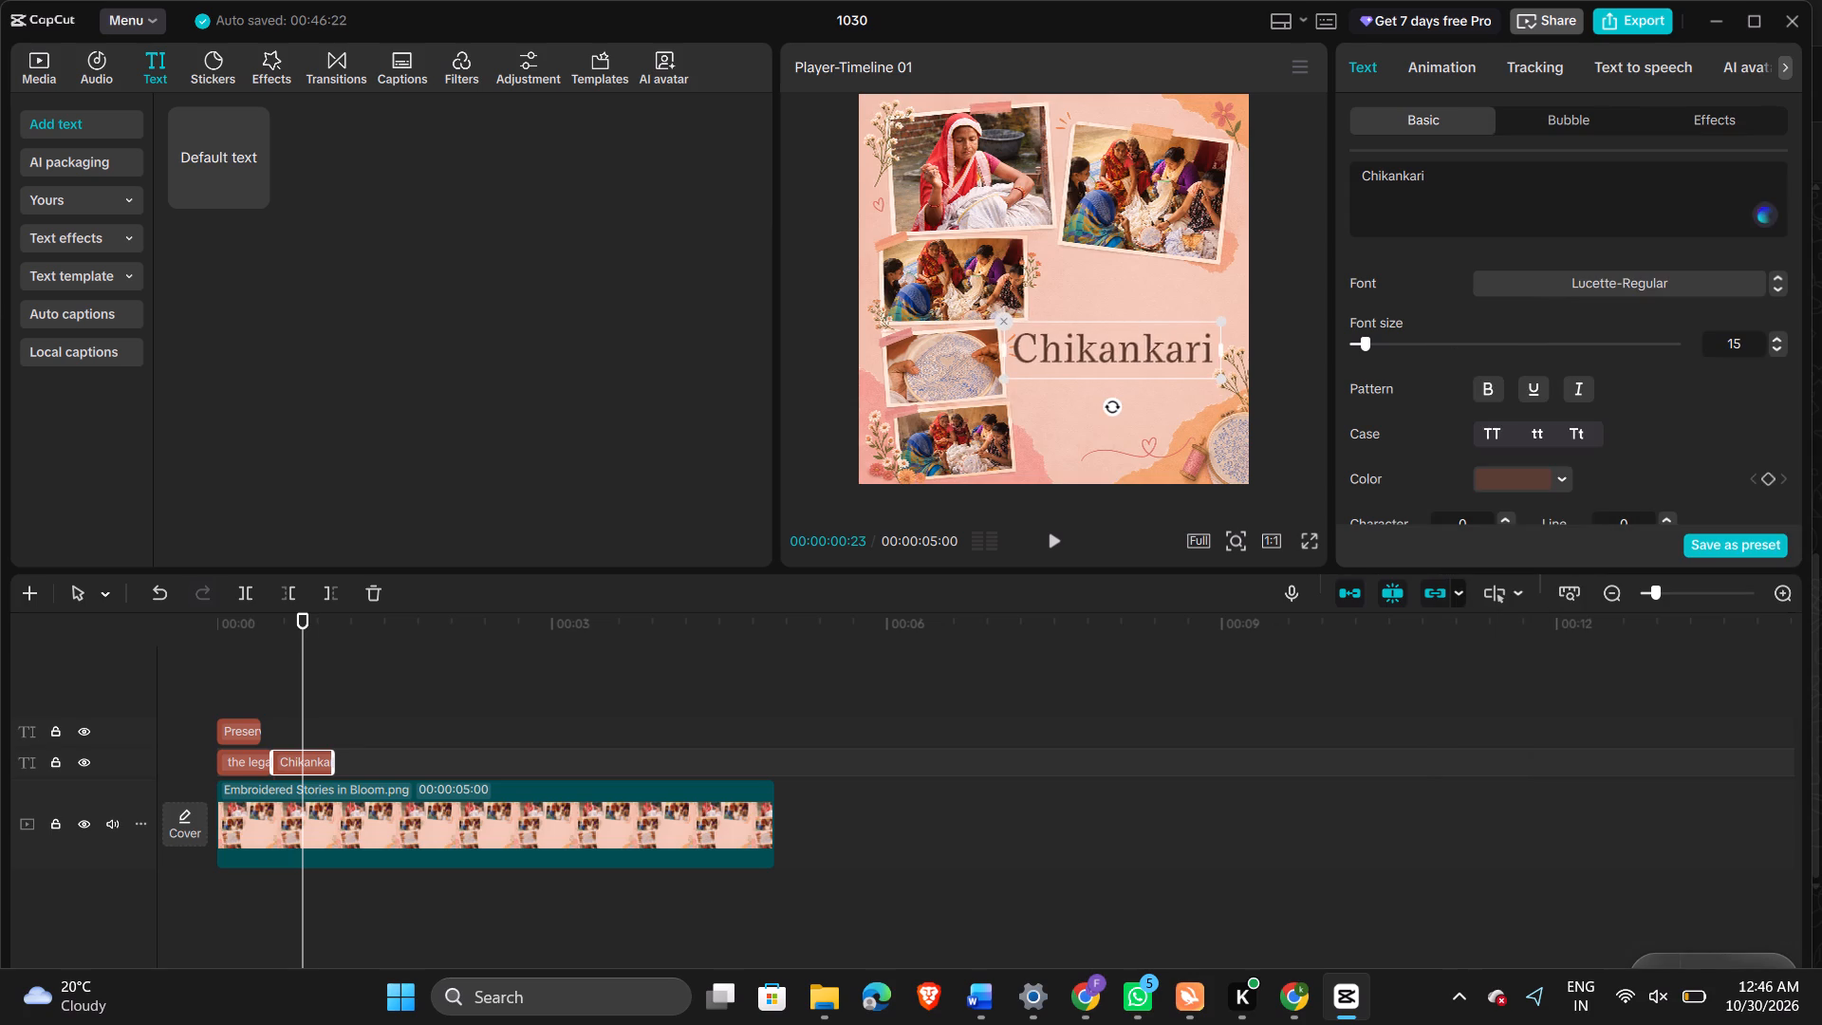
{"action": "left_click_drag", "start_coordinate": [1219, 381], "coordinate": [1192, 355]}
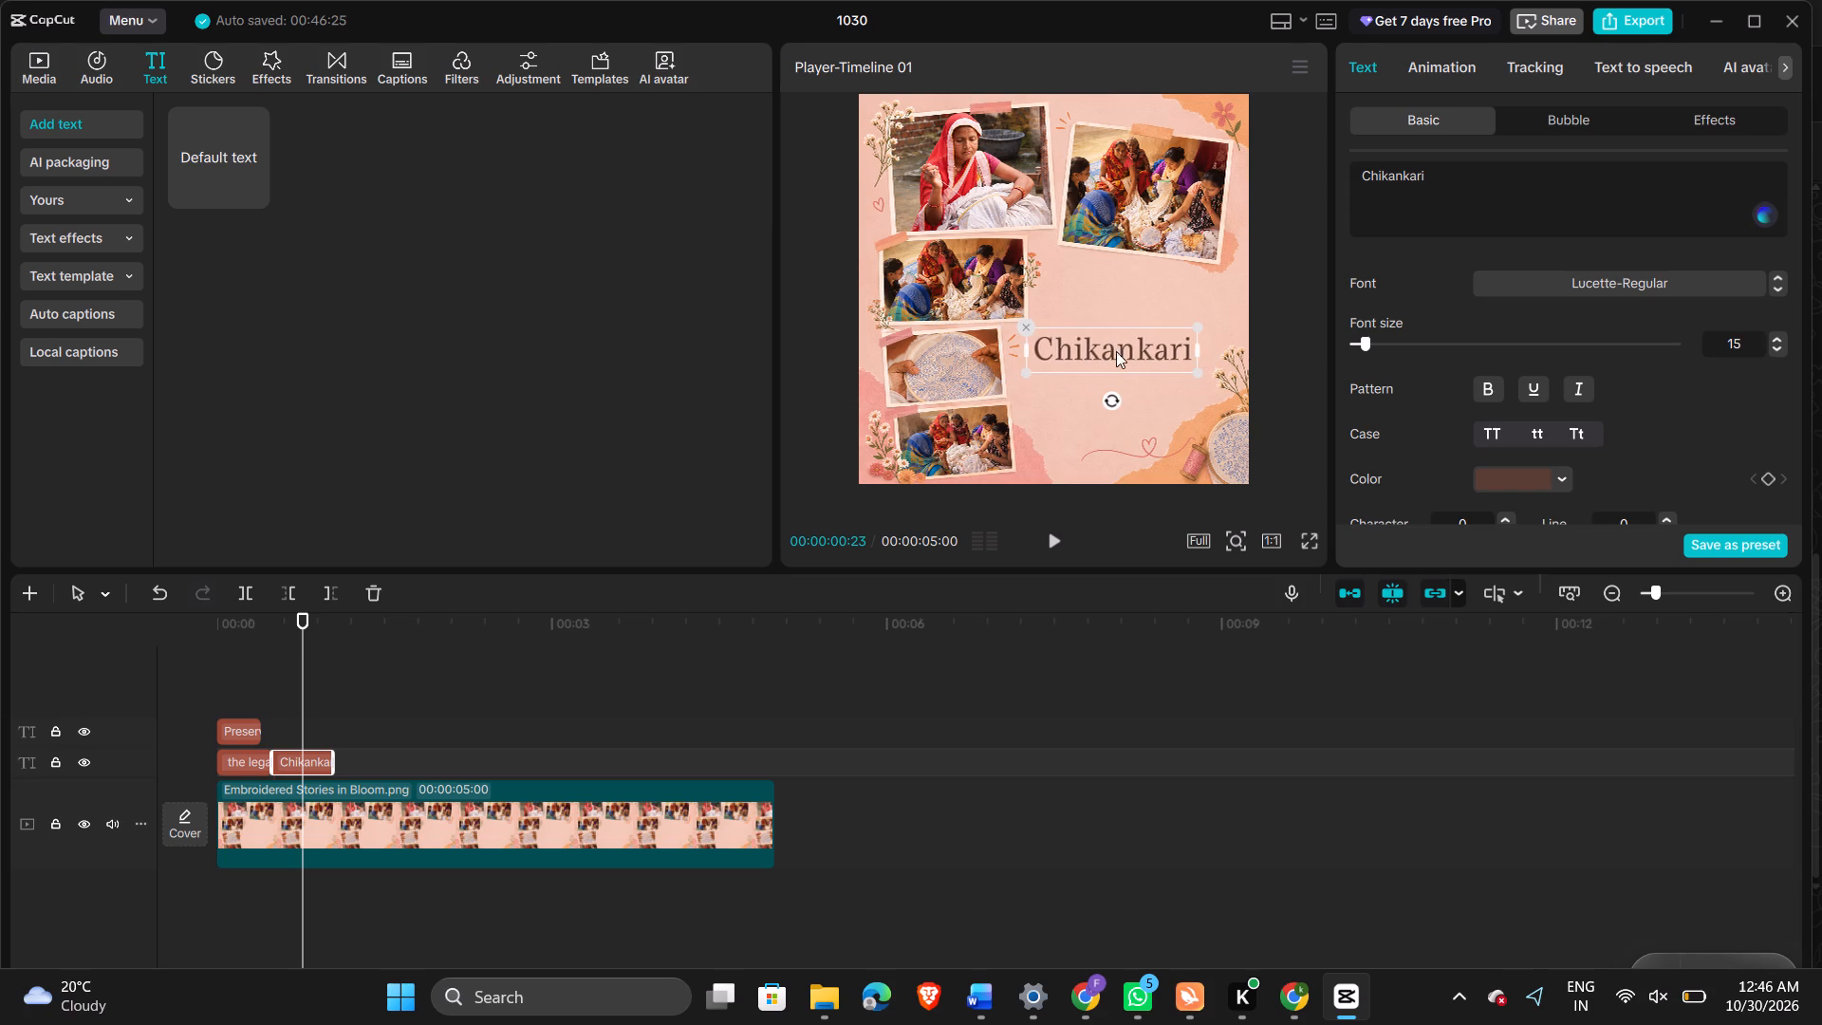
{"action": "left_click", "coordinate": [1108, 350]}
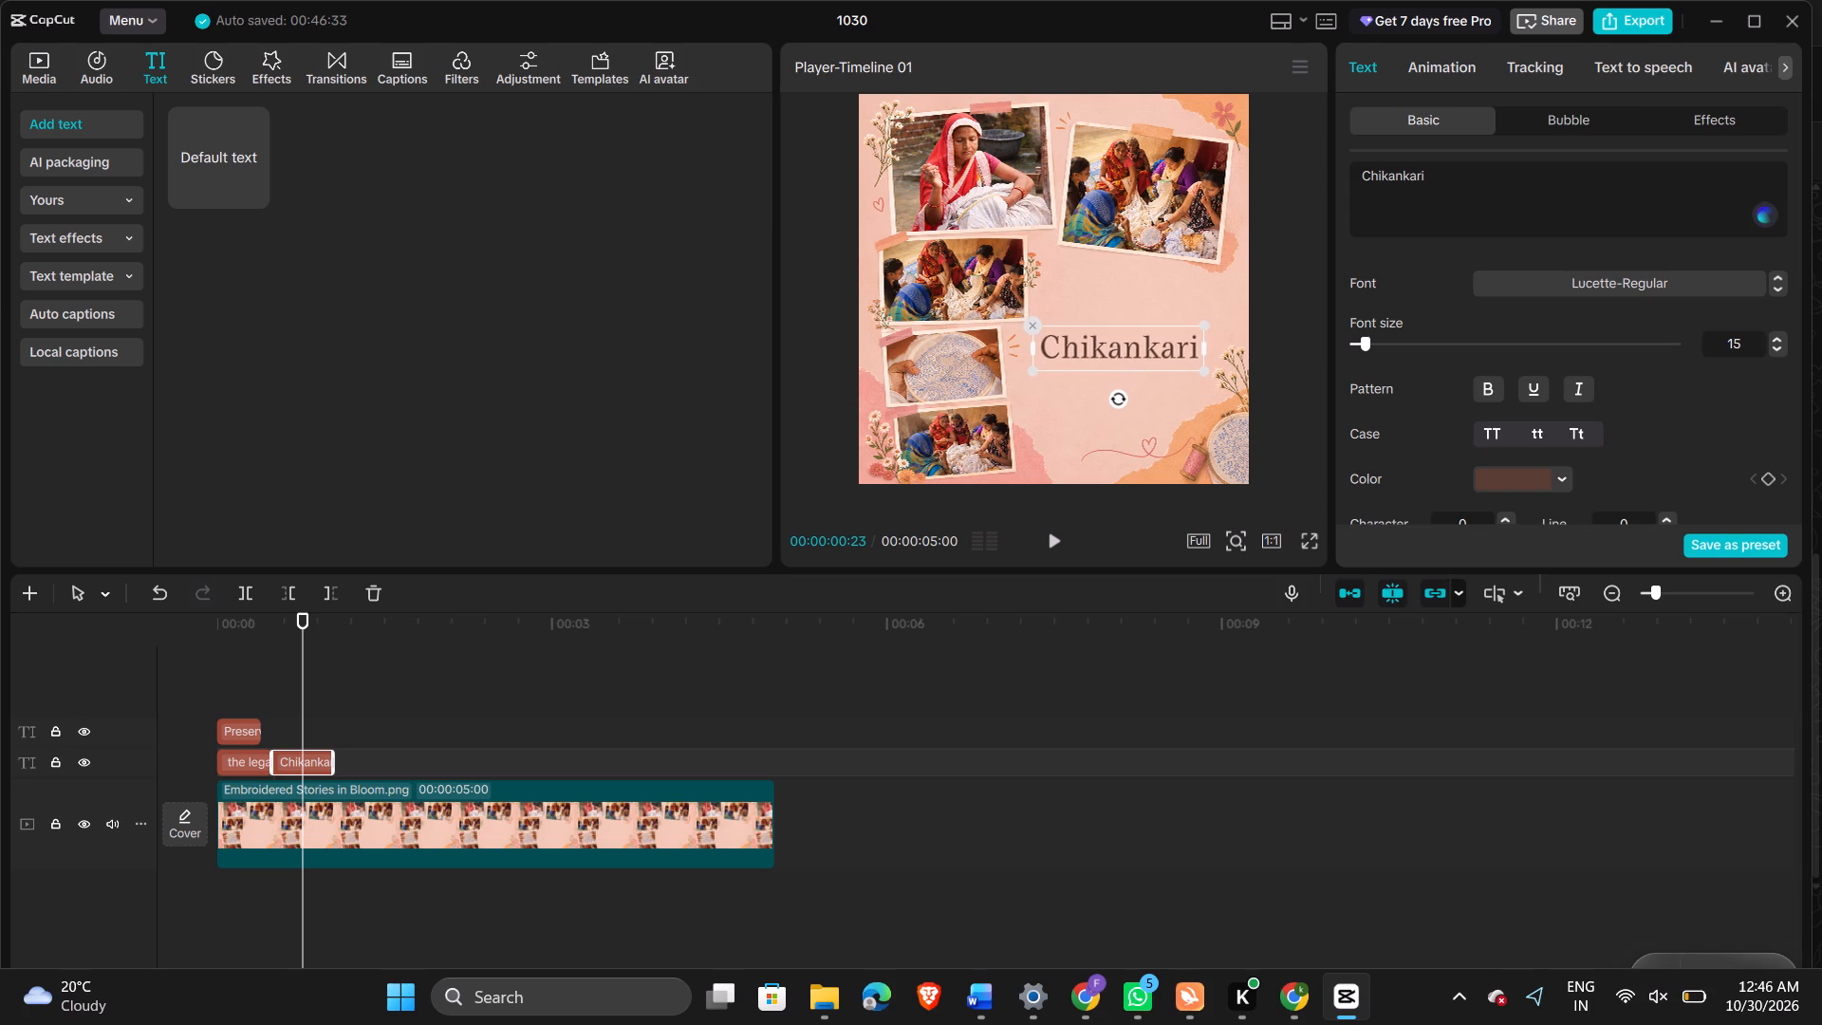
{"action": "left_click_drag", "start_coordinate": [1201, 368], "coordinate": [1206, 377]}
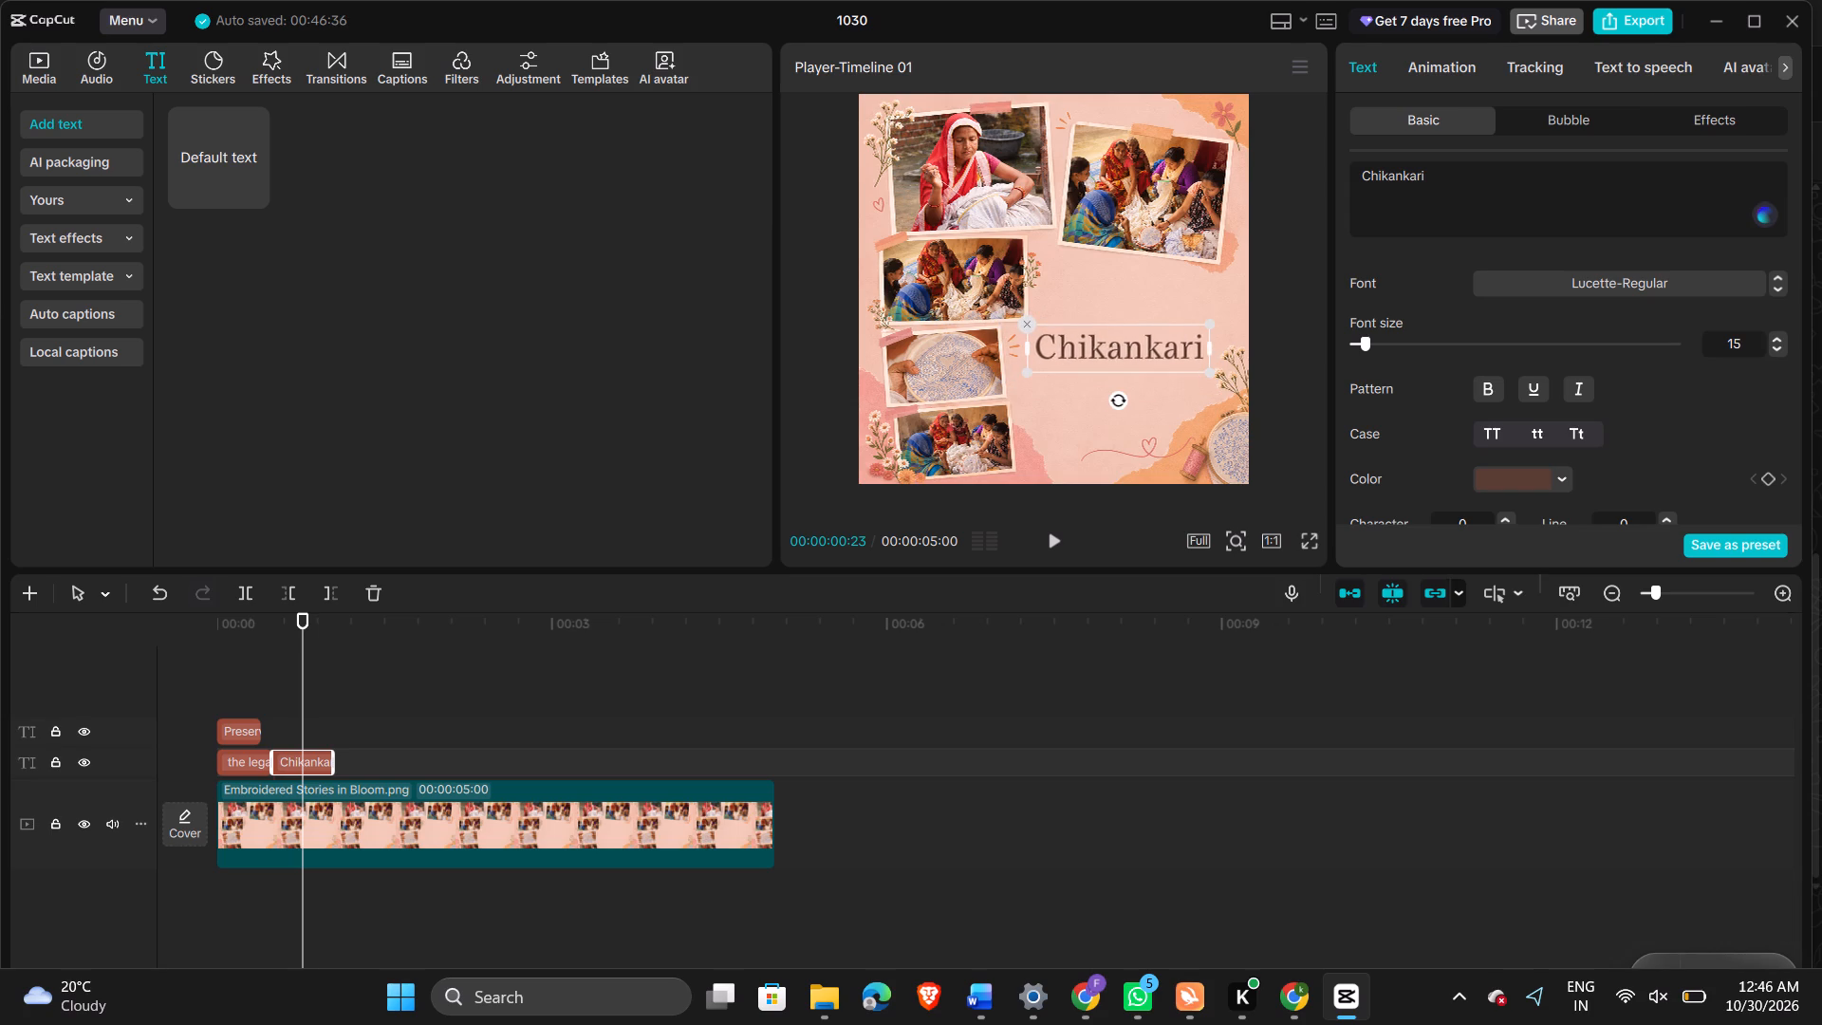
{"action": "left_click", "coordinate": [1145, 363]}
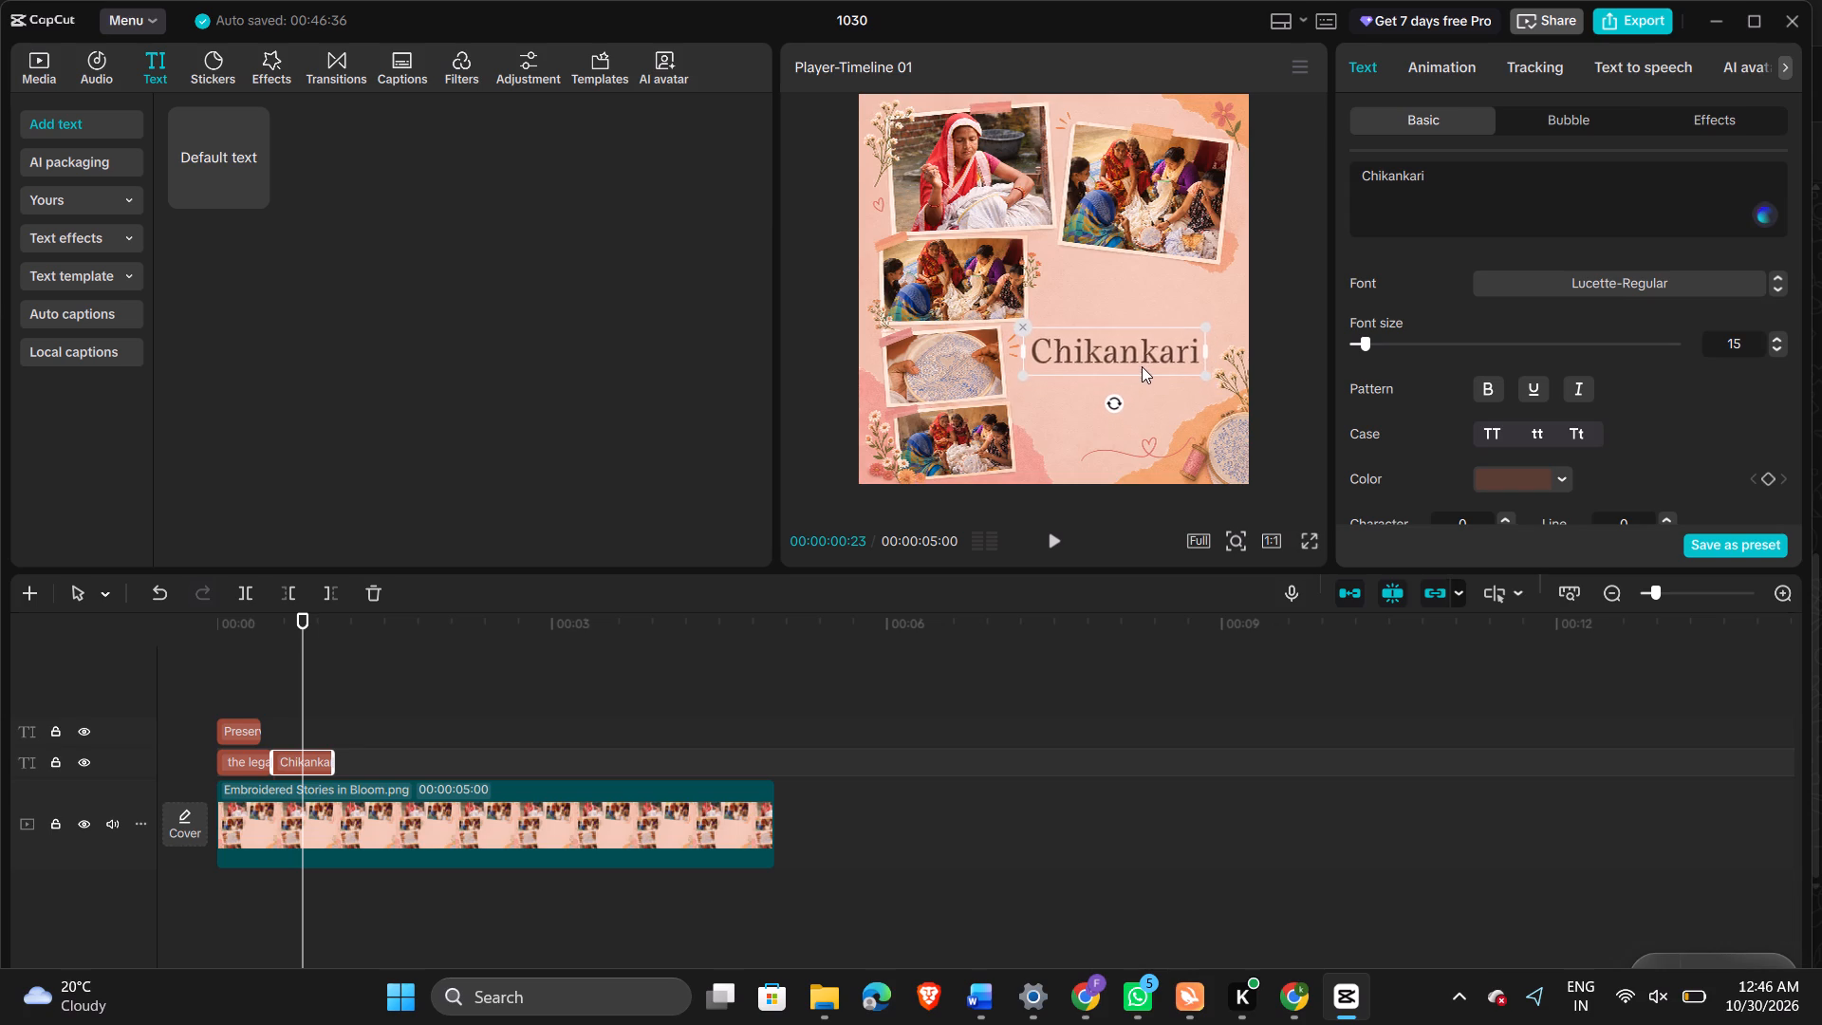
{"action": "left_click", "coordinate": [1194, 368]}
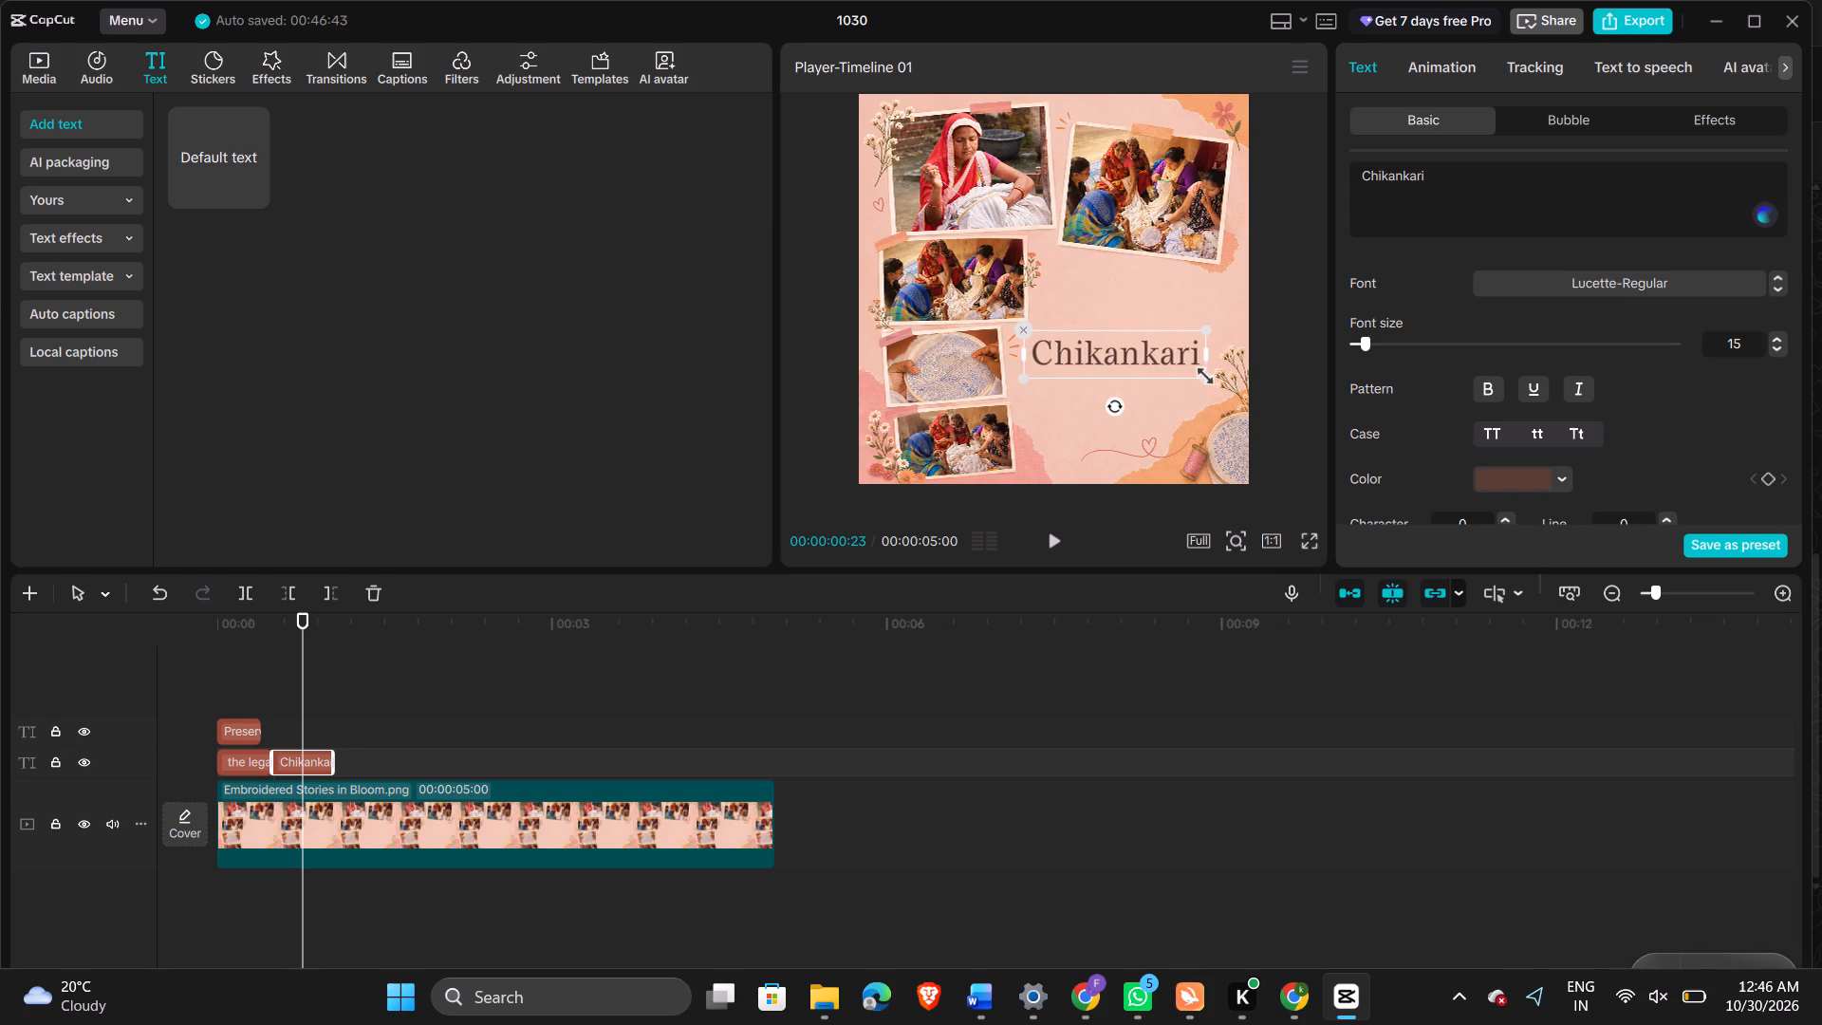
{"action": "left_click", "coordinate": [1201, 378]}
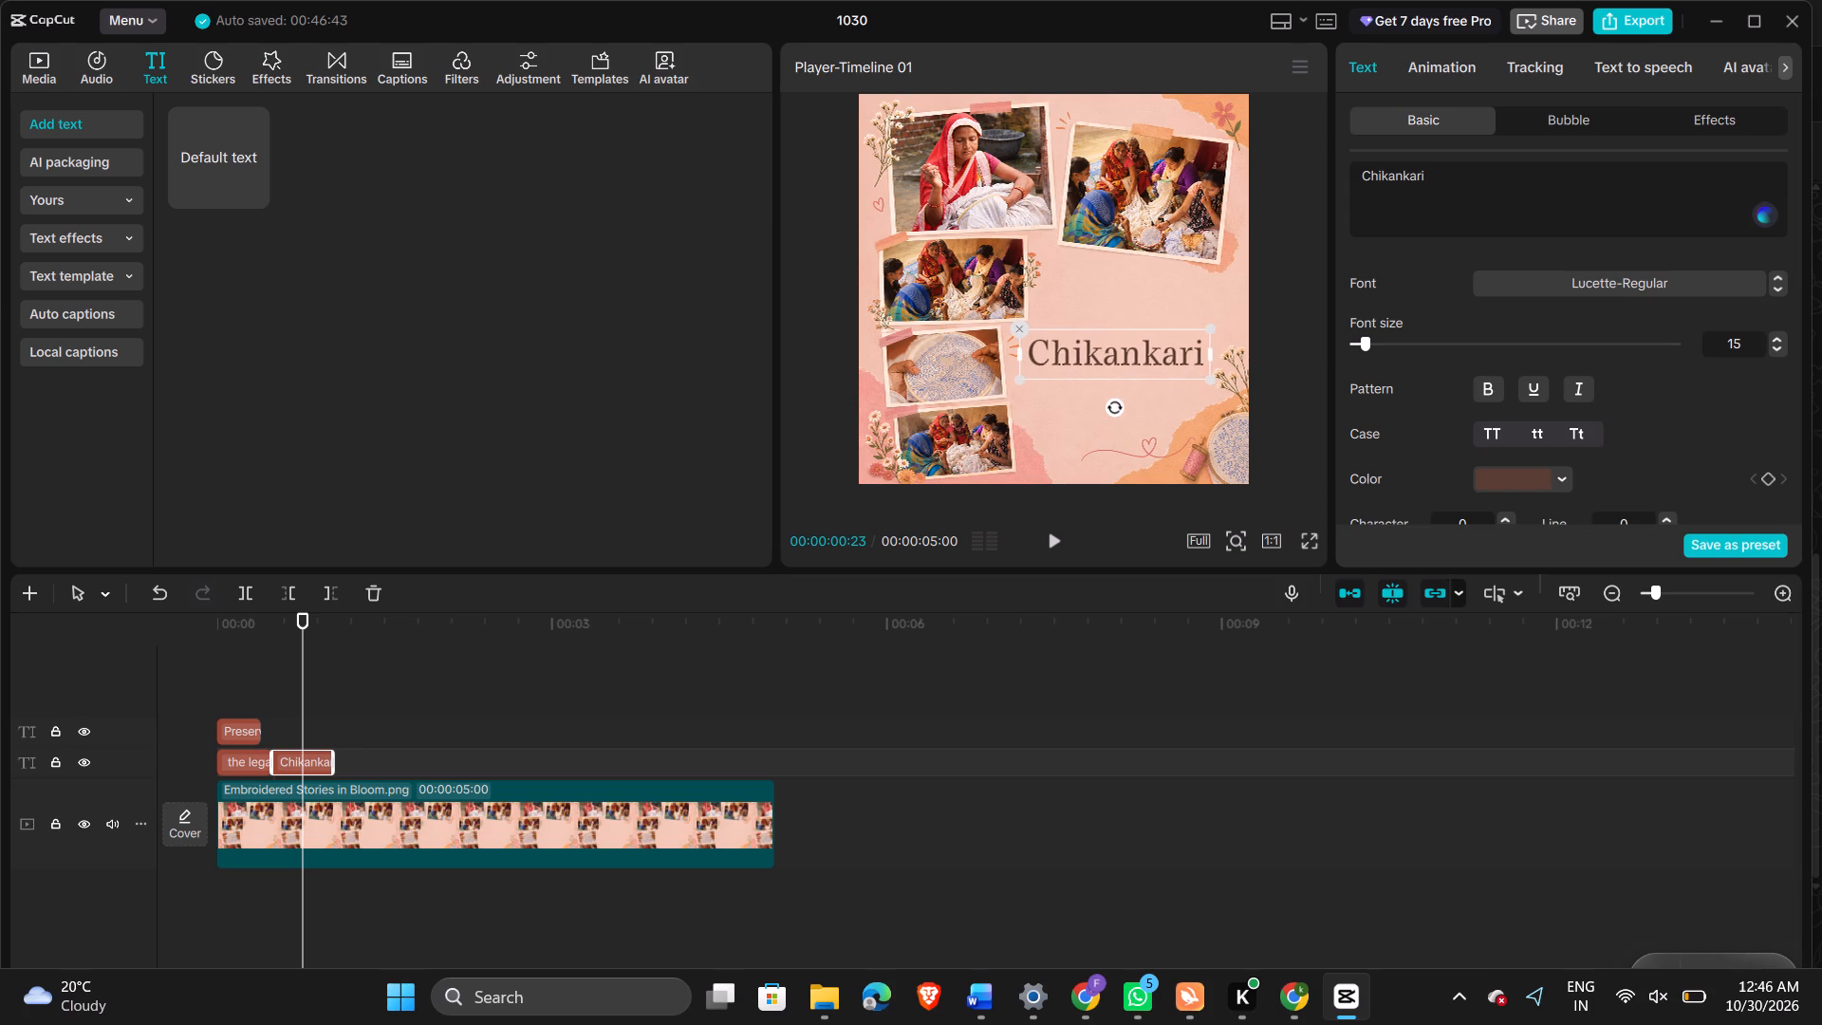
{"action": "left_click_drag", "start_coordinate": [1161, 368], "coordinate": [1165, 385]}
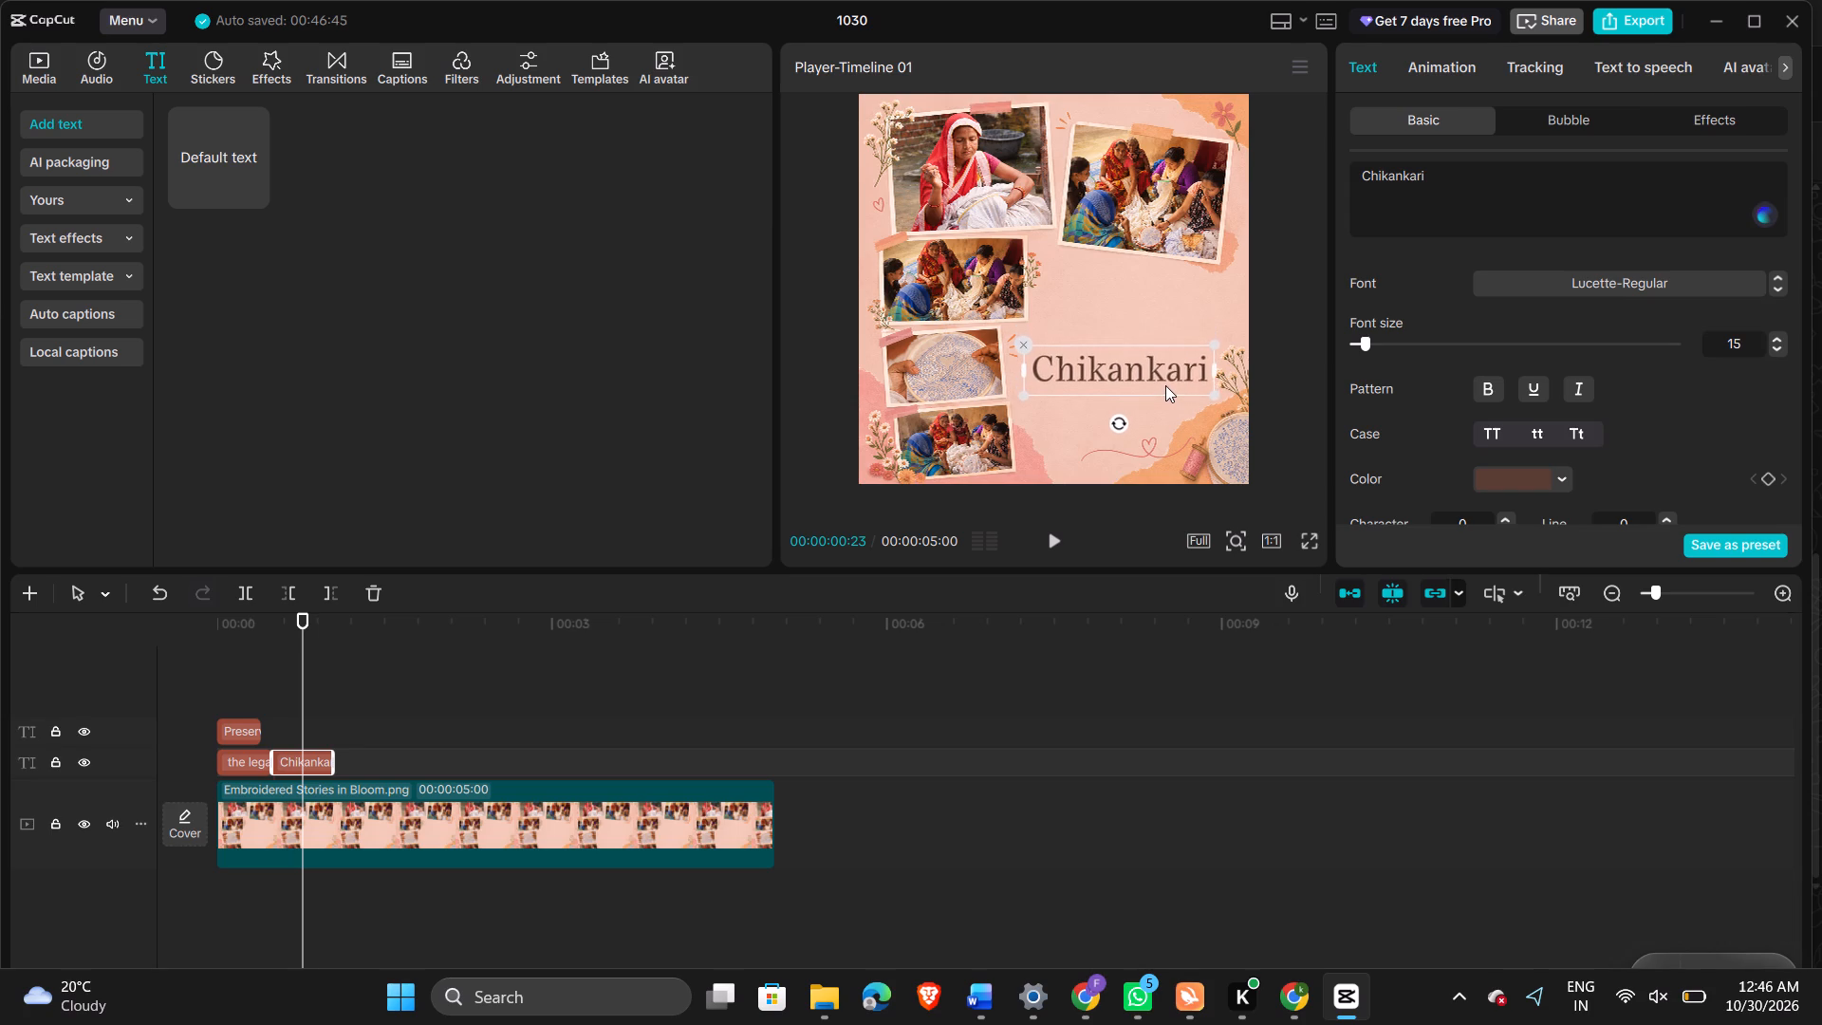
{"action": "left_click_drag", "start_coordinate": [1165, 385], "coordinate": [1165, 386]}
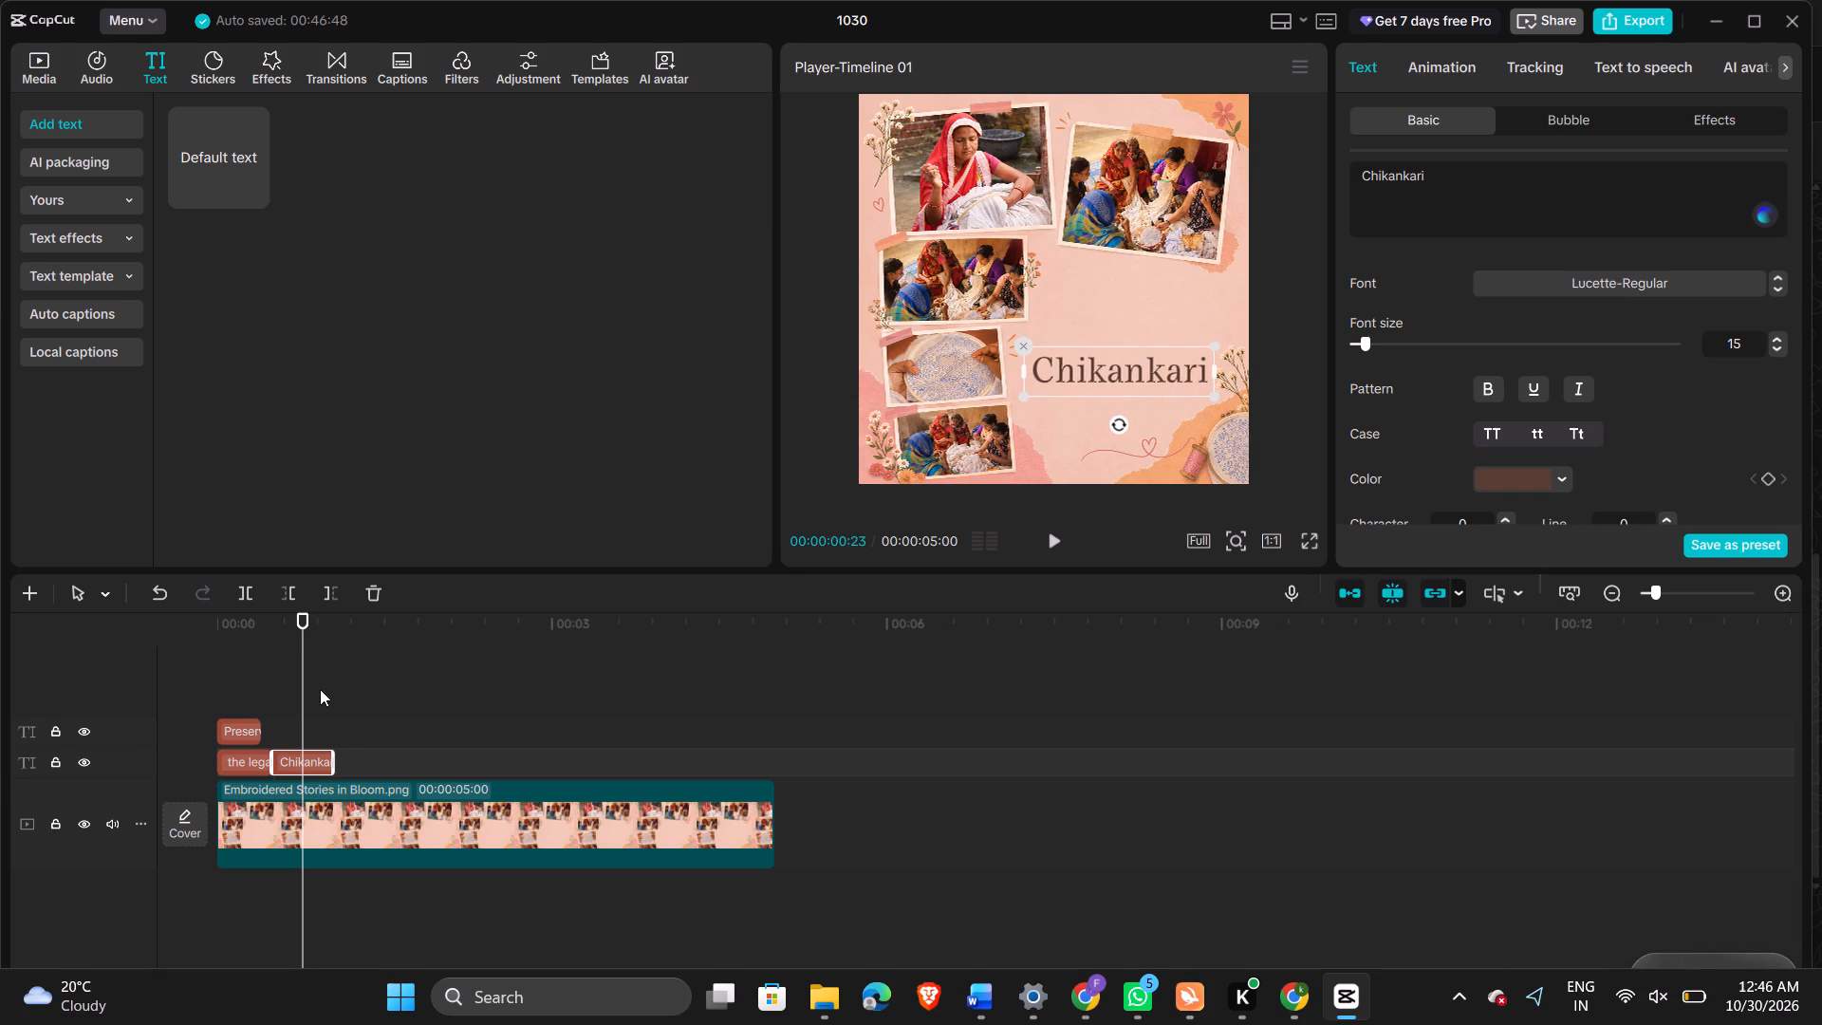
Play the video from near the start to check how the three text clips follow one another.
{"action": "left_click", "coordinate": [232, 691]}
{"action": "key", "text": "space"}
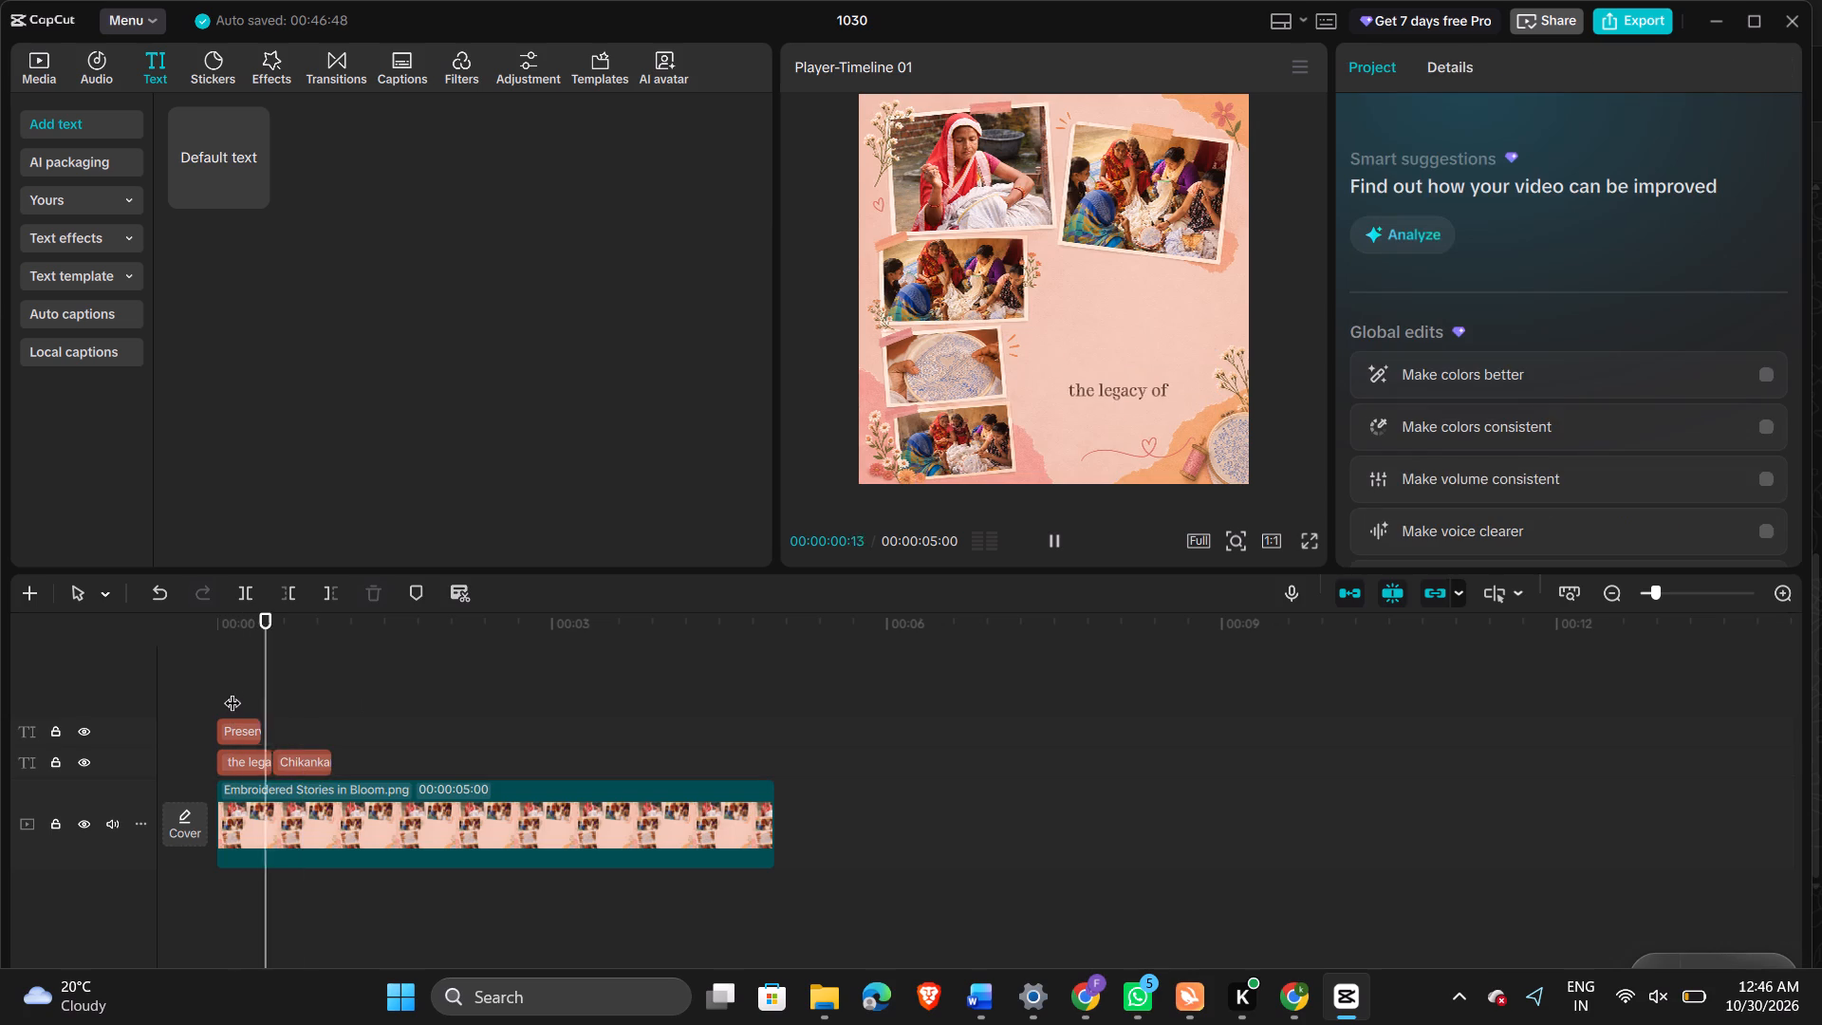
{"action": "key", "text": "space"}
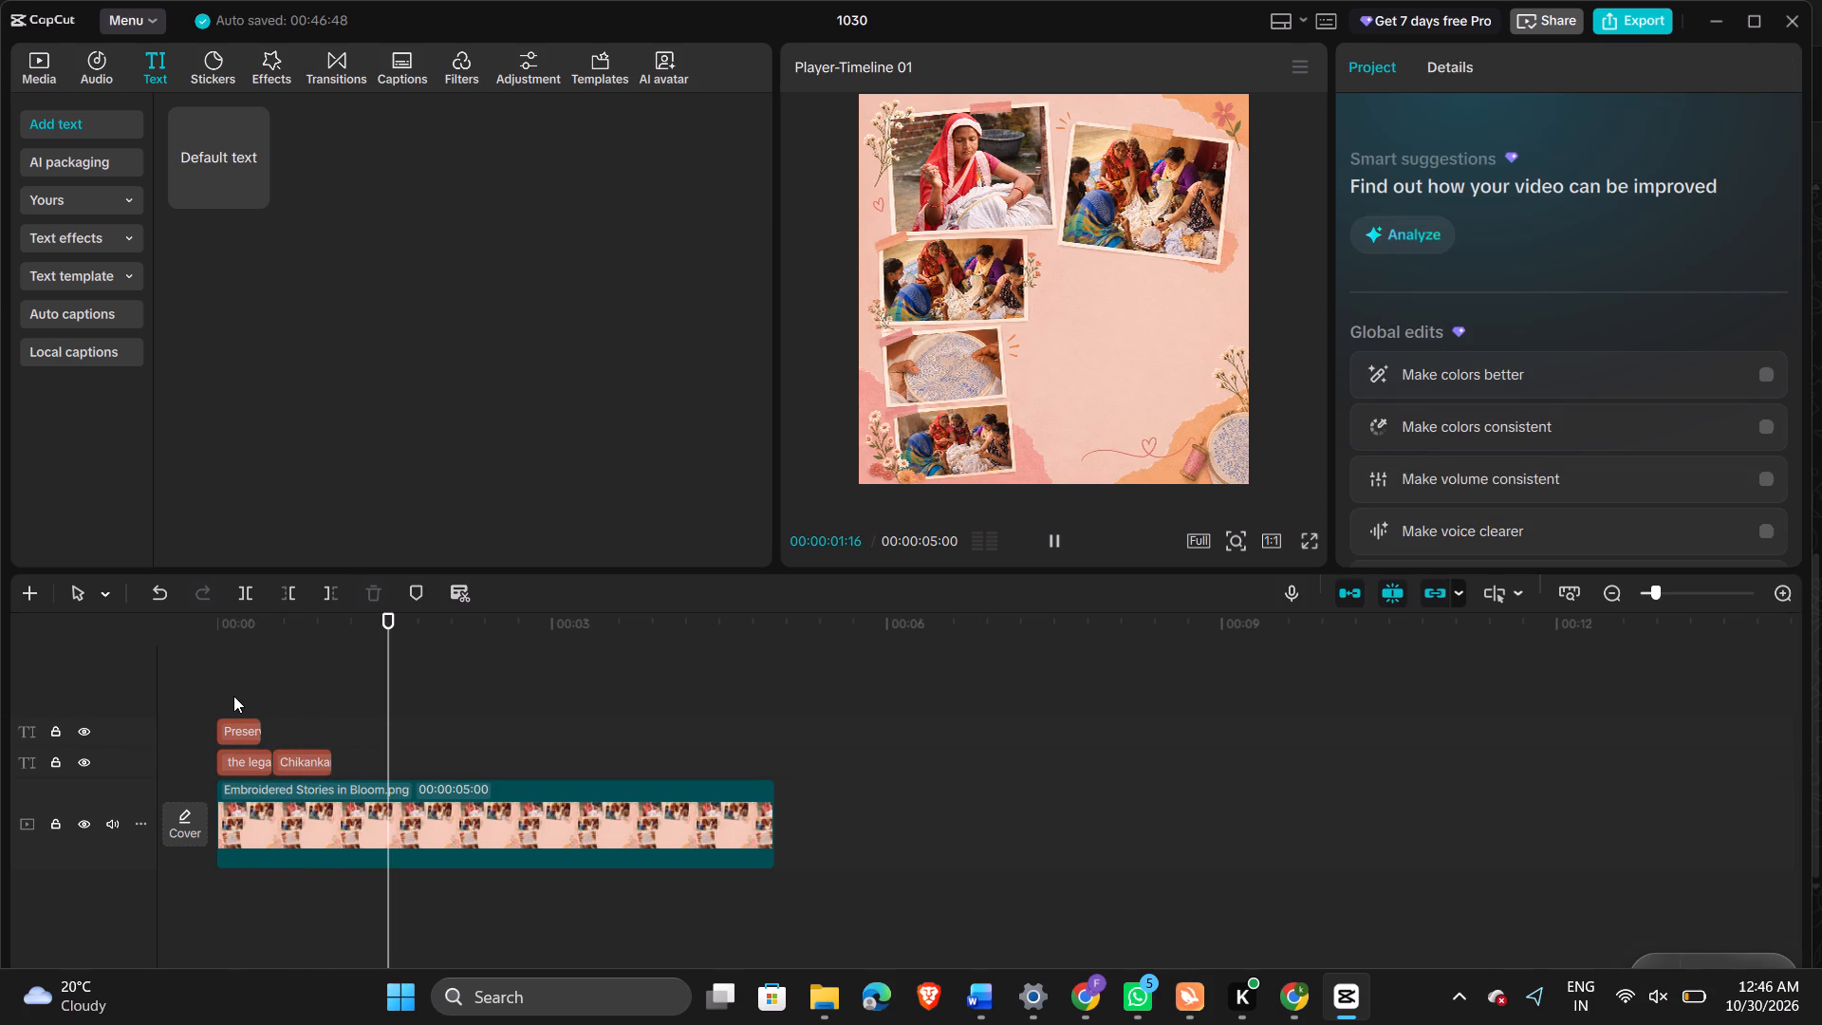
{"action": "left_click", "coordinate": [232, 694]}
{"action": "key", "text": "space"}
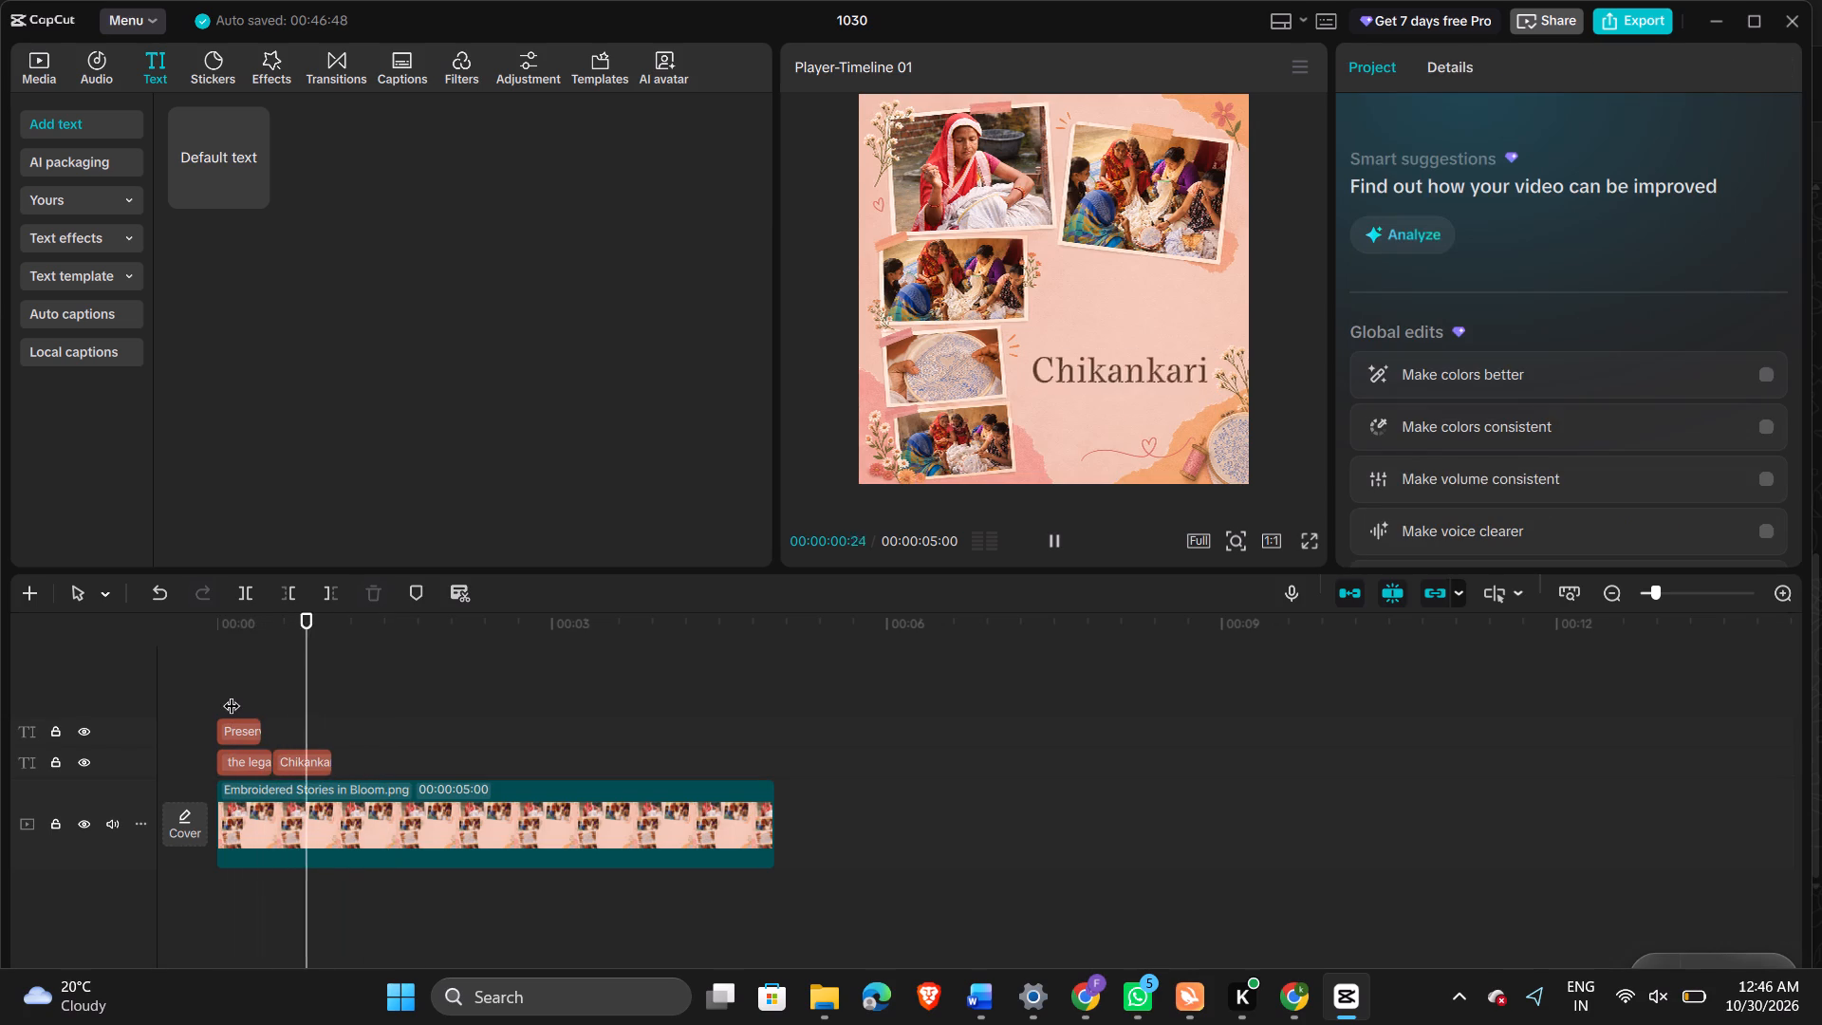
{"action": "key", "text": "space"}
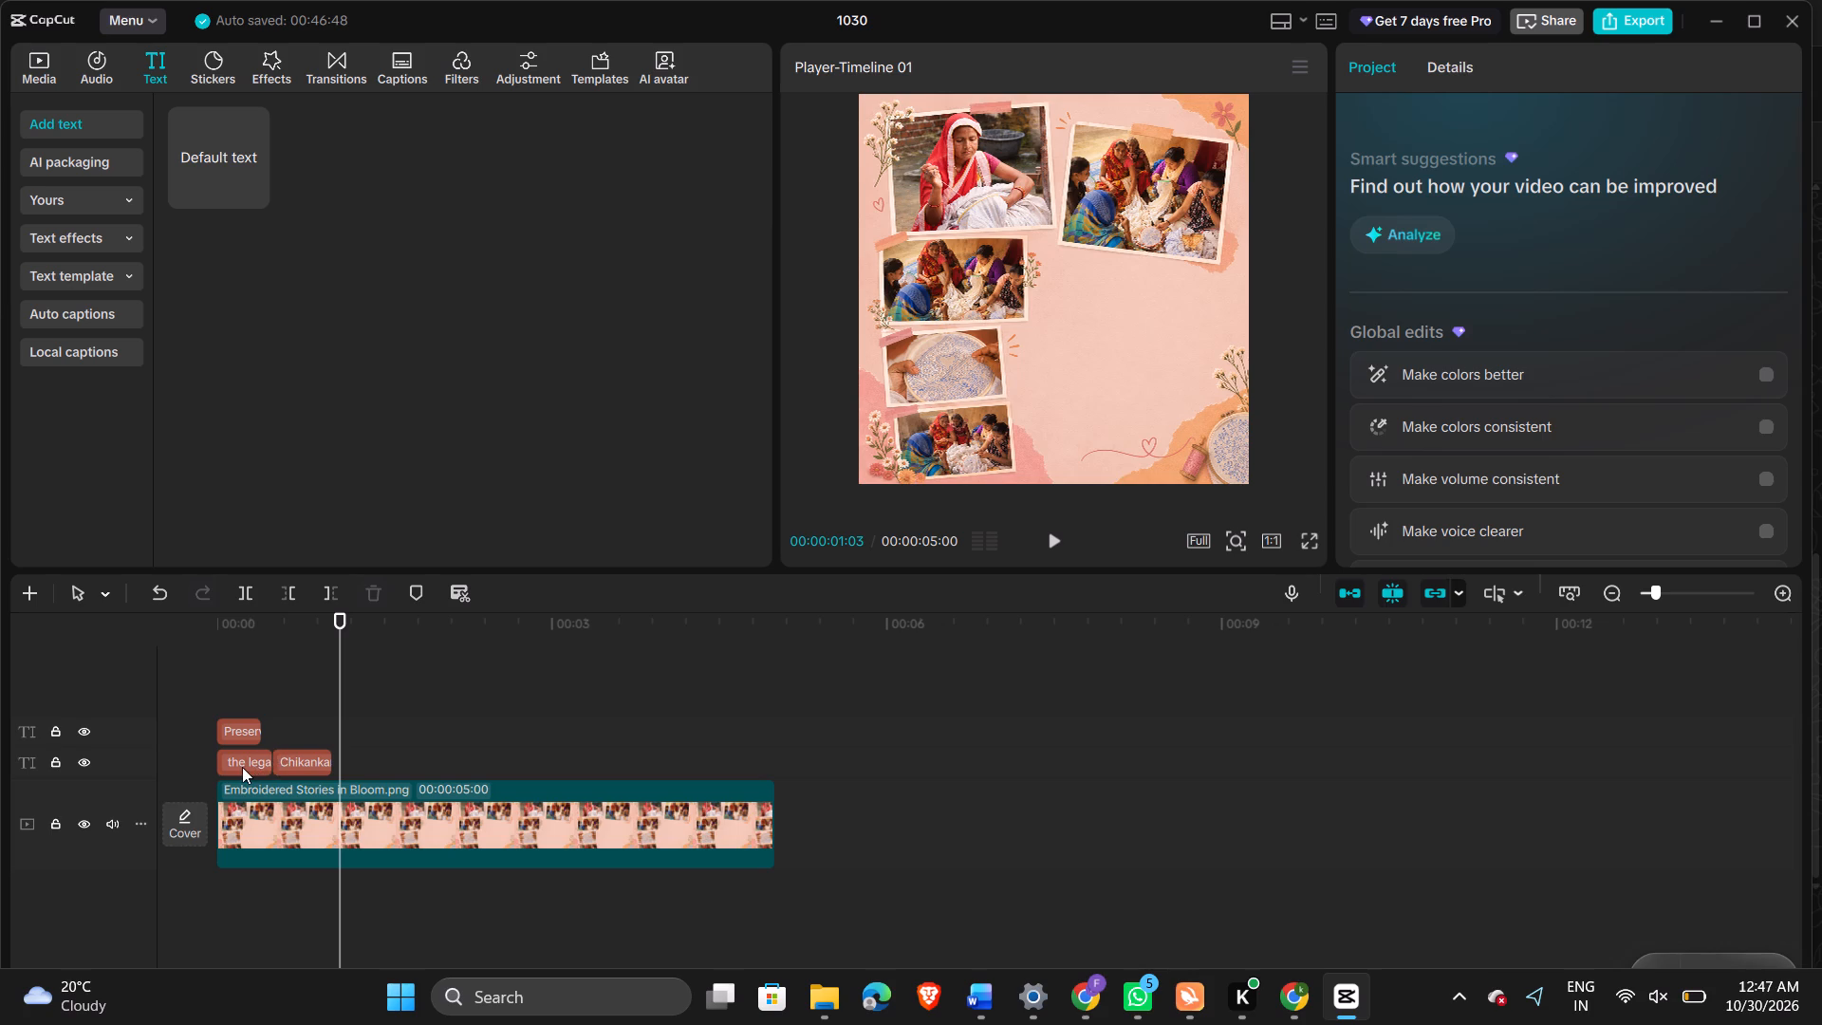
Shift the "the legacy of" clip slightly later and place the "Chikankari" clip directly after it on the same track.
{"action": "left_click_drag", "start_coordinate": [241, 767], "coordinate": [259, 764]}
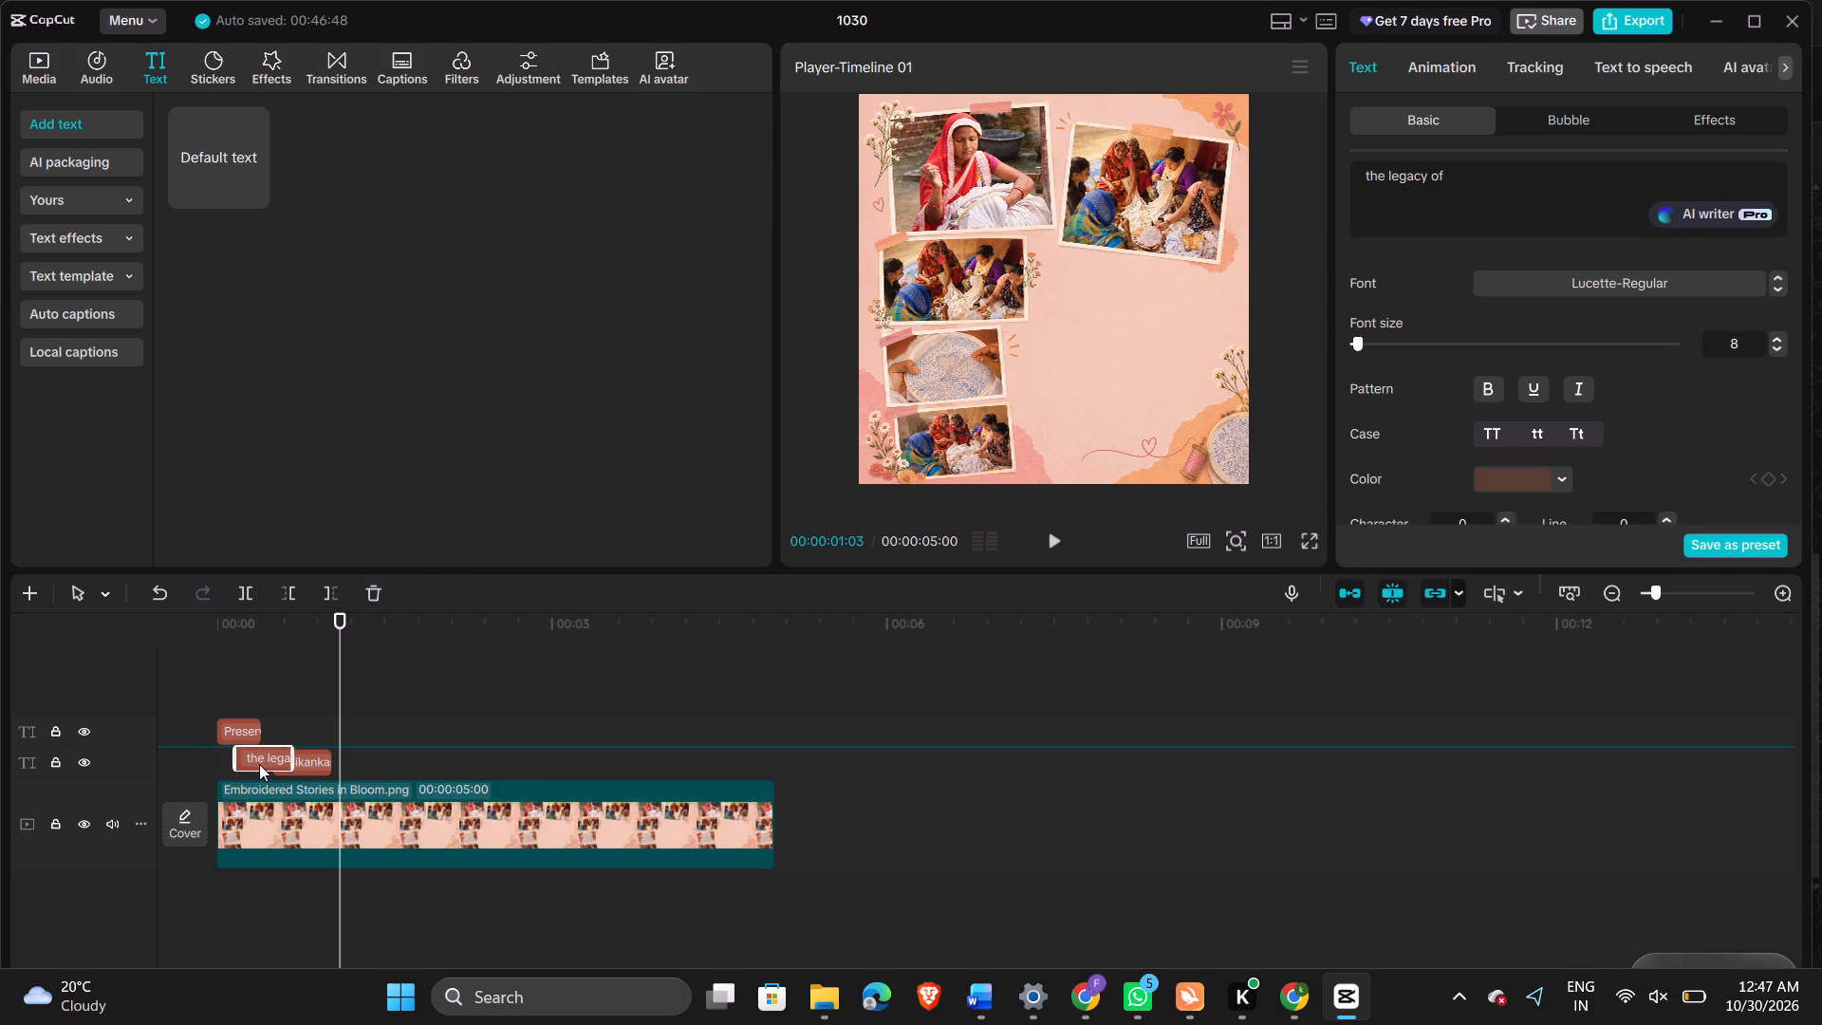
{"action": "left_click_drag", "start_coordinate": [259, 764], "coordinate": [257, 764]}
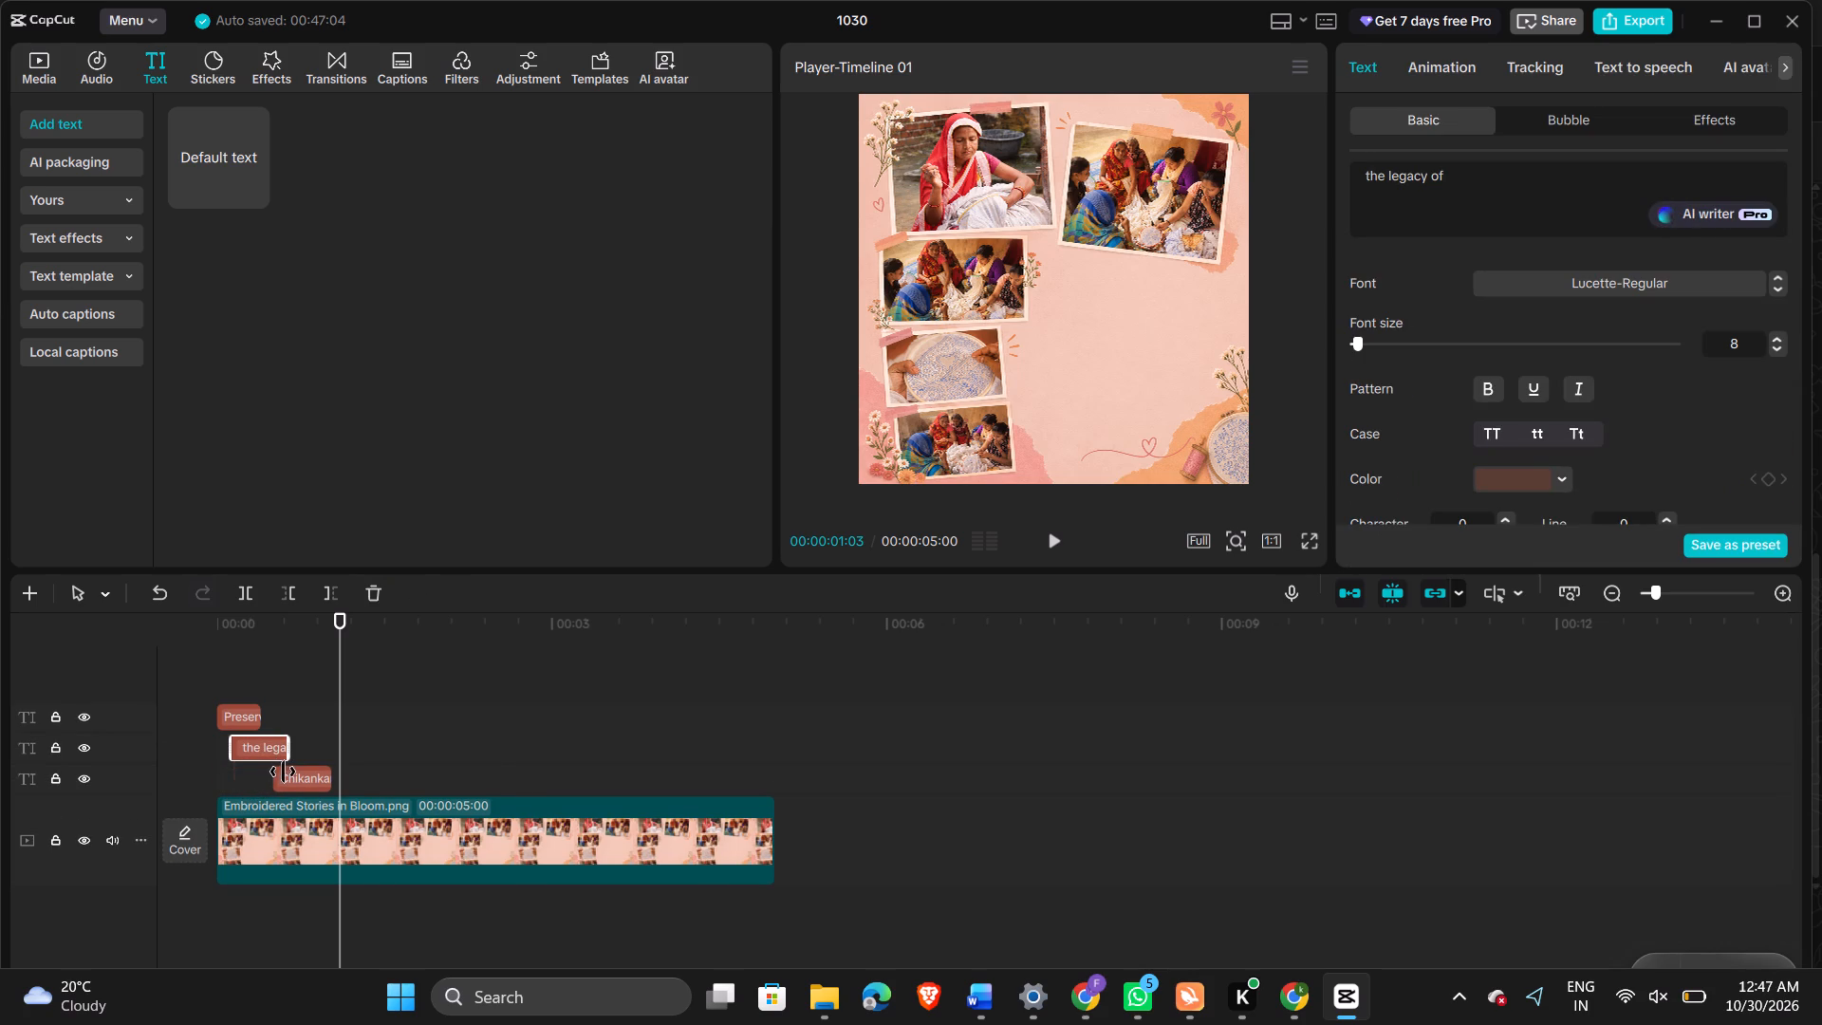
{"action": "left_click_drag", "start_coordinate": [298, 779], "coordinate": [321, 755]}
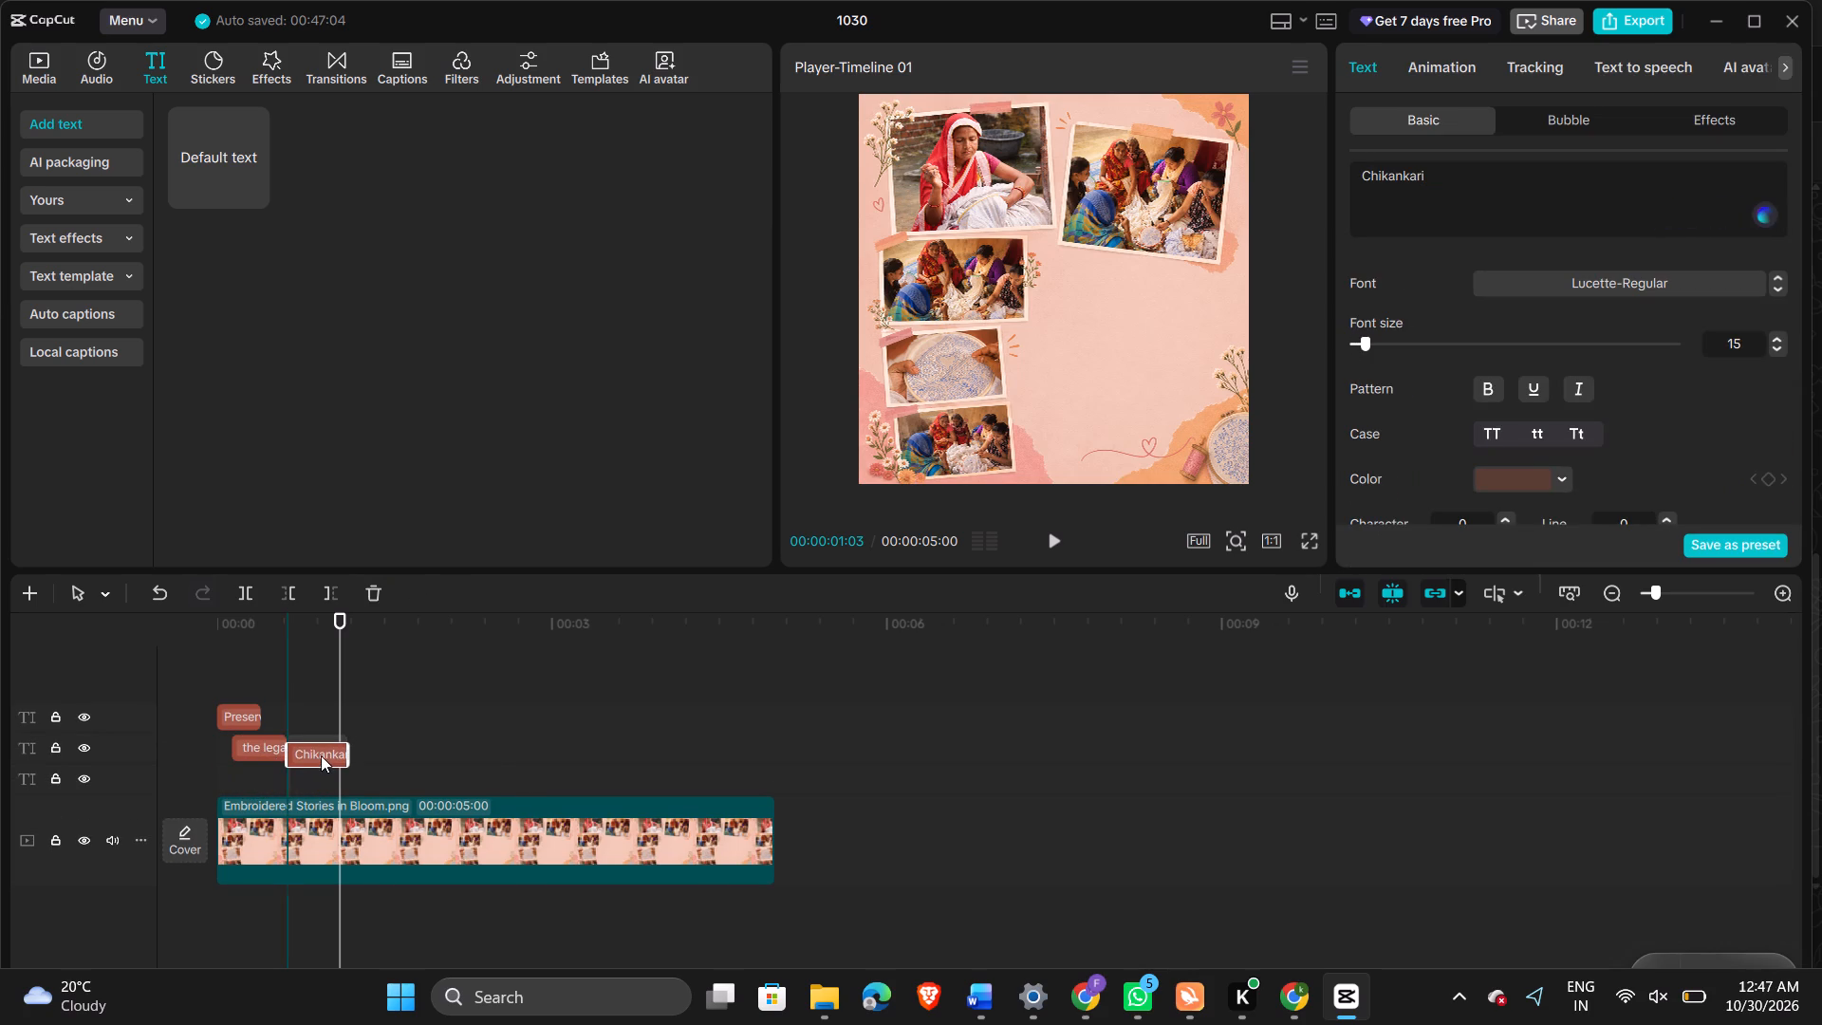
{"action": "left_click_drag", "start_coordinate": [321, 755], "coordinate": [313, 754]}
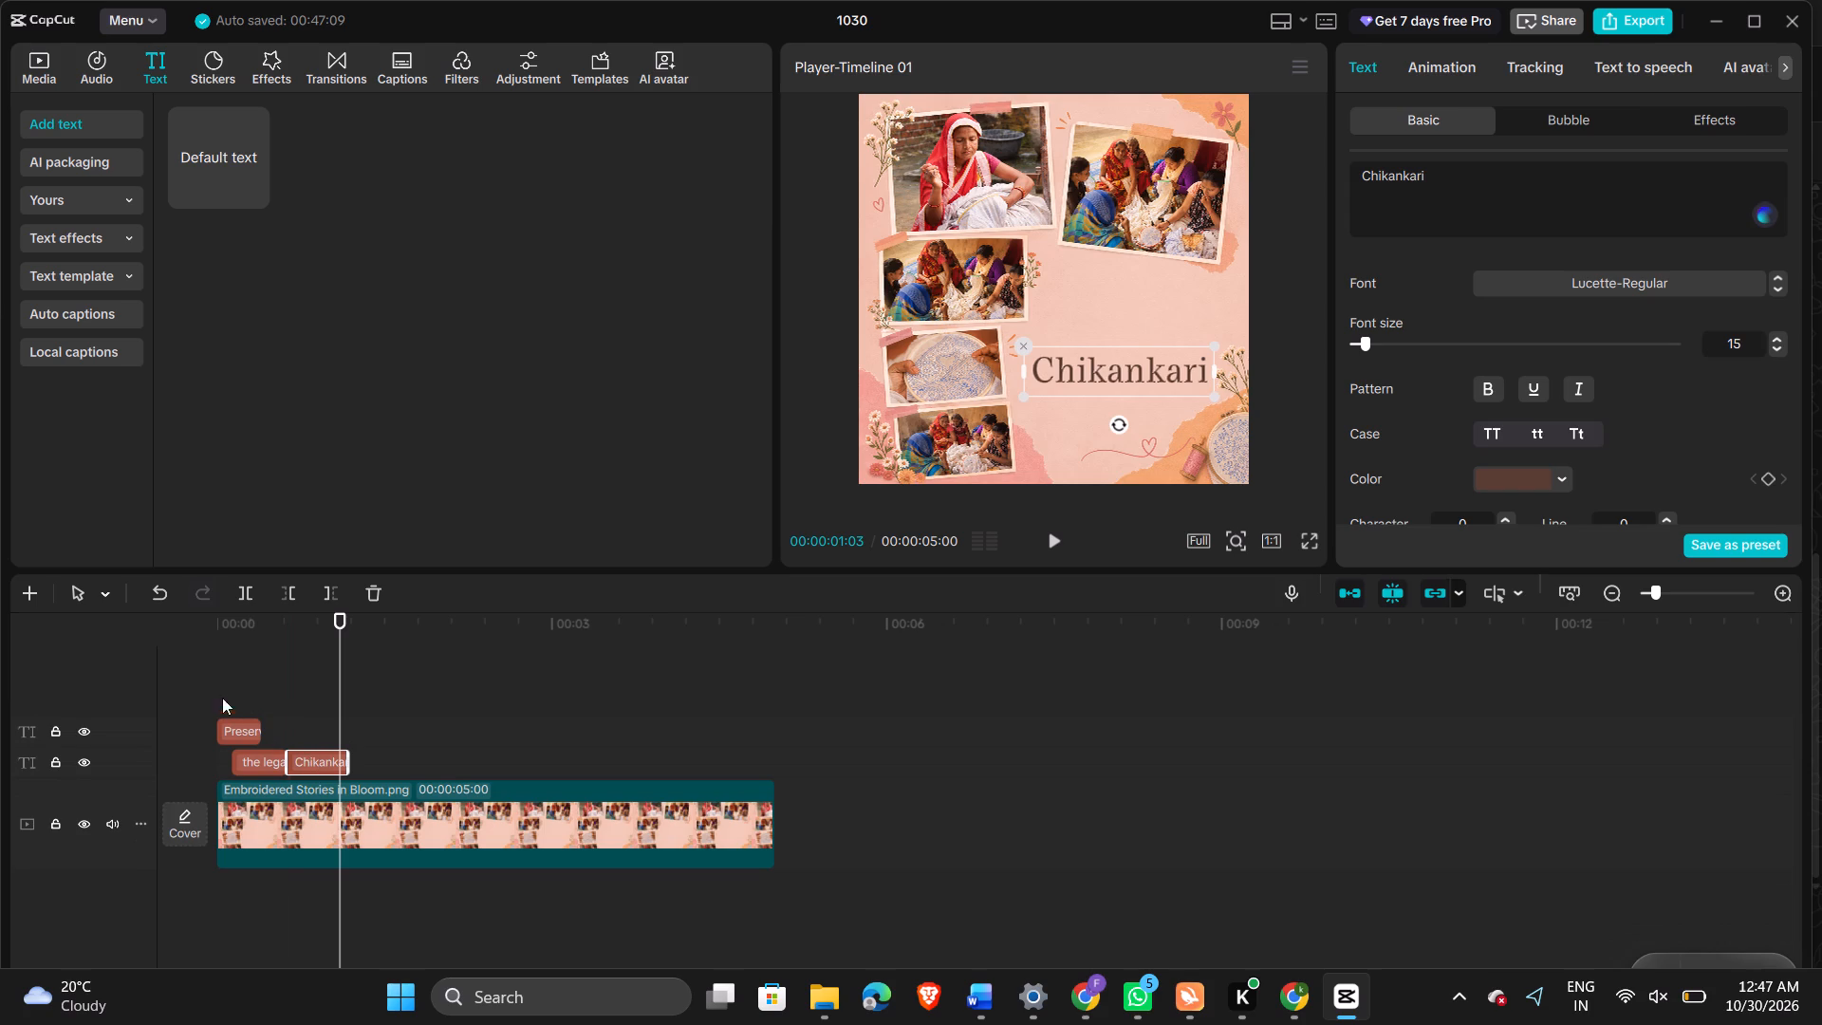
Replay the video from the start to check the adjusted timing of the text clips.
{"action": "left_click", "coordinate": [214, 680]}
{"action": "left_click", "coordinate": [219, 683]}
{"action": "key", "text": "space"}
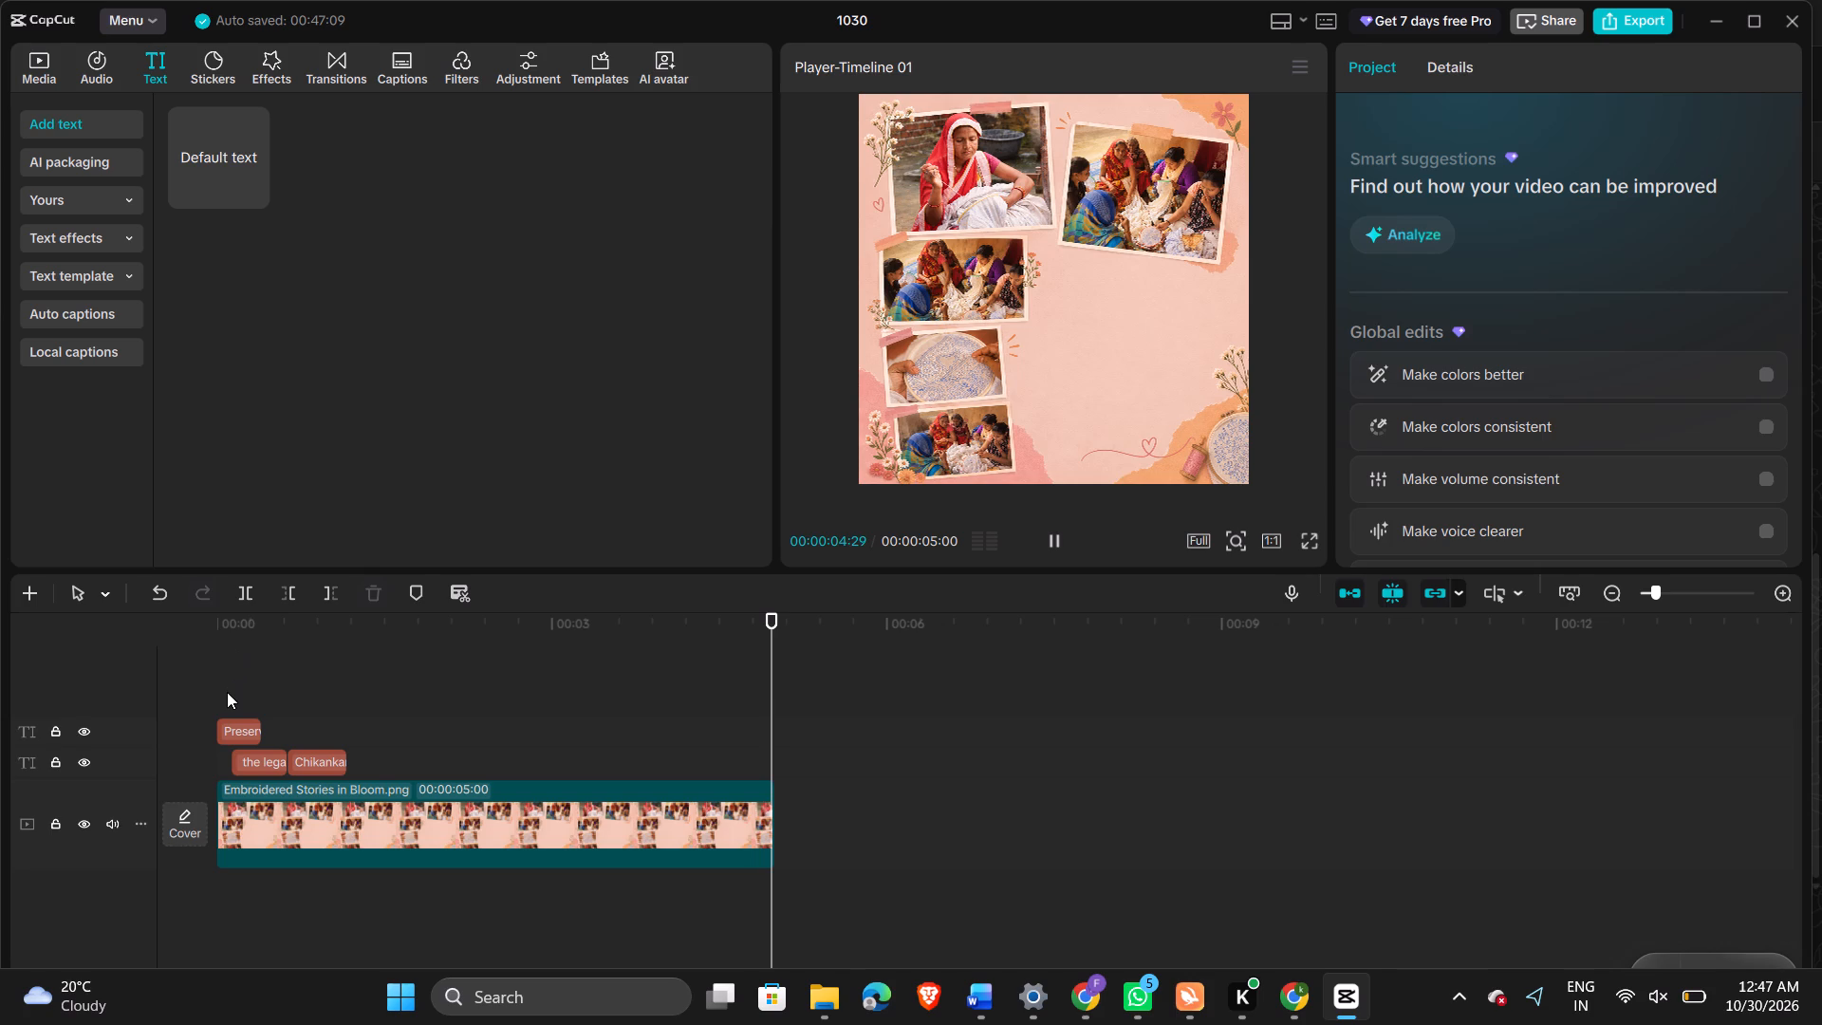
{"action": "left_click", "coordinate": [227, 692]}
{"action": "key", "text": "space"}
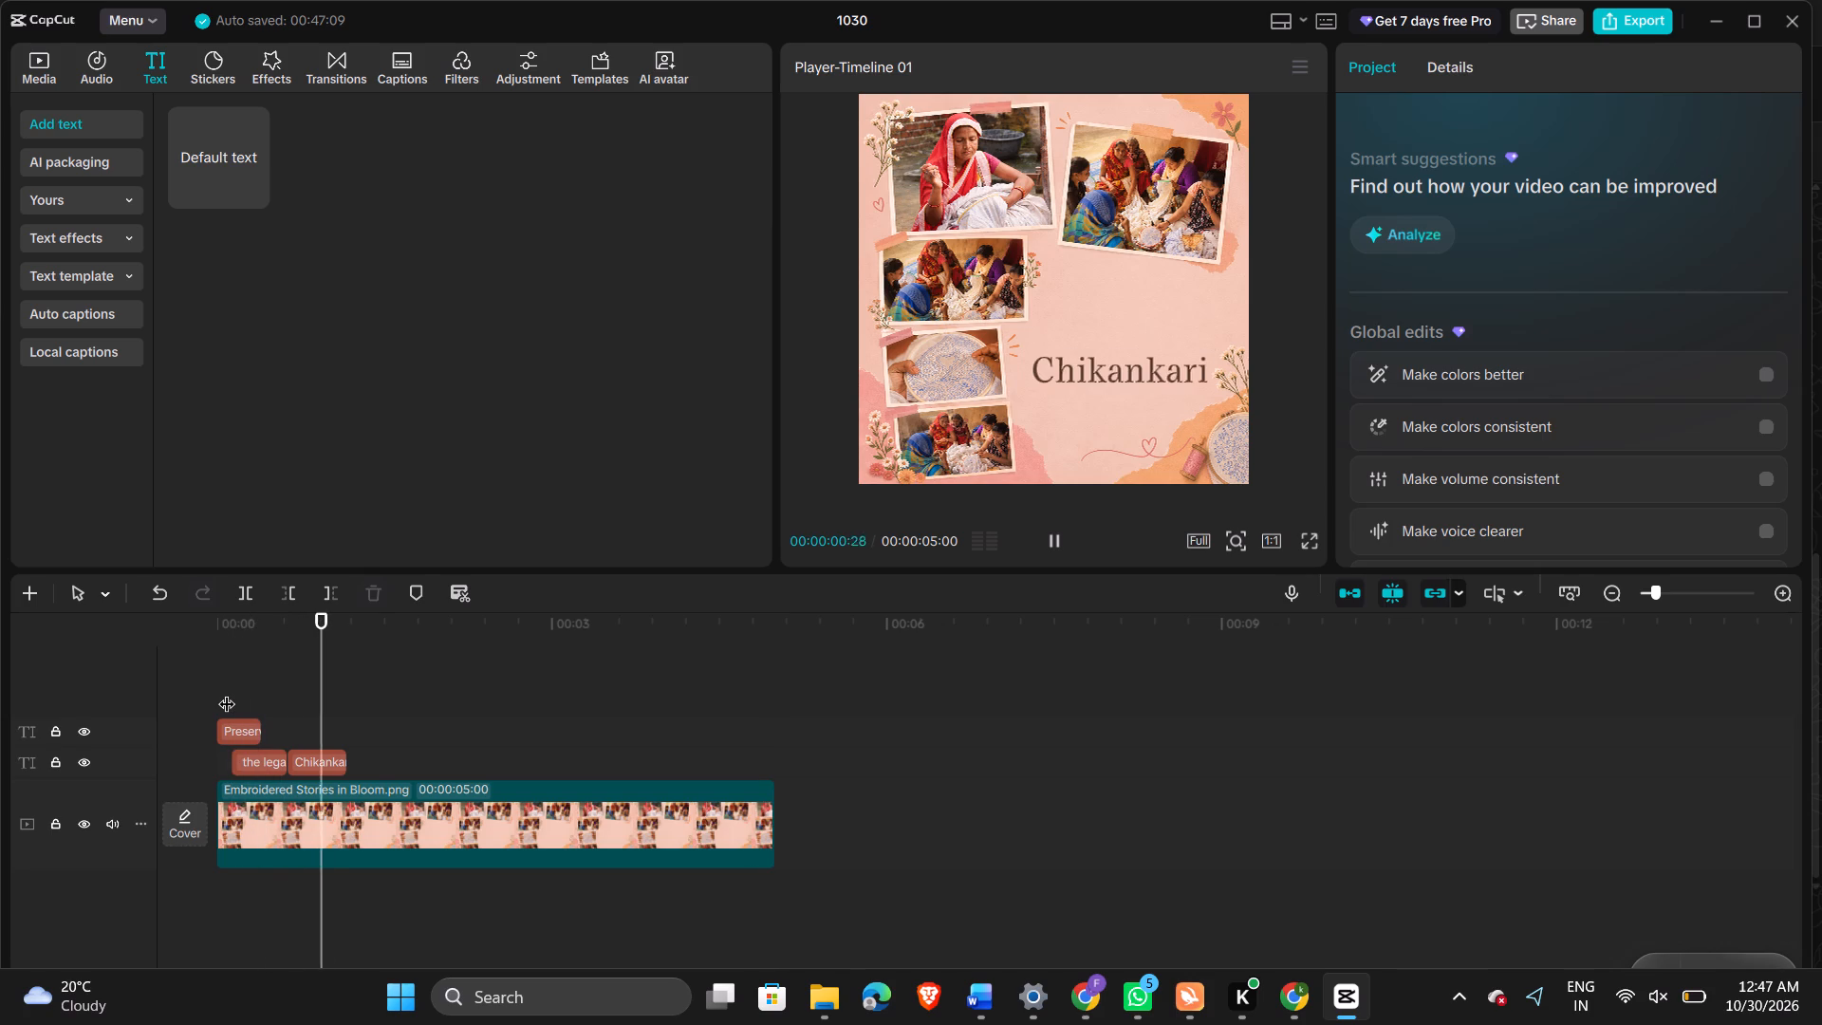
{"action": "key", "text": "space"}
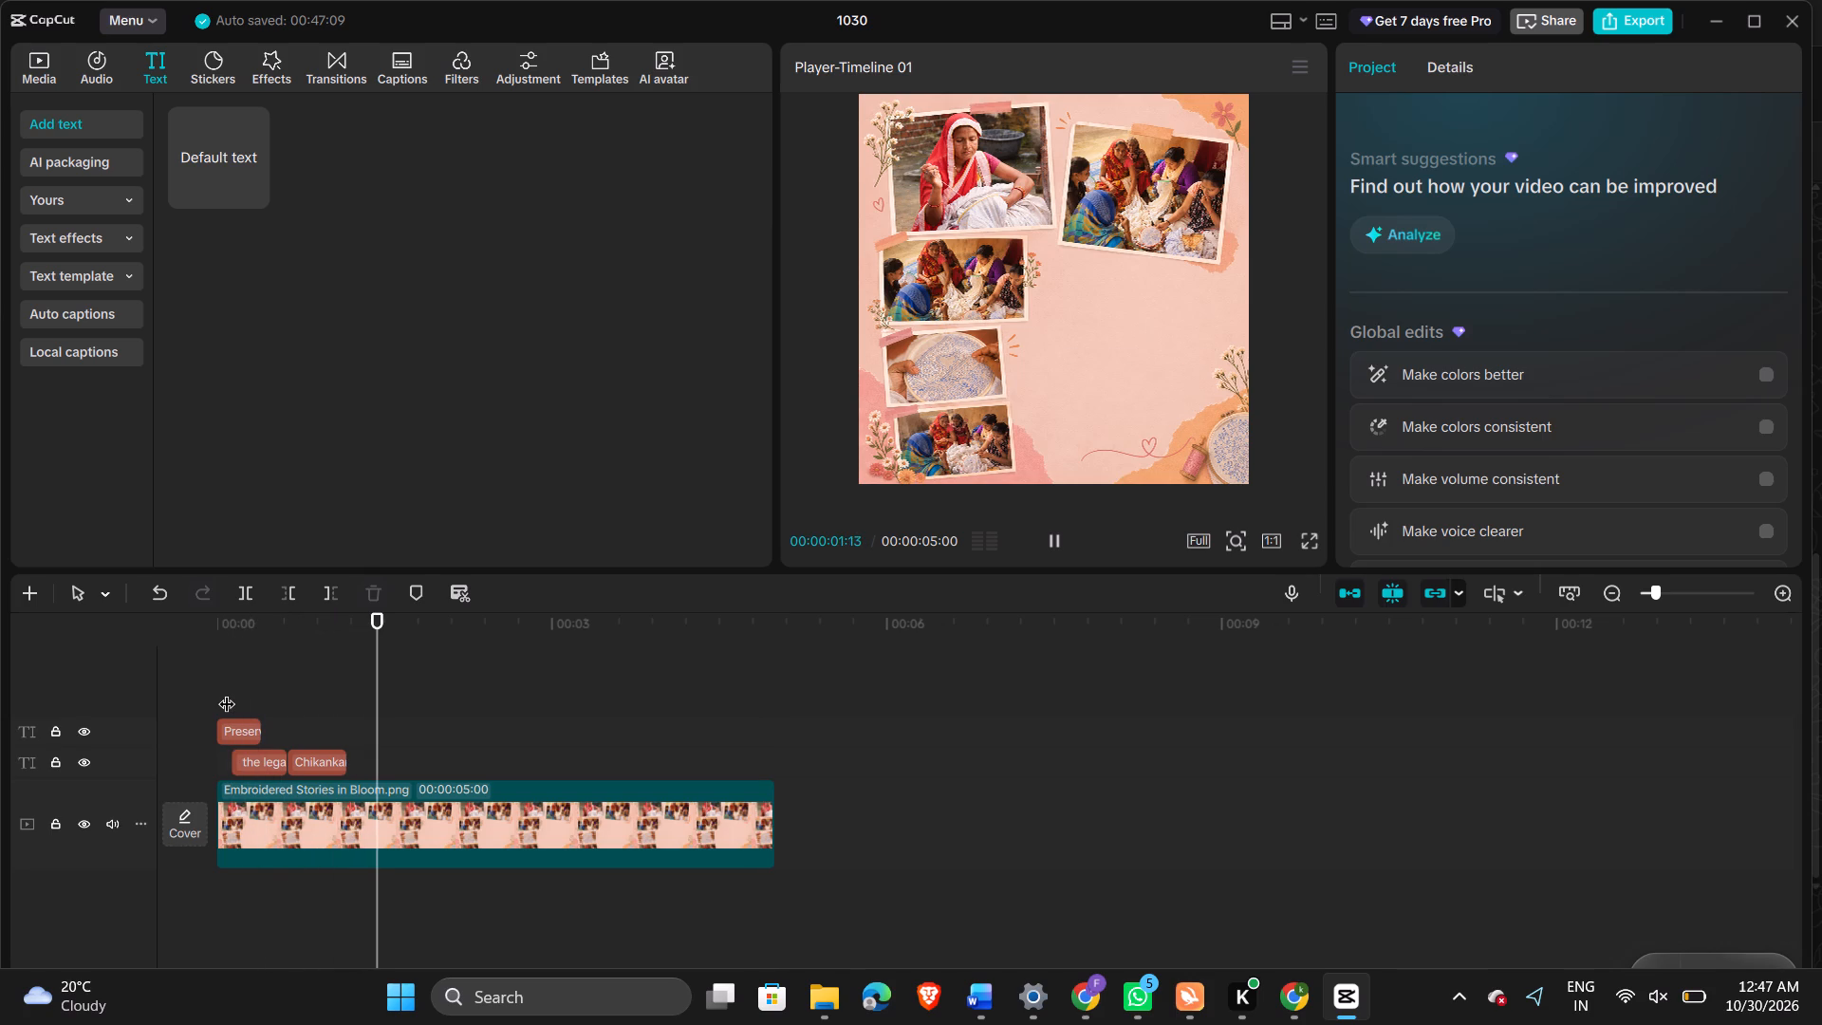
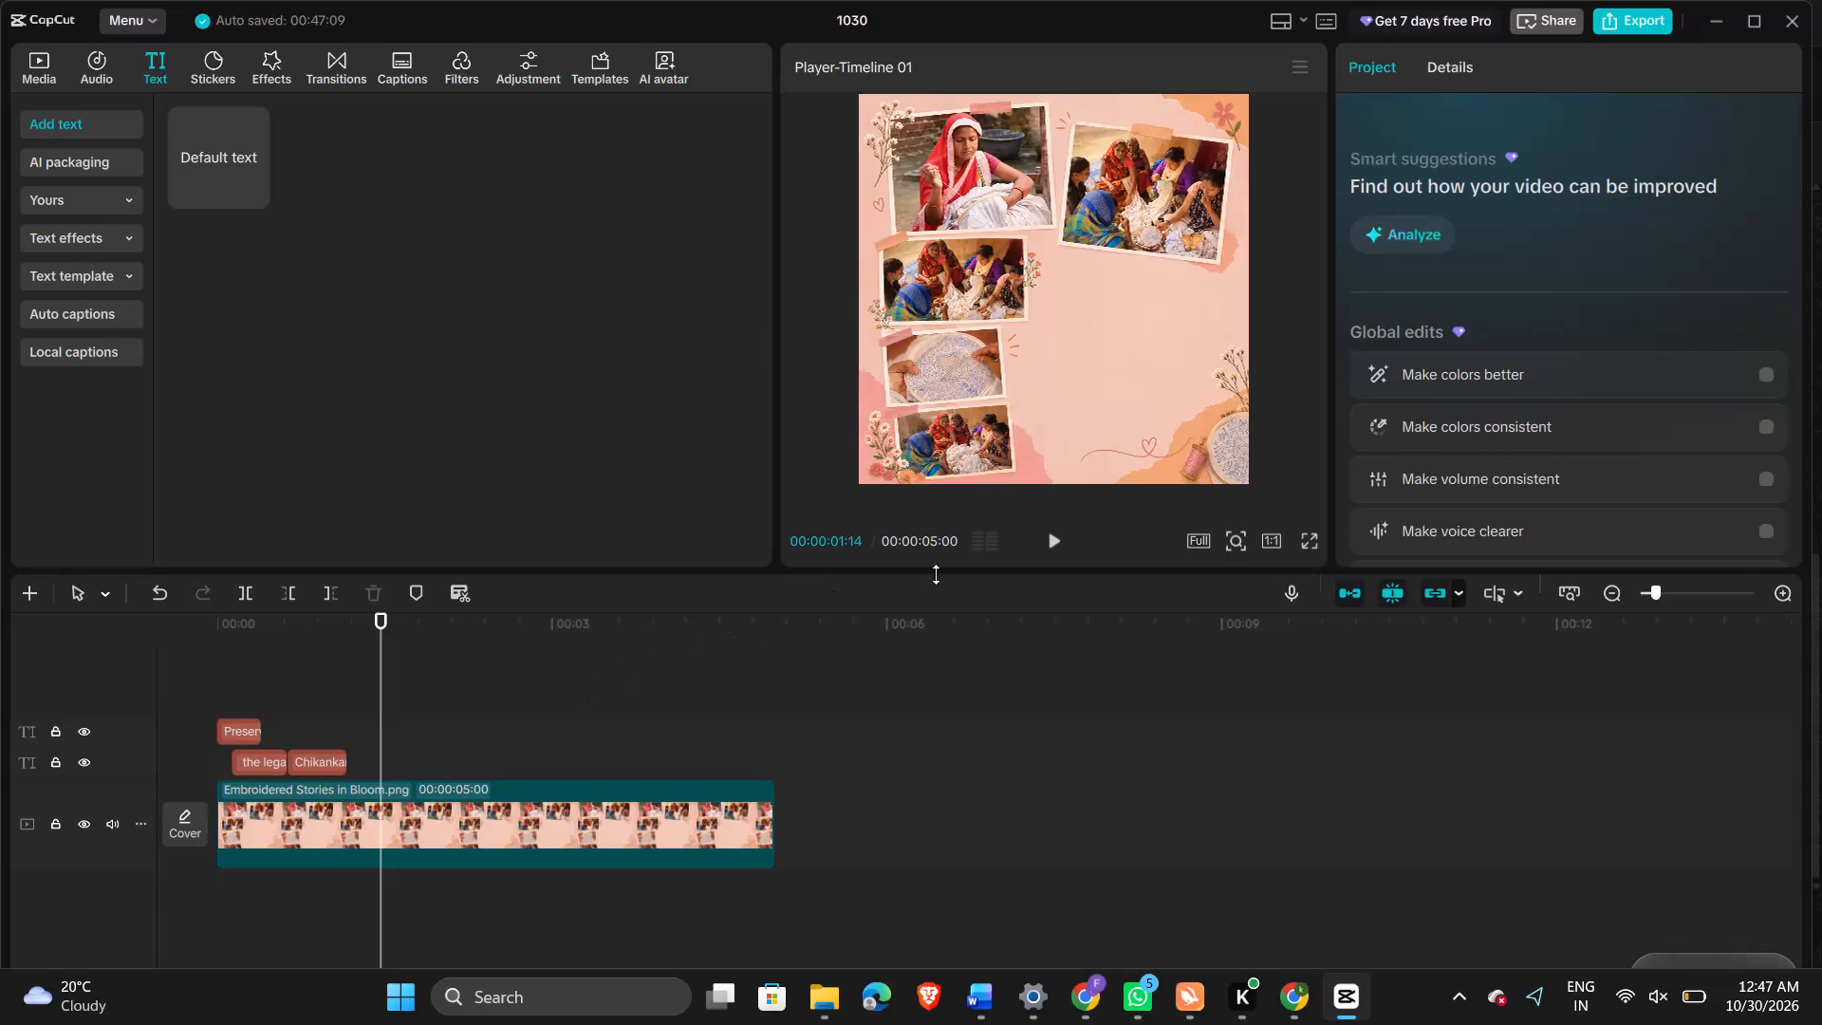
Add a default text clip at 00:00:01:14, after the "Chikankari" clip on the same track.
{"action": "left_click", "coordinate": [256, 187]}
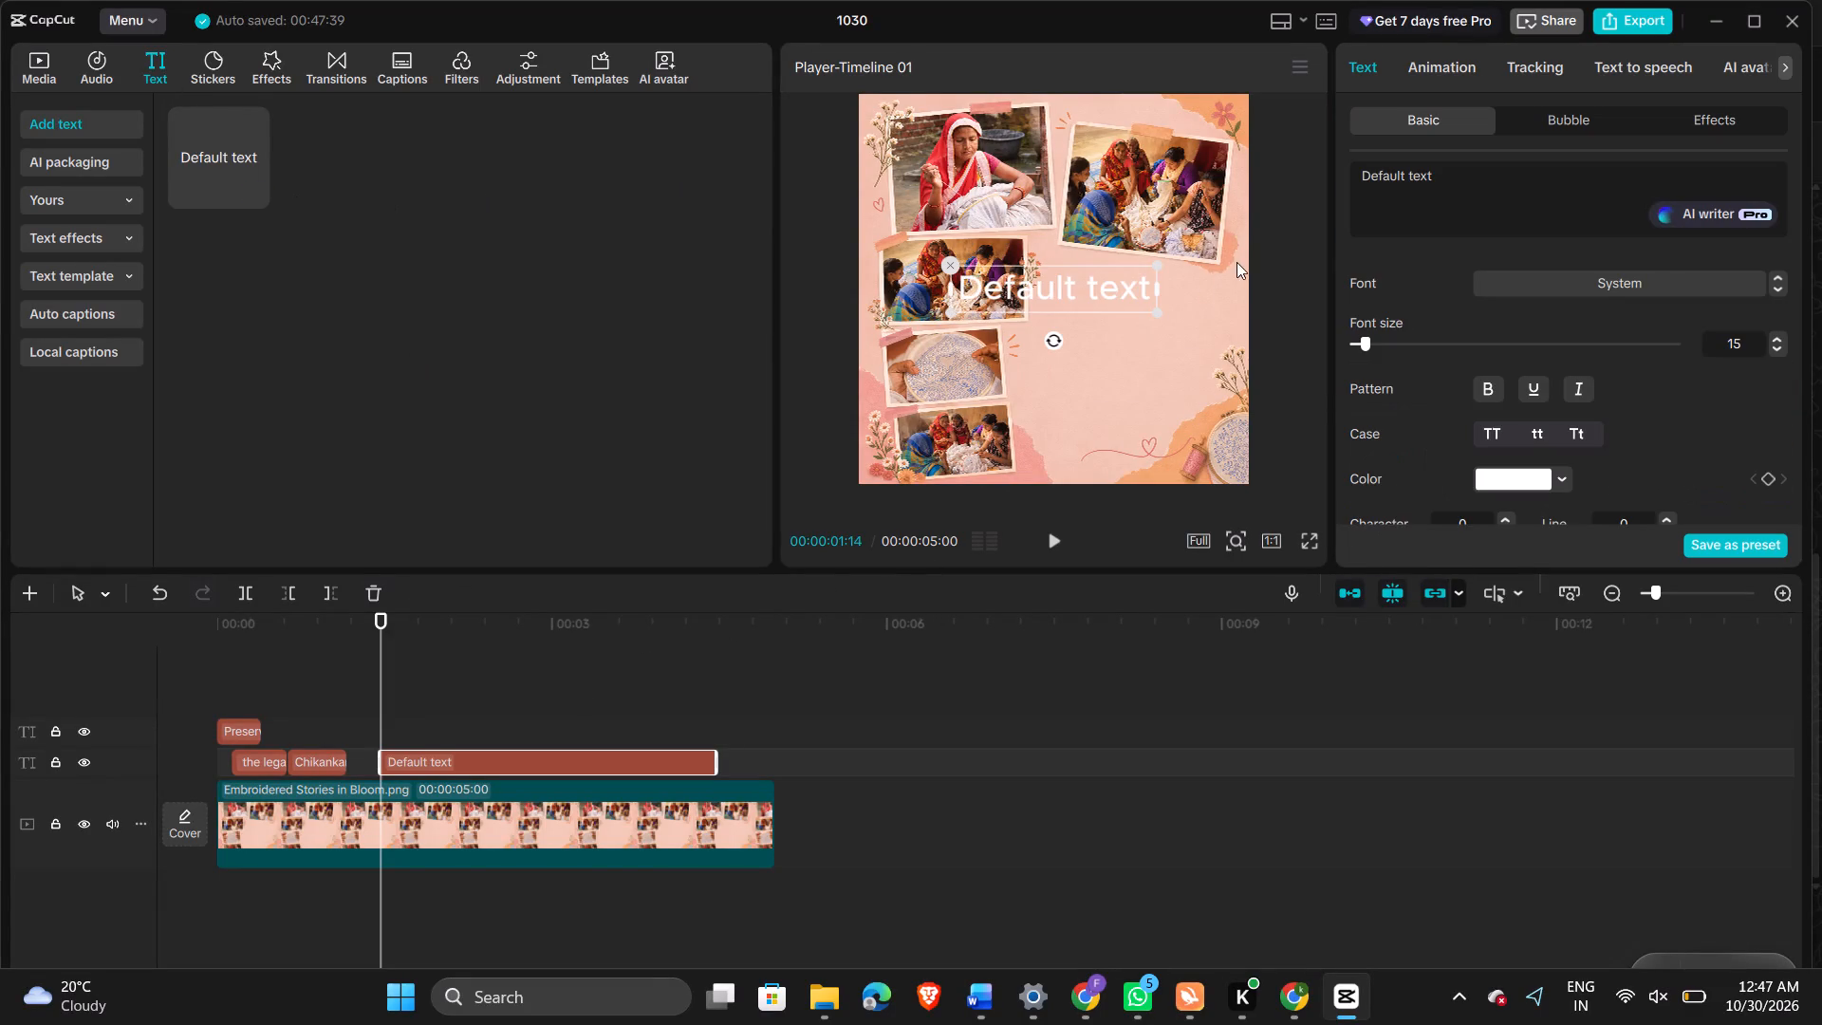
{"action": "left_click_drag", "start_coordinate": [1441, 177], "coordinate": [1236, 179]}
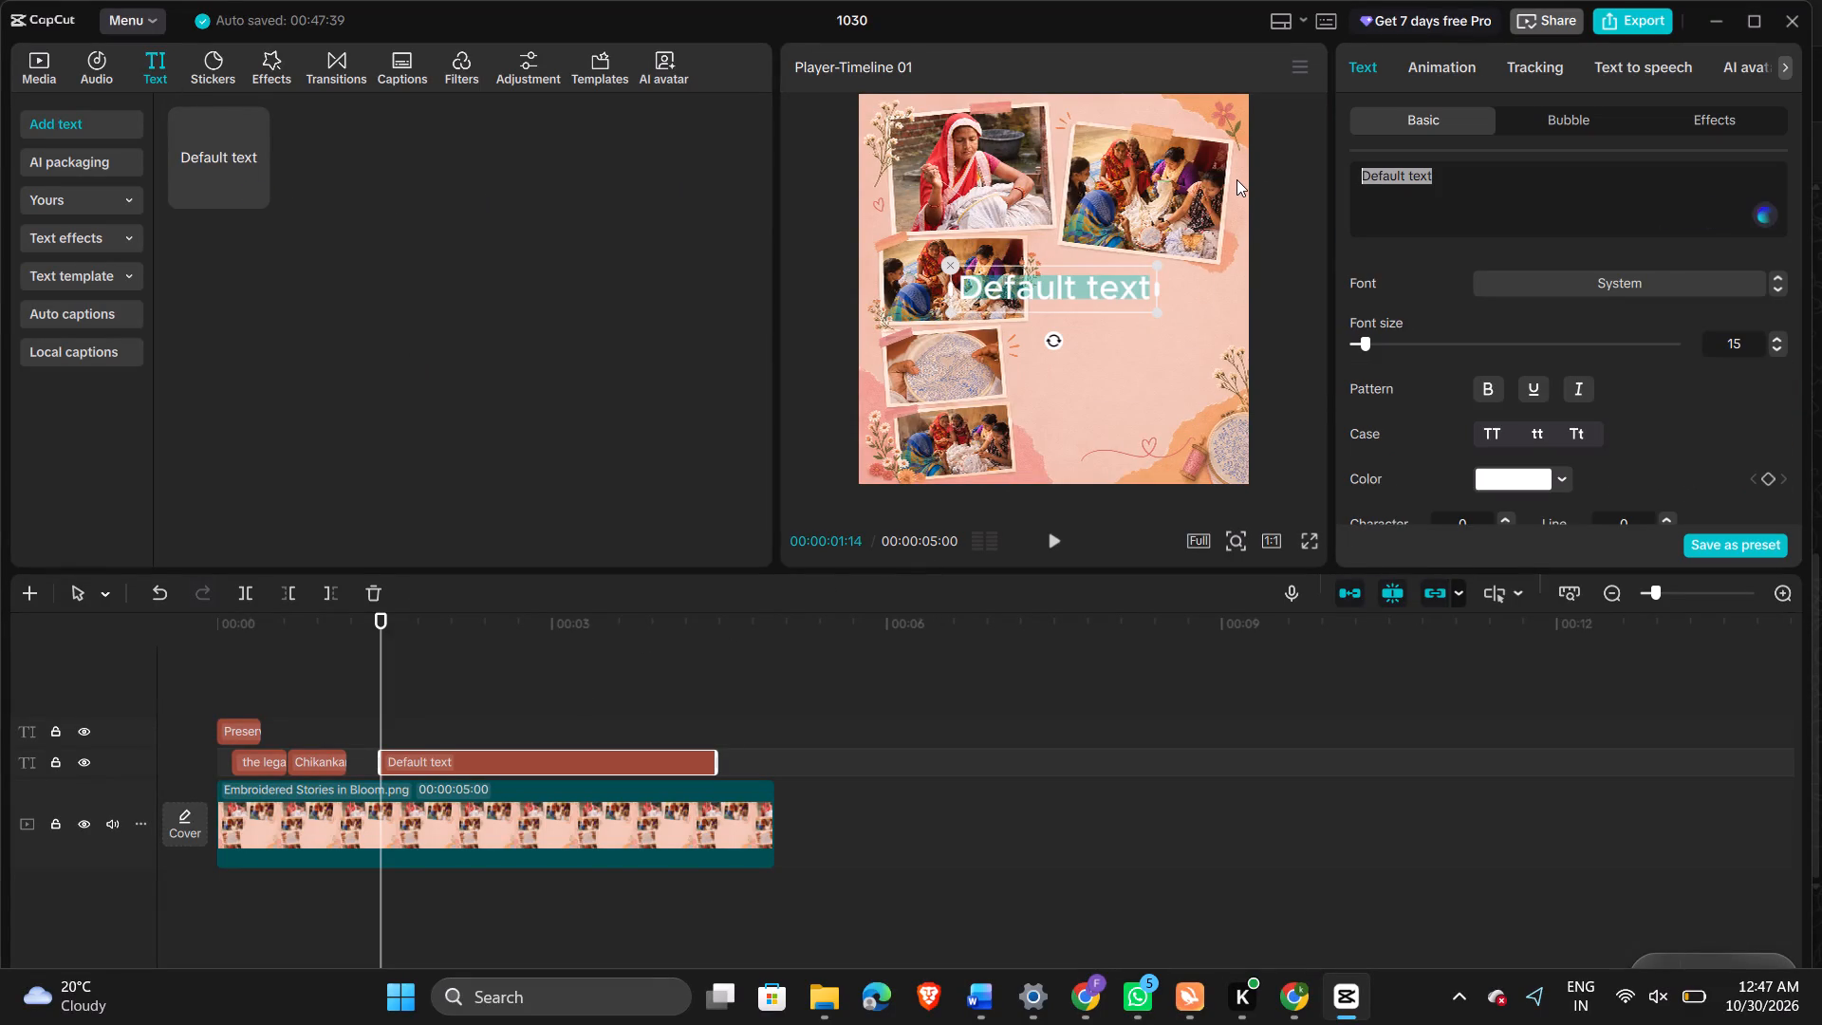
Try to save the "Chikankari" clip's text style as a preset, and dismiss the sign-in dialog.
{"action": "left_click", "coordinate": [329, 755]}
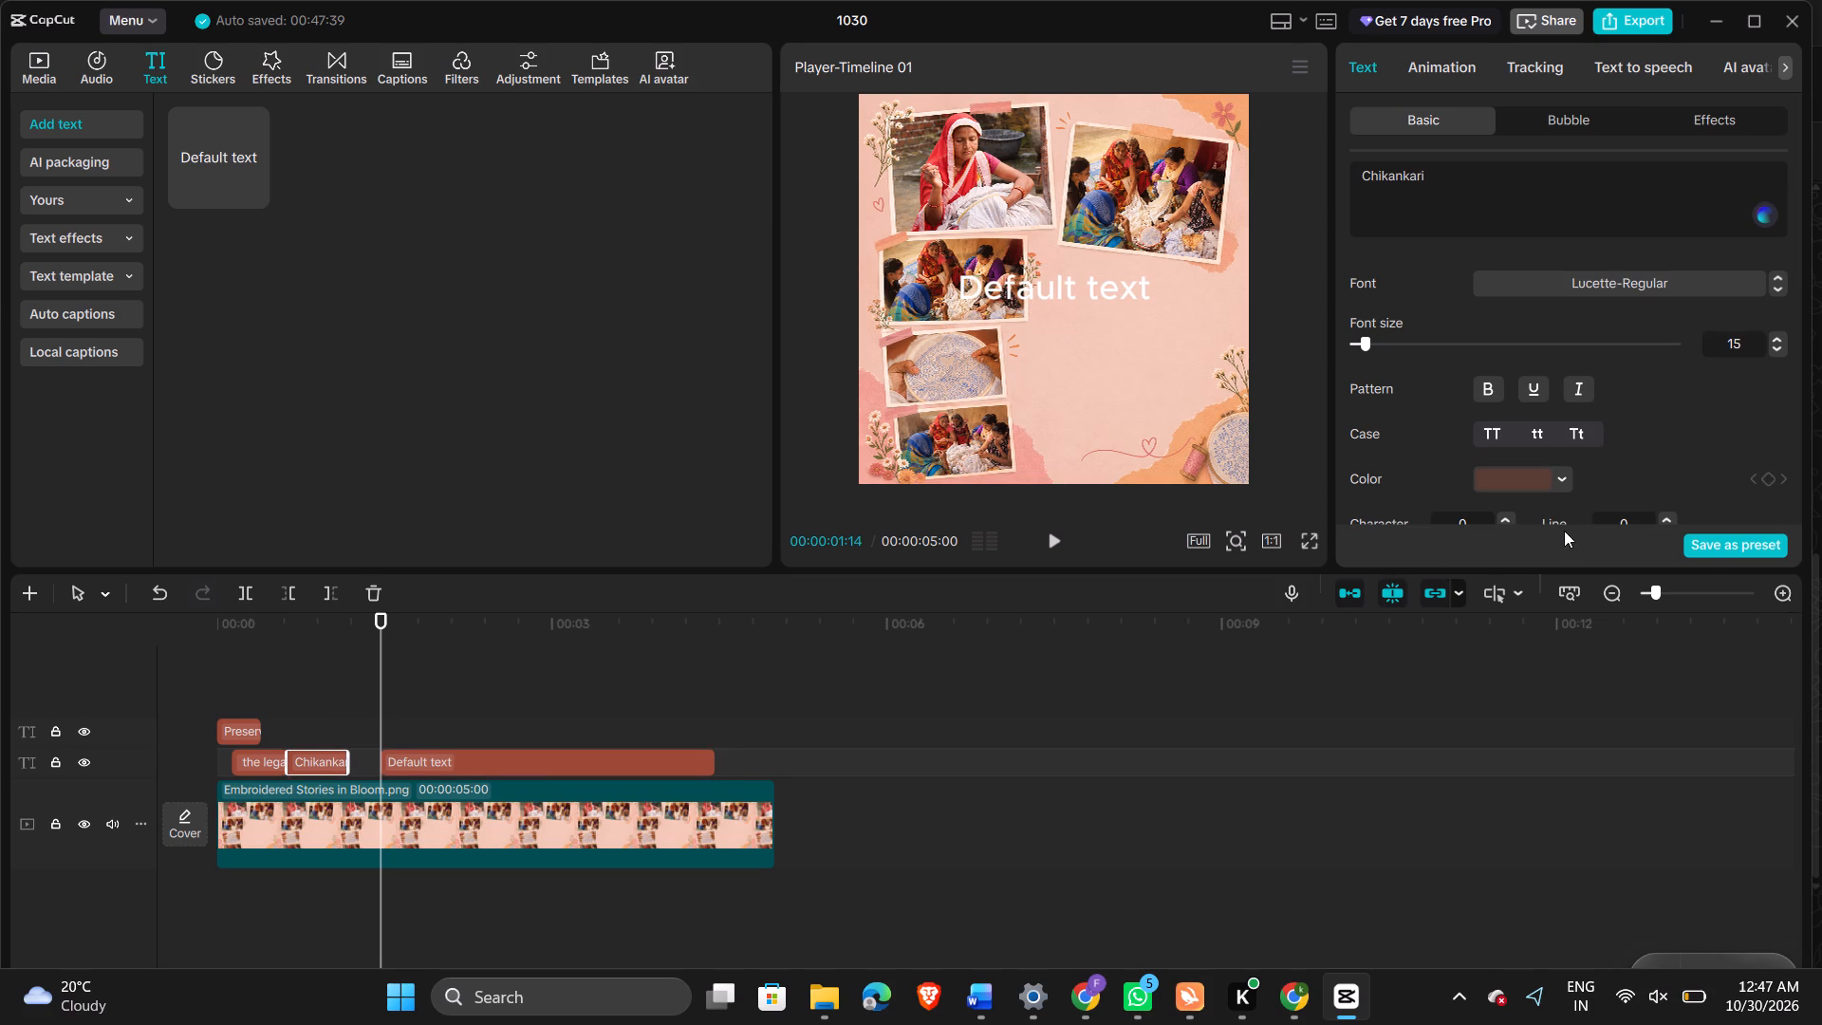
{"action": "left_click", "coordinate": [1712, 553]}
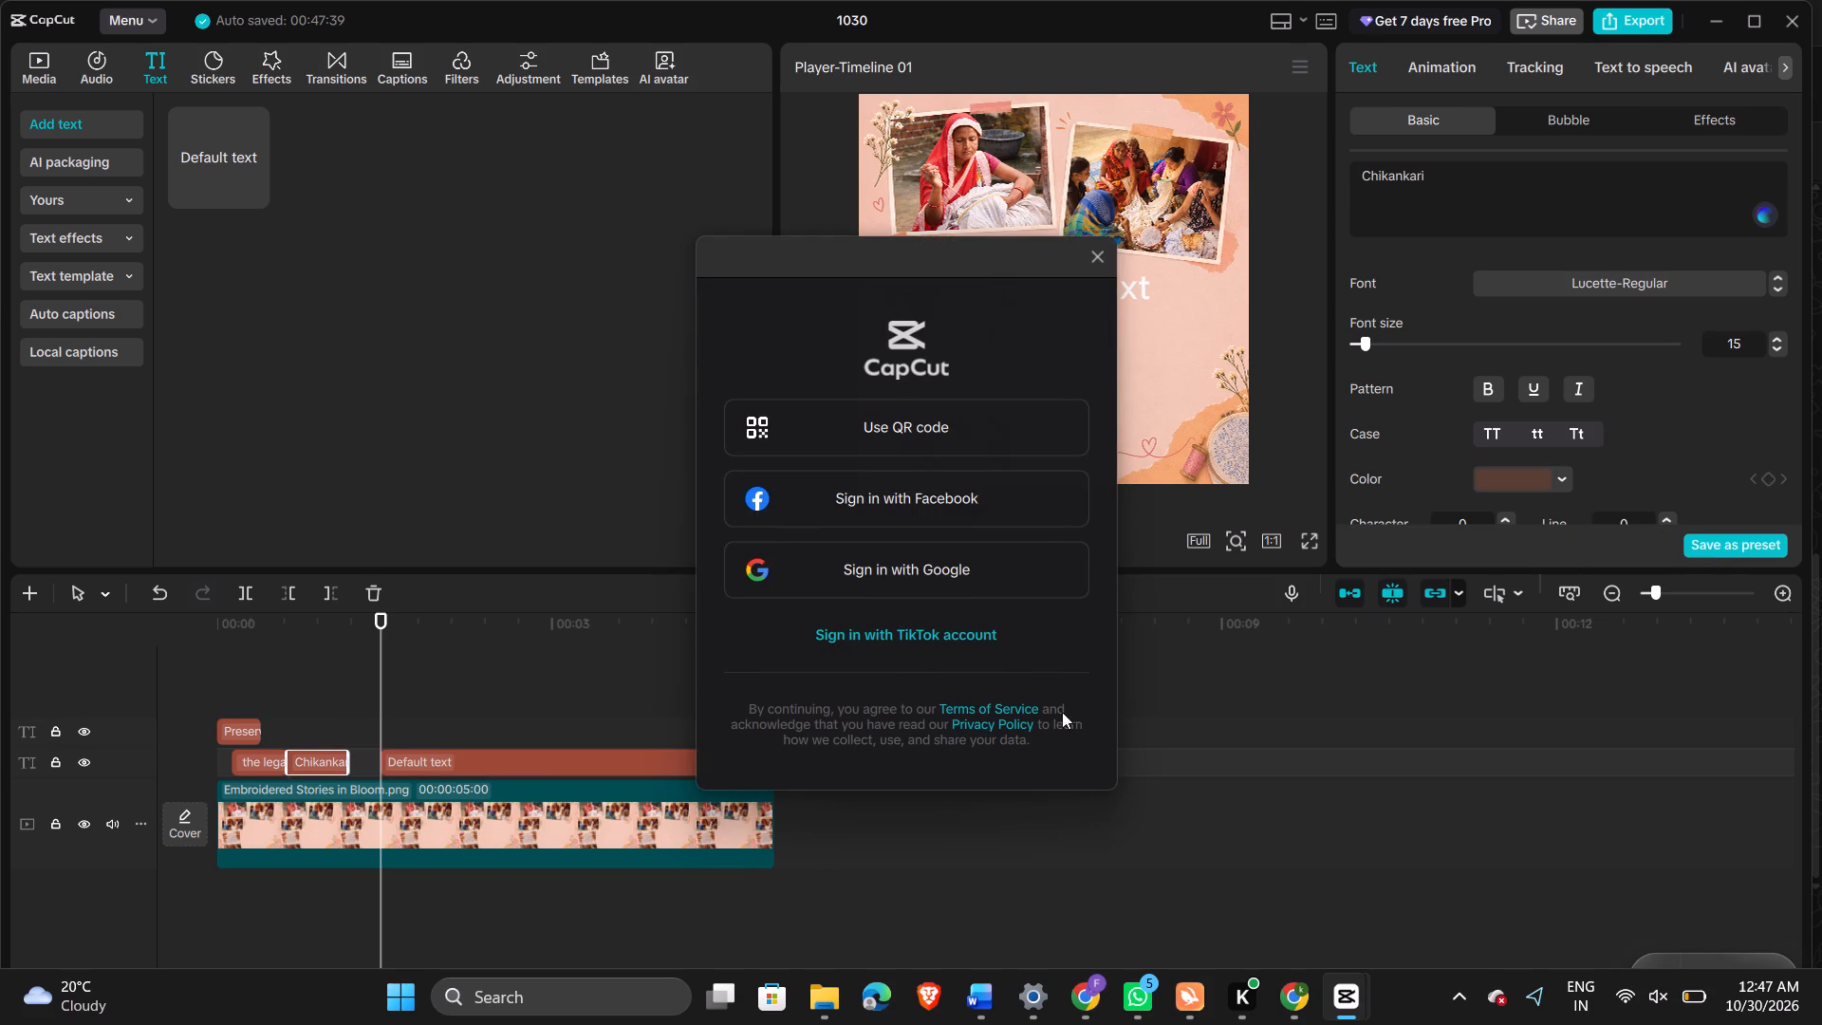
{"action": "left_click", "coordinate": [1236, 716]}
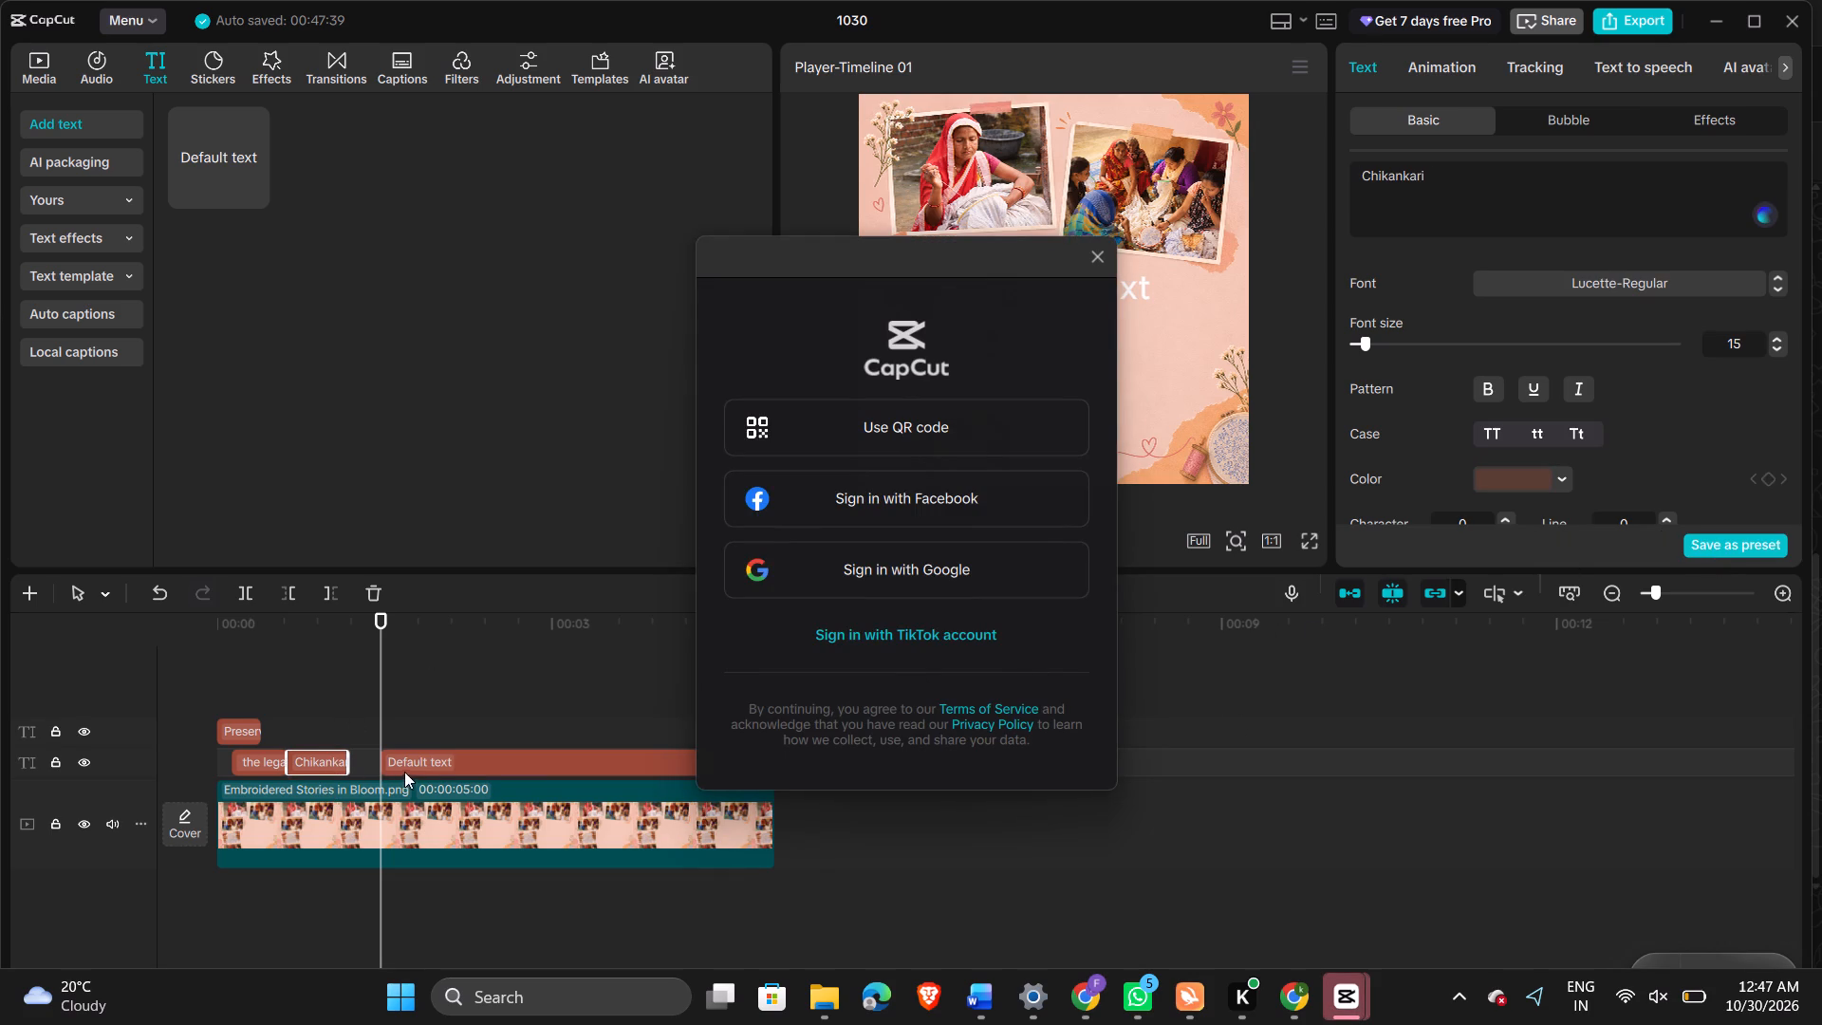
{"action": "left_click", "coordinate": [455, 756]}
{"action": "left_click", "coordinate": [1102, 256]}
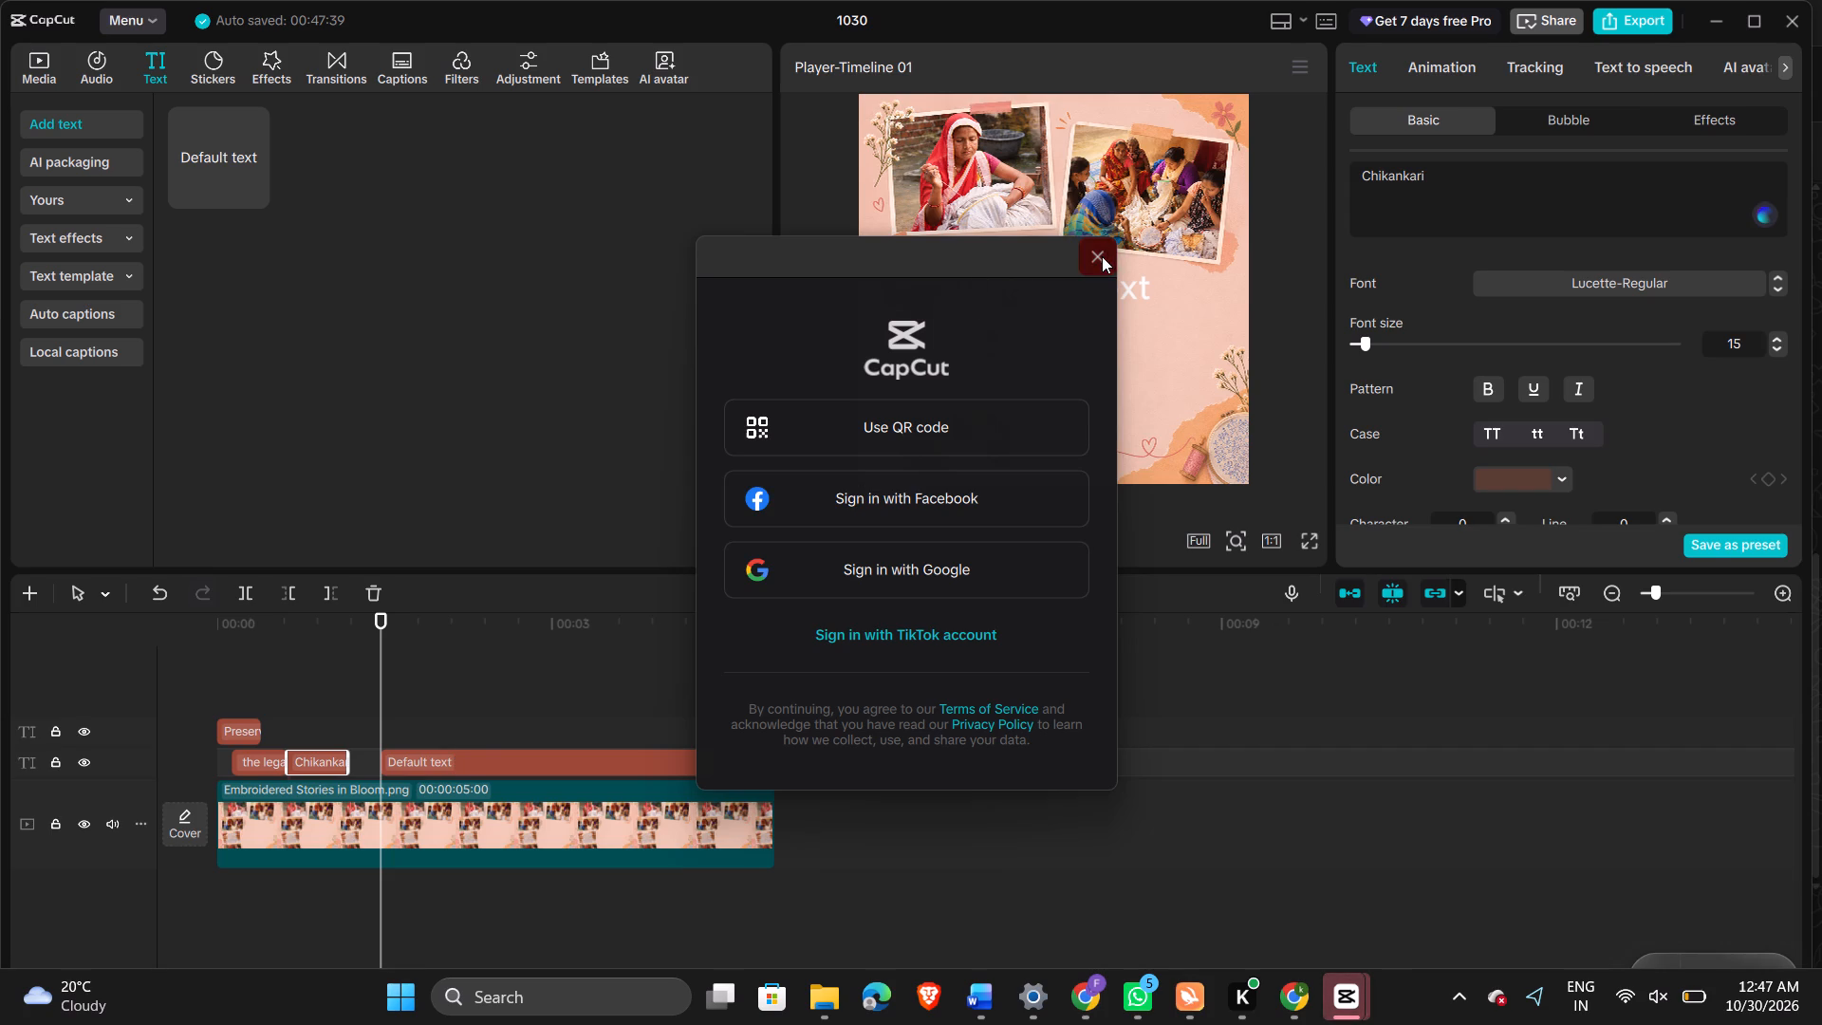
Replace the new clip's placeholder text with the single word "Women" from the copied phrase "Women of Kari".
{"action": "left_click", "coordinate": [539, 766]}
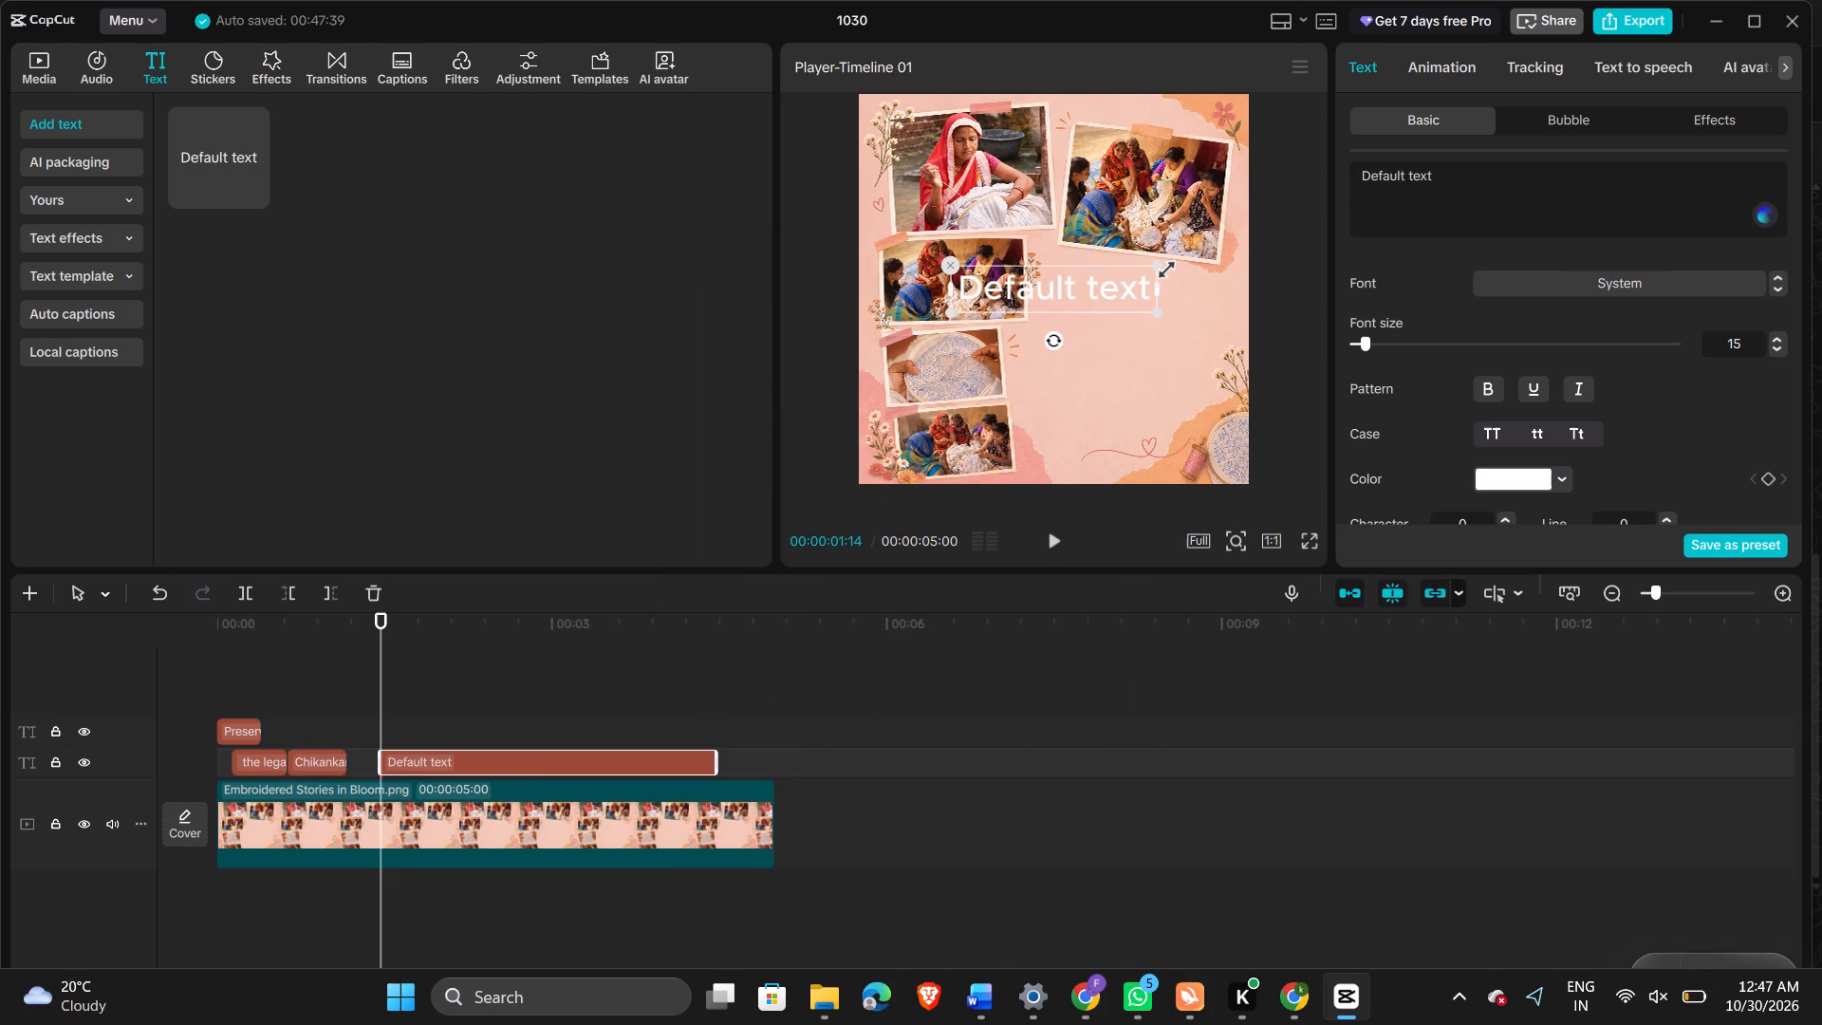
{"action": "left_click_drag", "start_coordinate": [1444, 183], "coordinate": [1236, 200]}
{"action": "left_click_drag", "start_coordinate": [1460, 164], "coordinate": [1366, 173]}
{"action": "left_click_drag", "start_coordinate": [1366, 173], "coordinate": [1474, 173]}
{"action": "key", "text": "ctrl+v"}
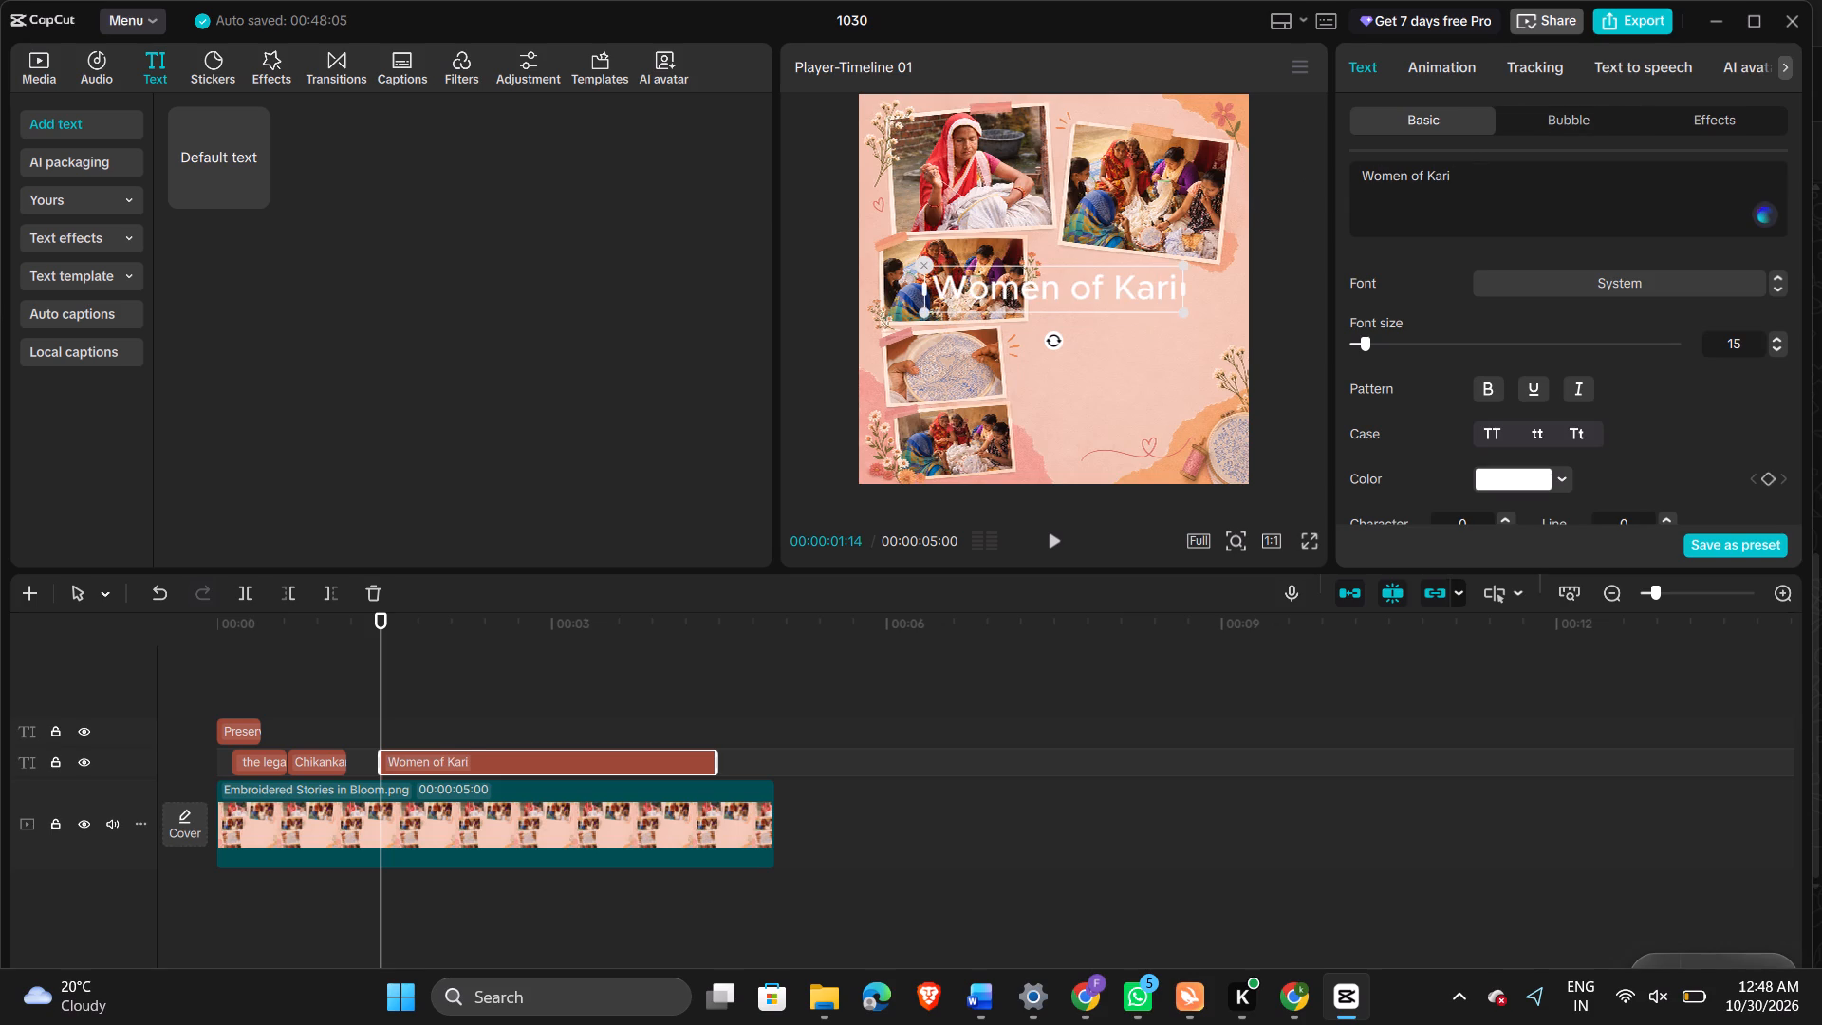
{"action": "key", "text": "BackSpace"}
{"action": "key", "text": "BackSpace"}
{"action": "key", "text": "BackSpace"}
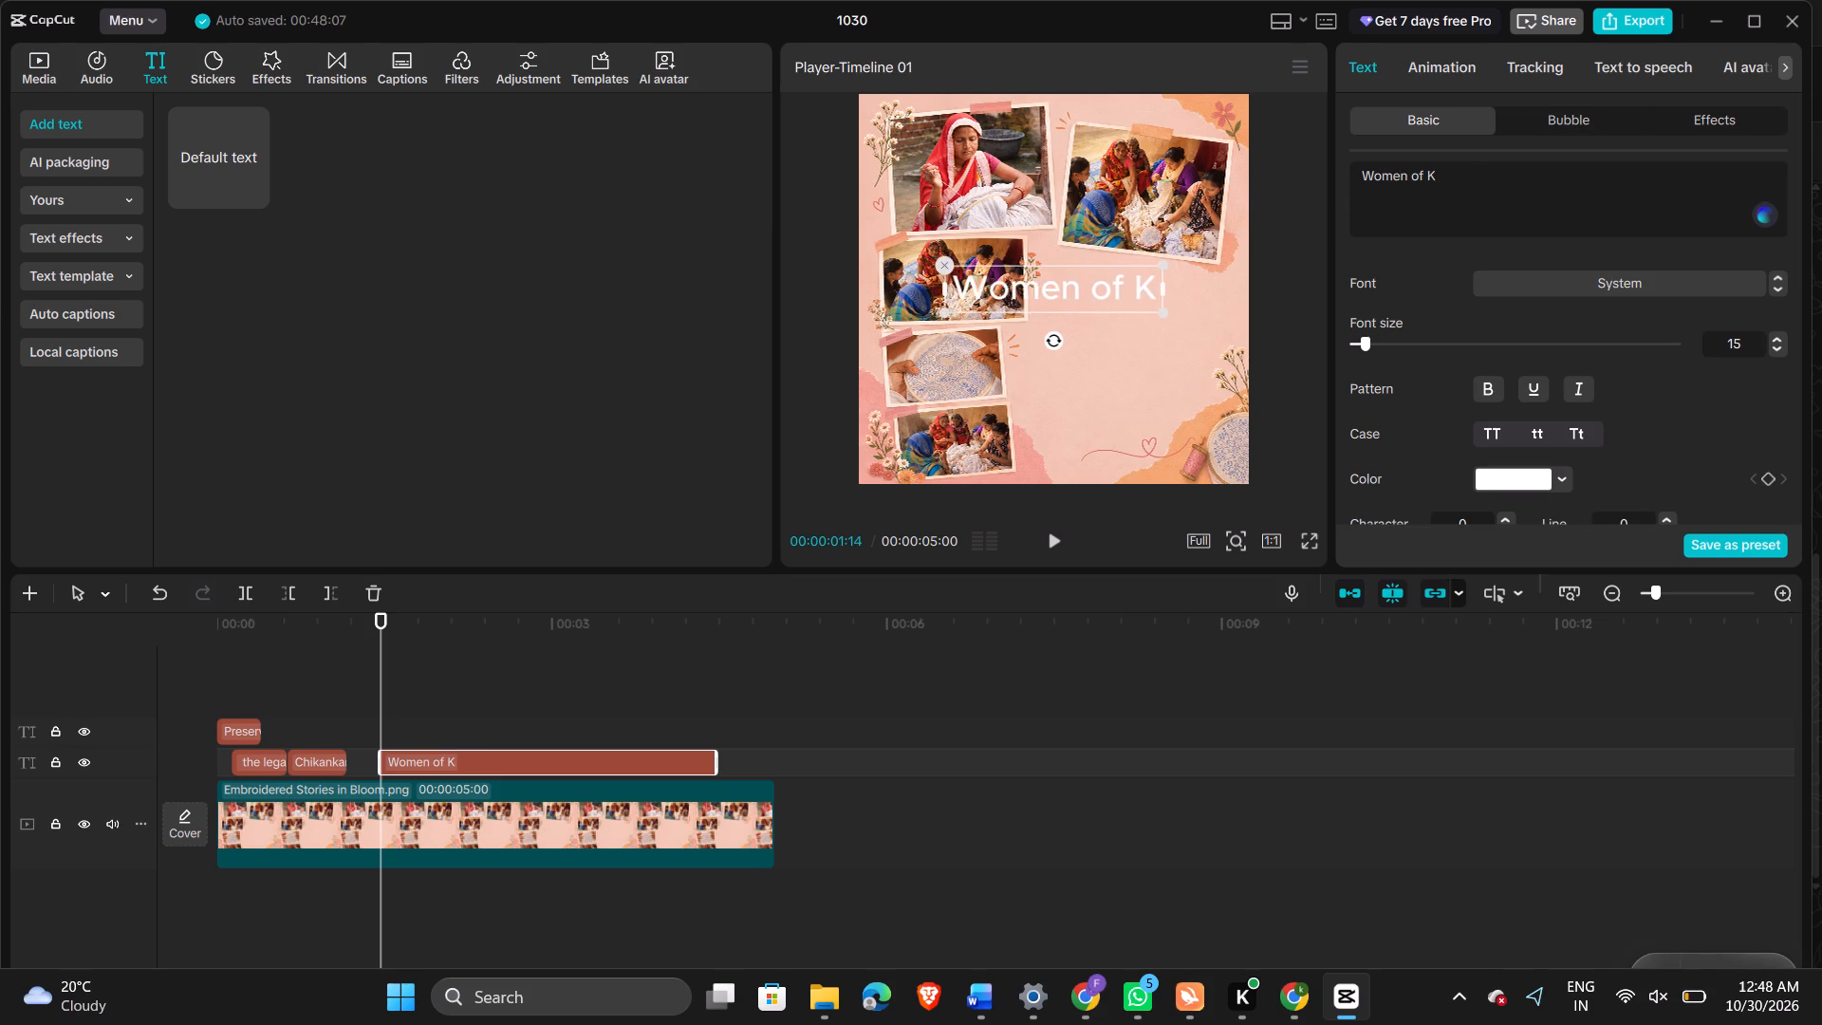
{"action": "key", "text": "BackSpace"}
{"action": "key", "text": "BackSpace"}
{"action": "key", "text": "BackSpace"}
{"action": "key", "text": "BackSpace"}
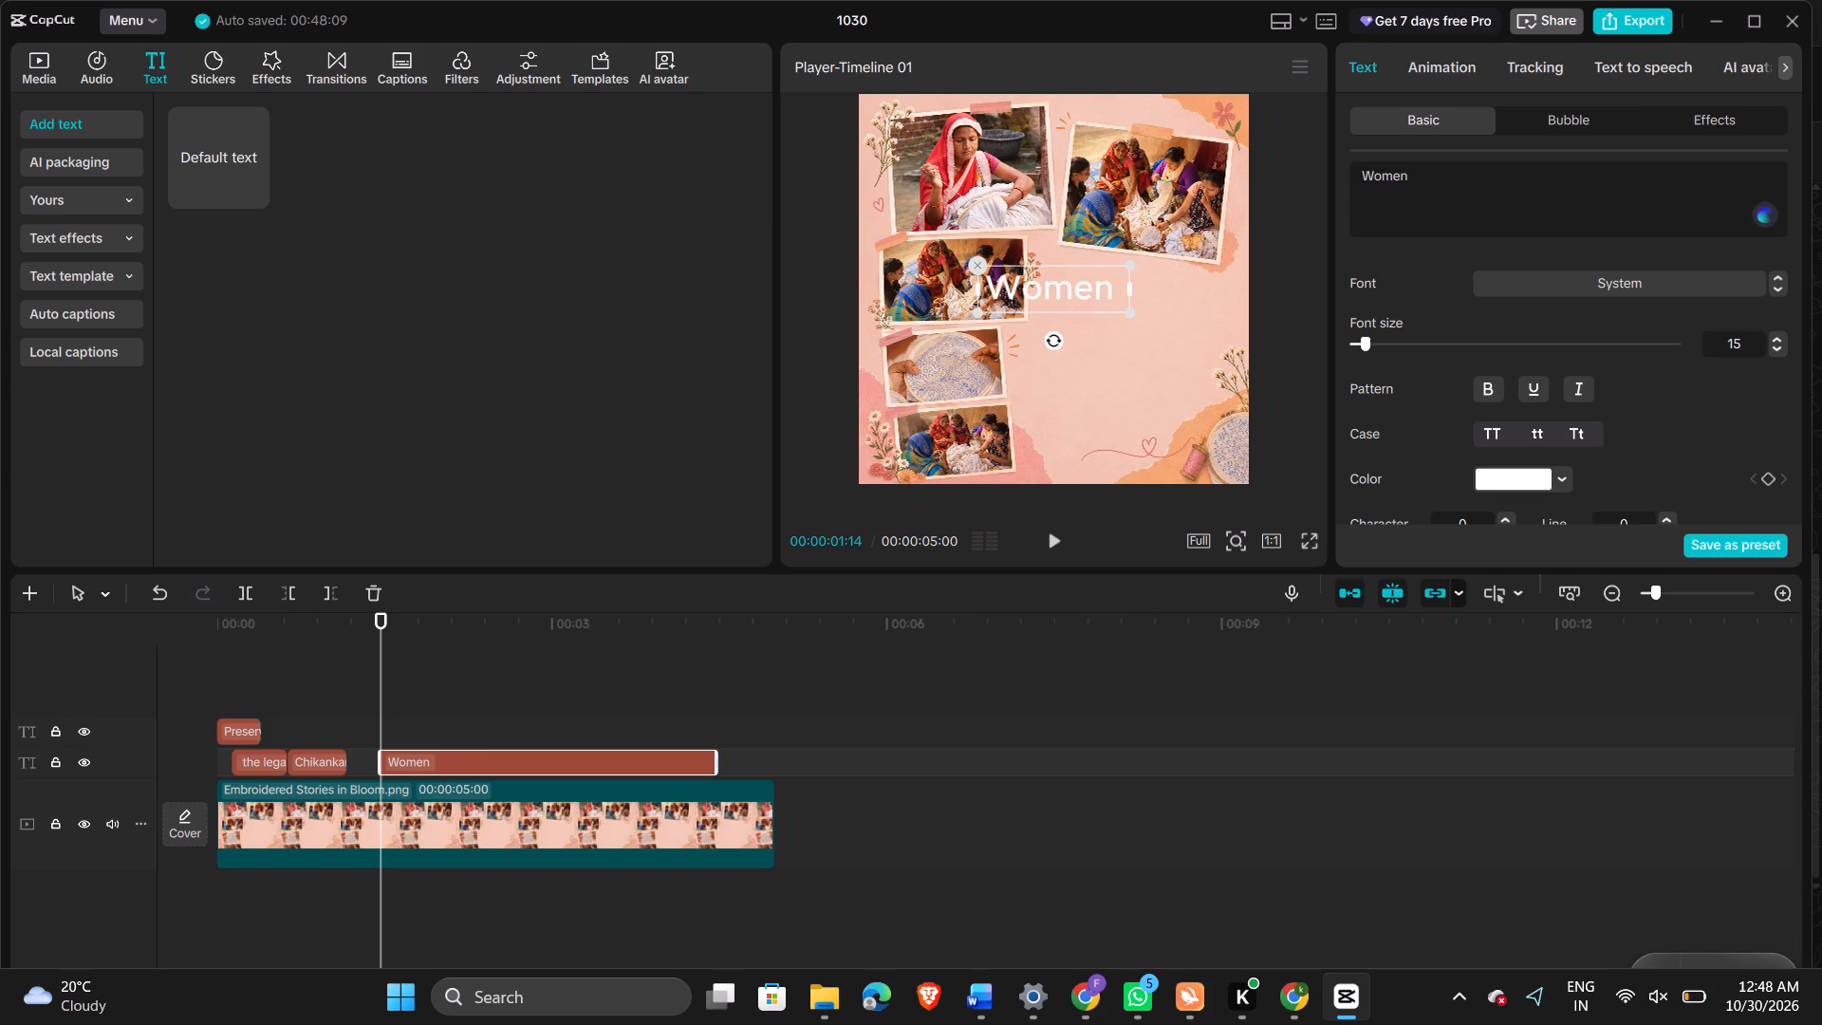
Move the "Women" text off the photos toward the blank pink area of the poster.
{"action": "left_click_drag", "start_coordinate": [1047, 287], "coordinate": [1085, 319]}
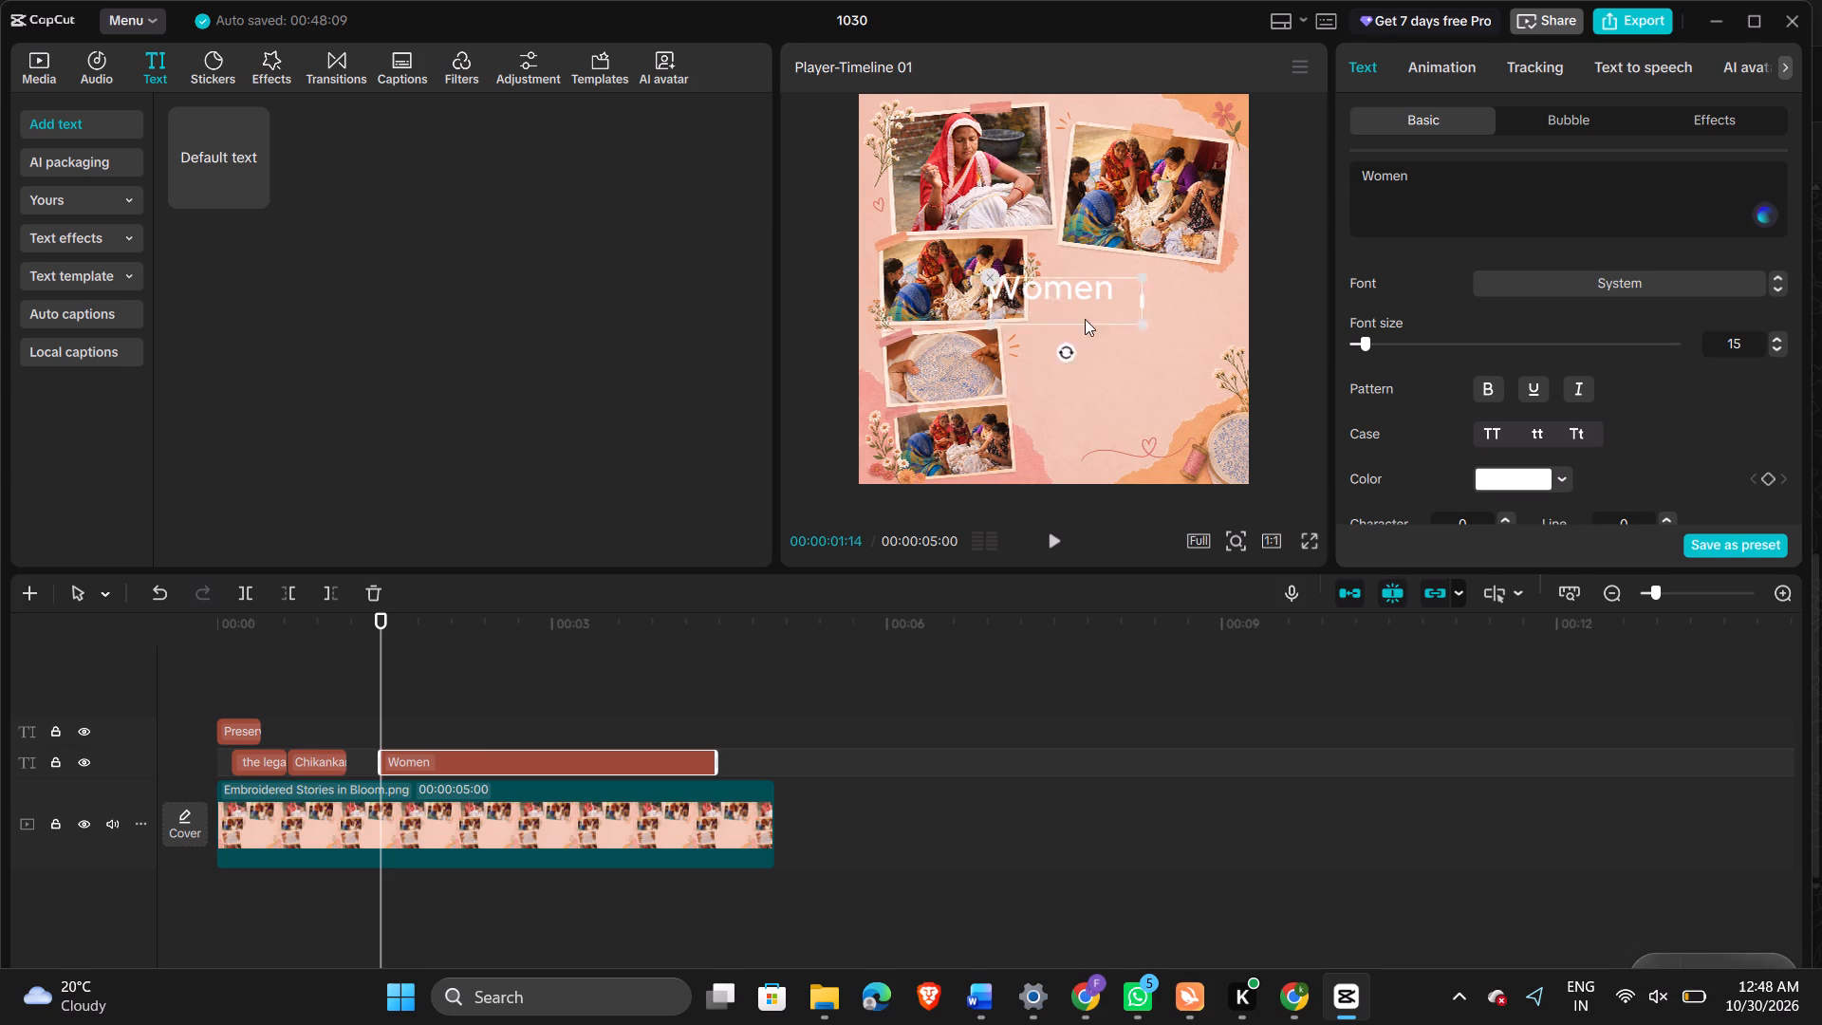
Move the "Women" text down into the blank pink area beside the embroidery-hoop photo.
{"action": "left_click_drag", "start_coordinate": [1085, 319], "coordinate": [1122, 345]}
{"action": "double_click", "coordinate": [1122, 345]}
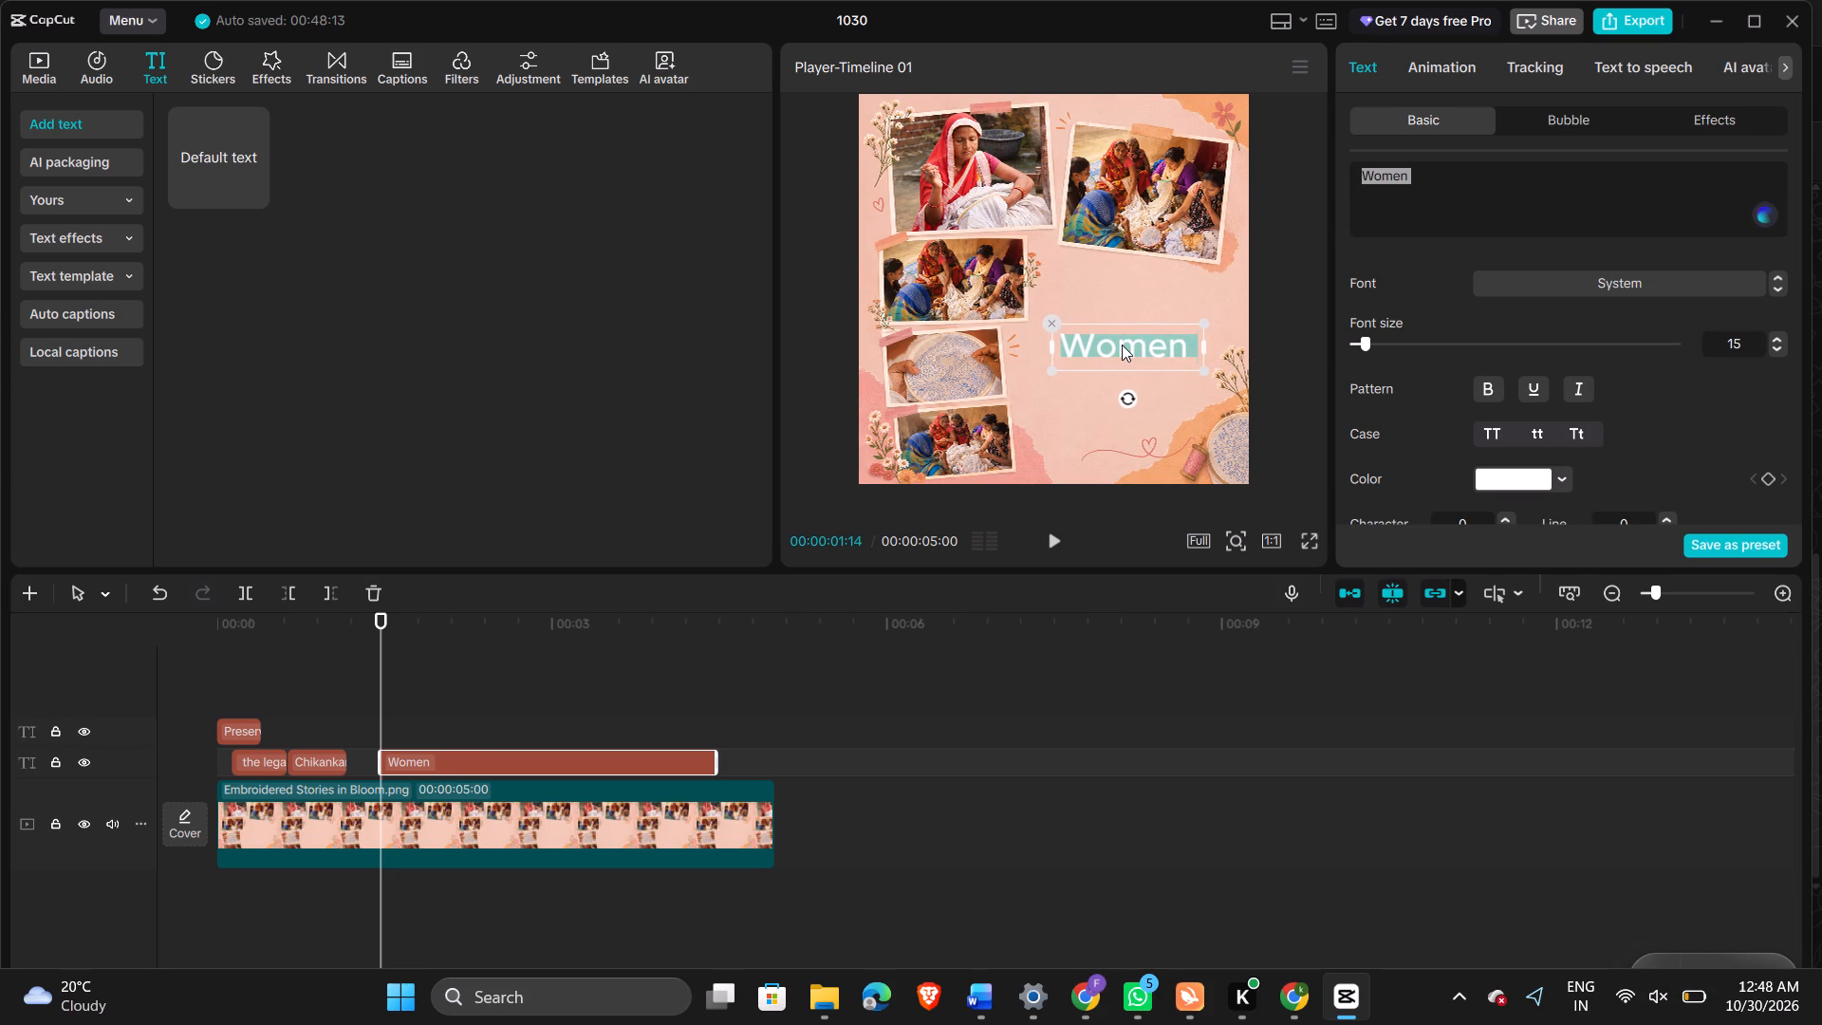
{"action": "left_click", "coordinate": [1158, 414]}
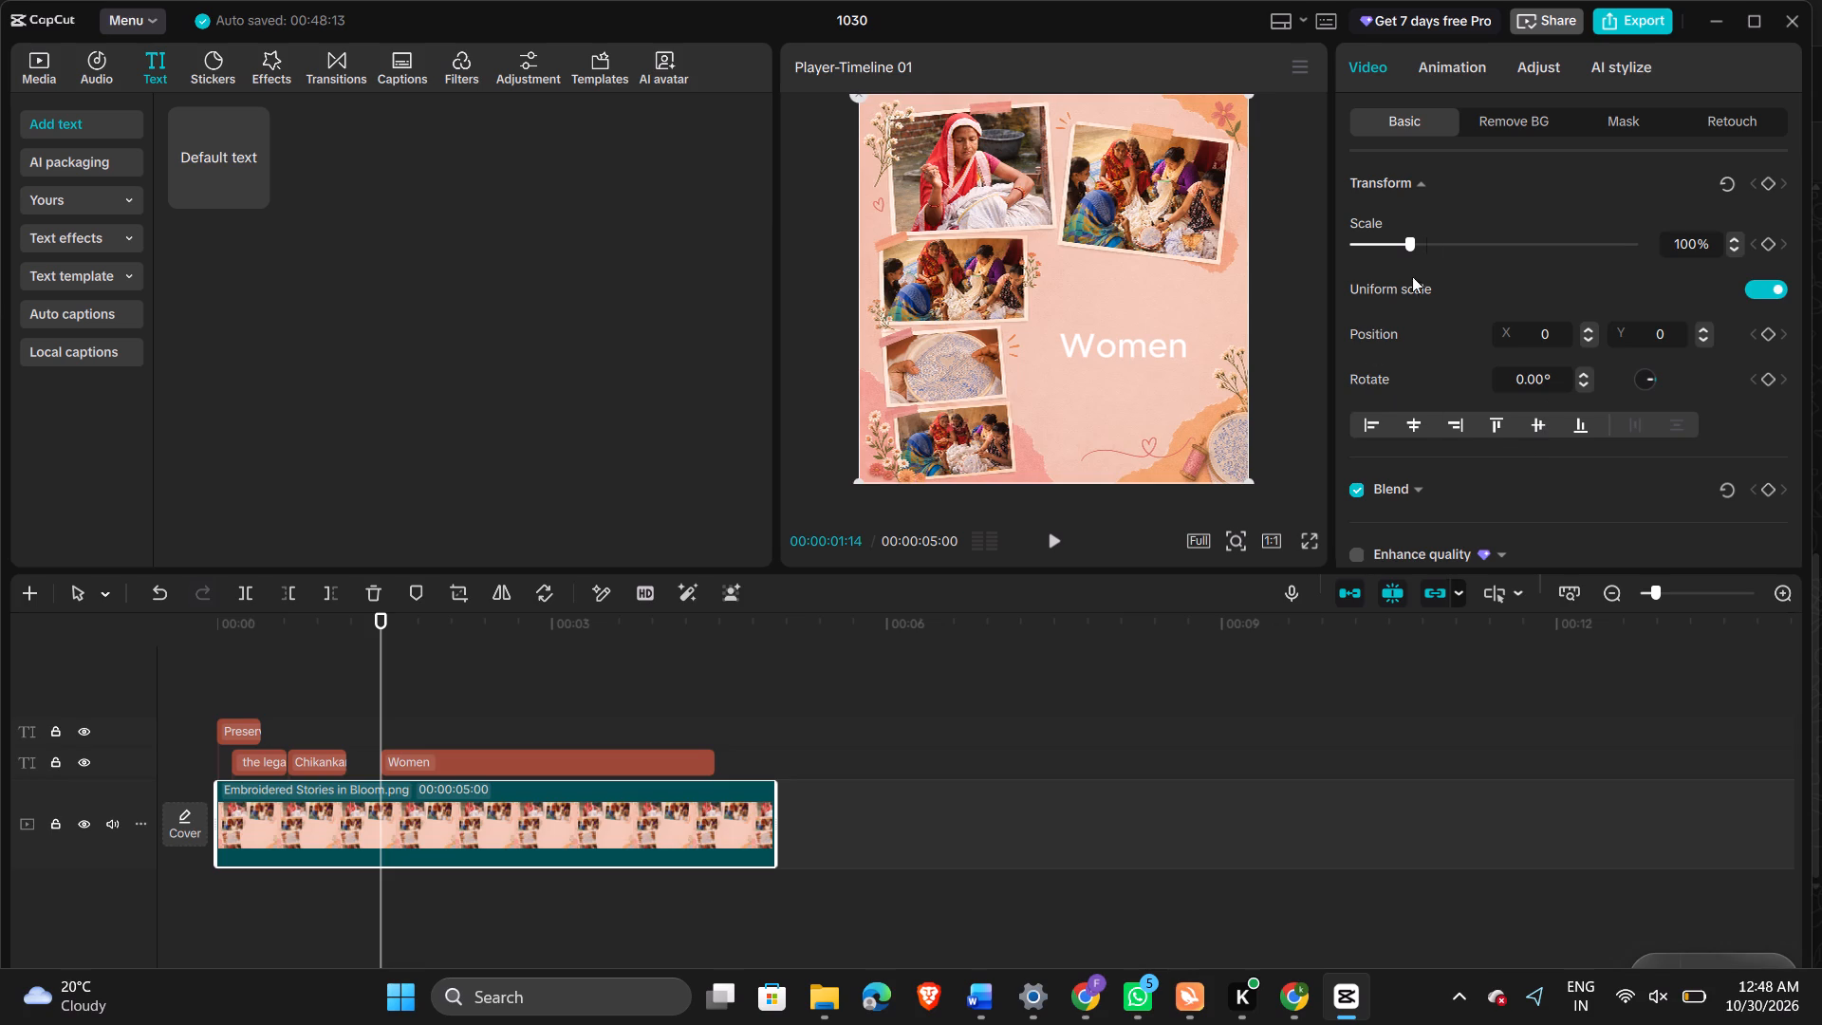
Add another default text starting at the same time as the "Women" clip and replace its wording with "of".
{"action": "left_click", "coordinate": [253, 192]}
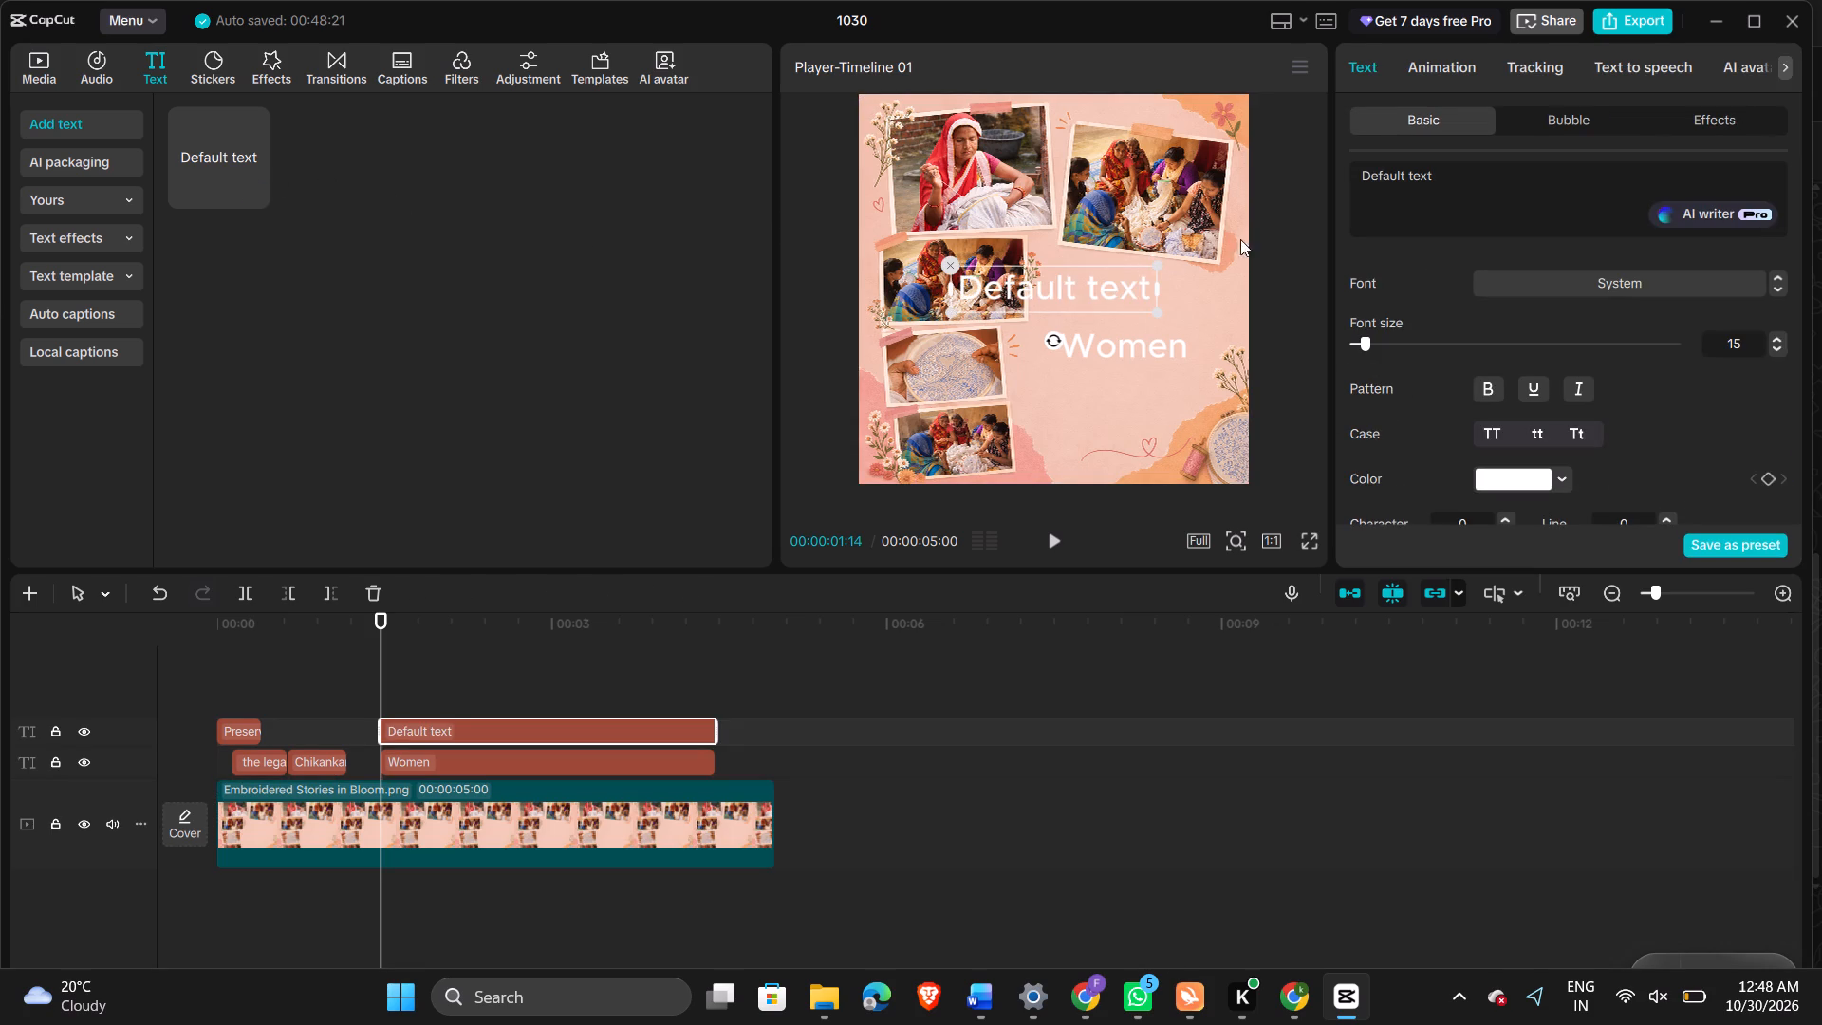
{"action": "left_click_drag", "start_coordinate": [1470, 177], "coordinate": [1293, 182]}
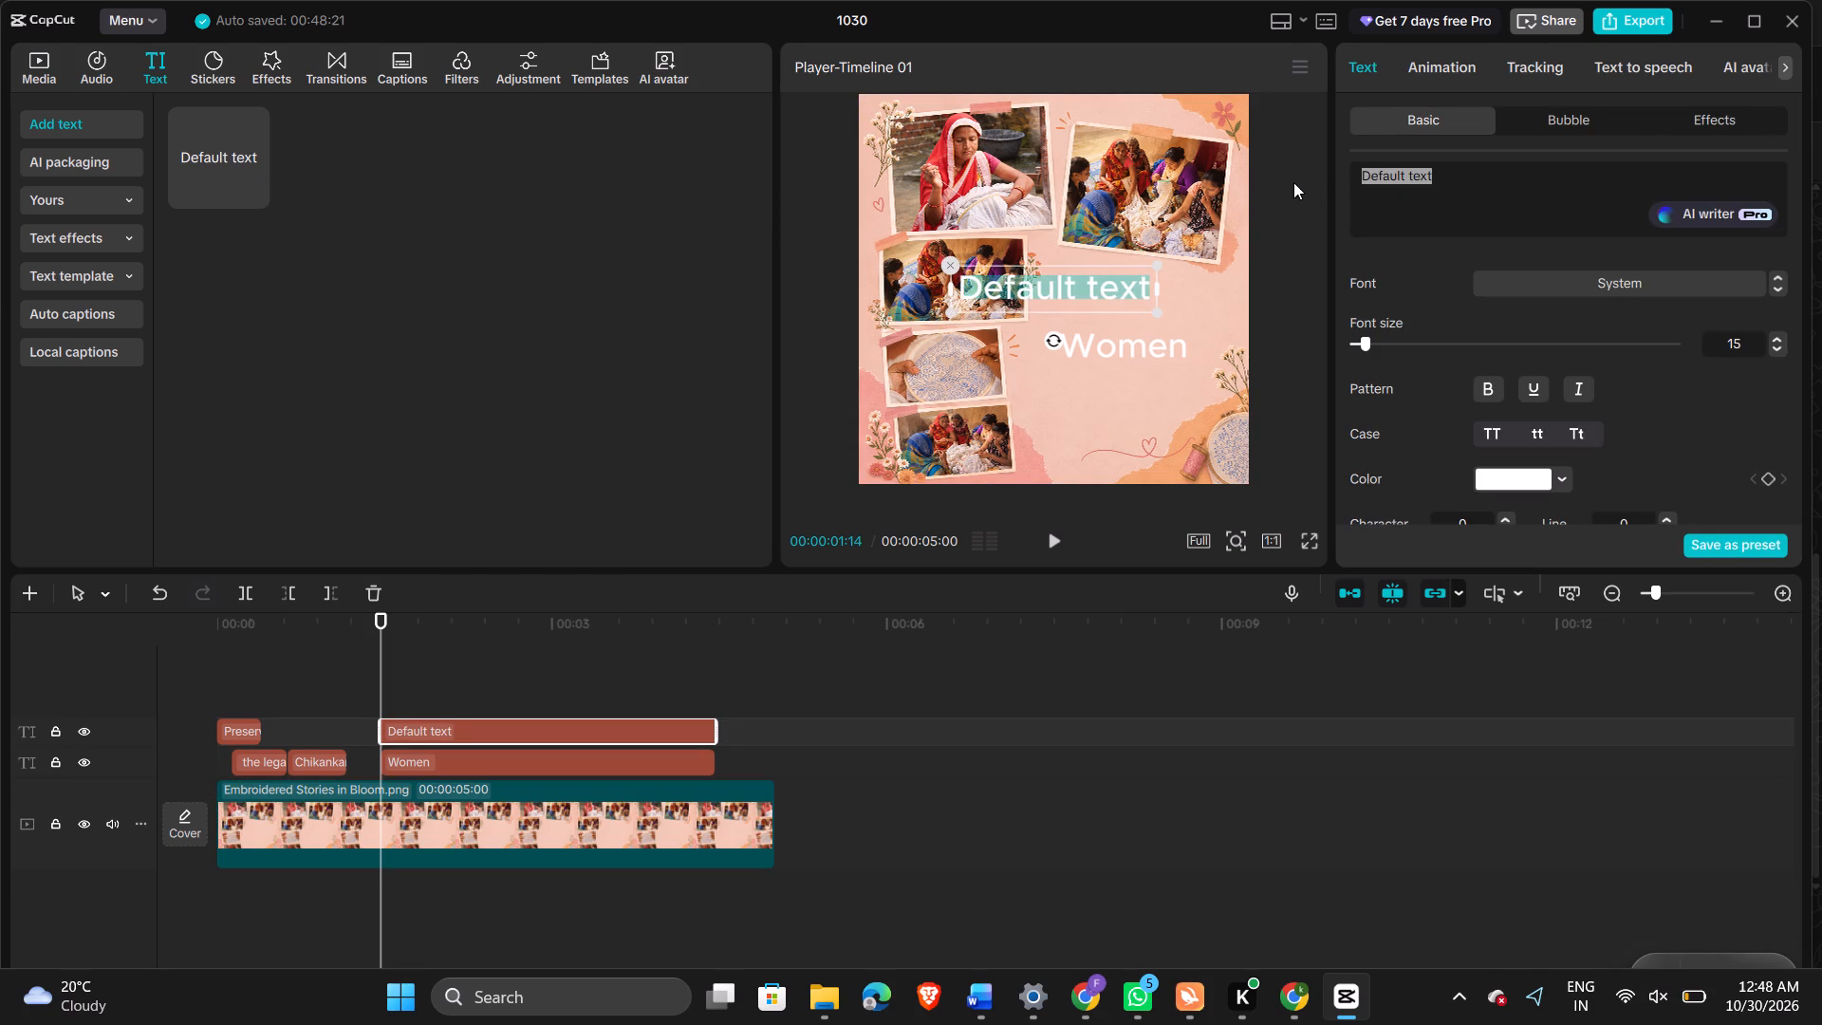
{"action": "left_click_drag", "start_coordinate": [1293, 182], "coordinate": [1292, 180]}
{"action": "key", "text": "o"}
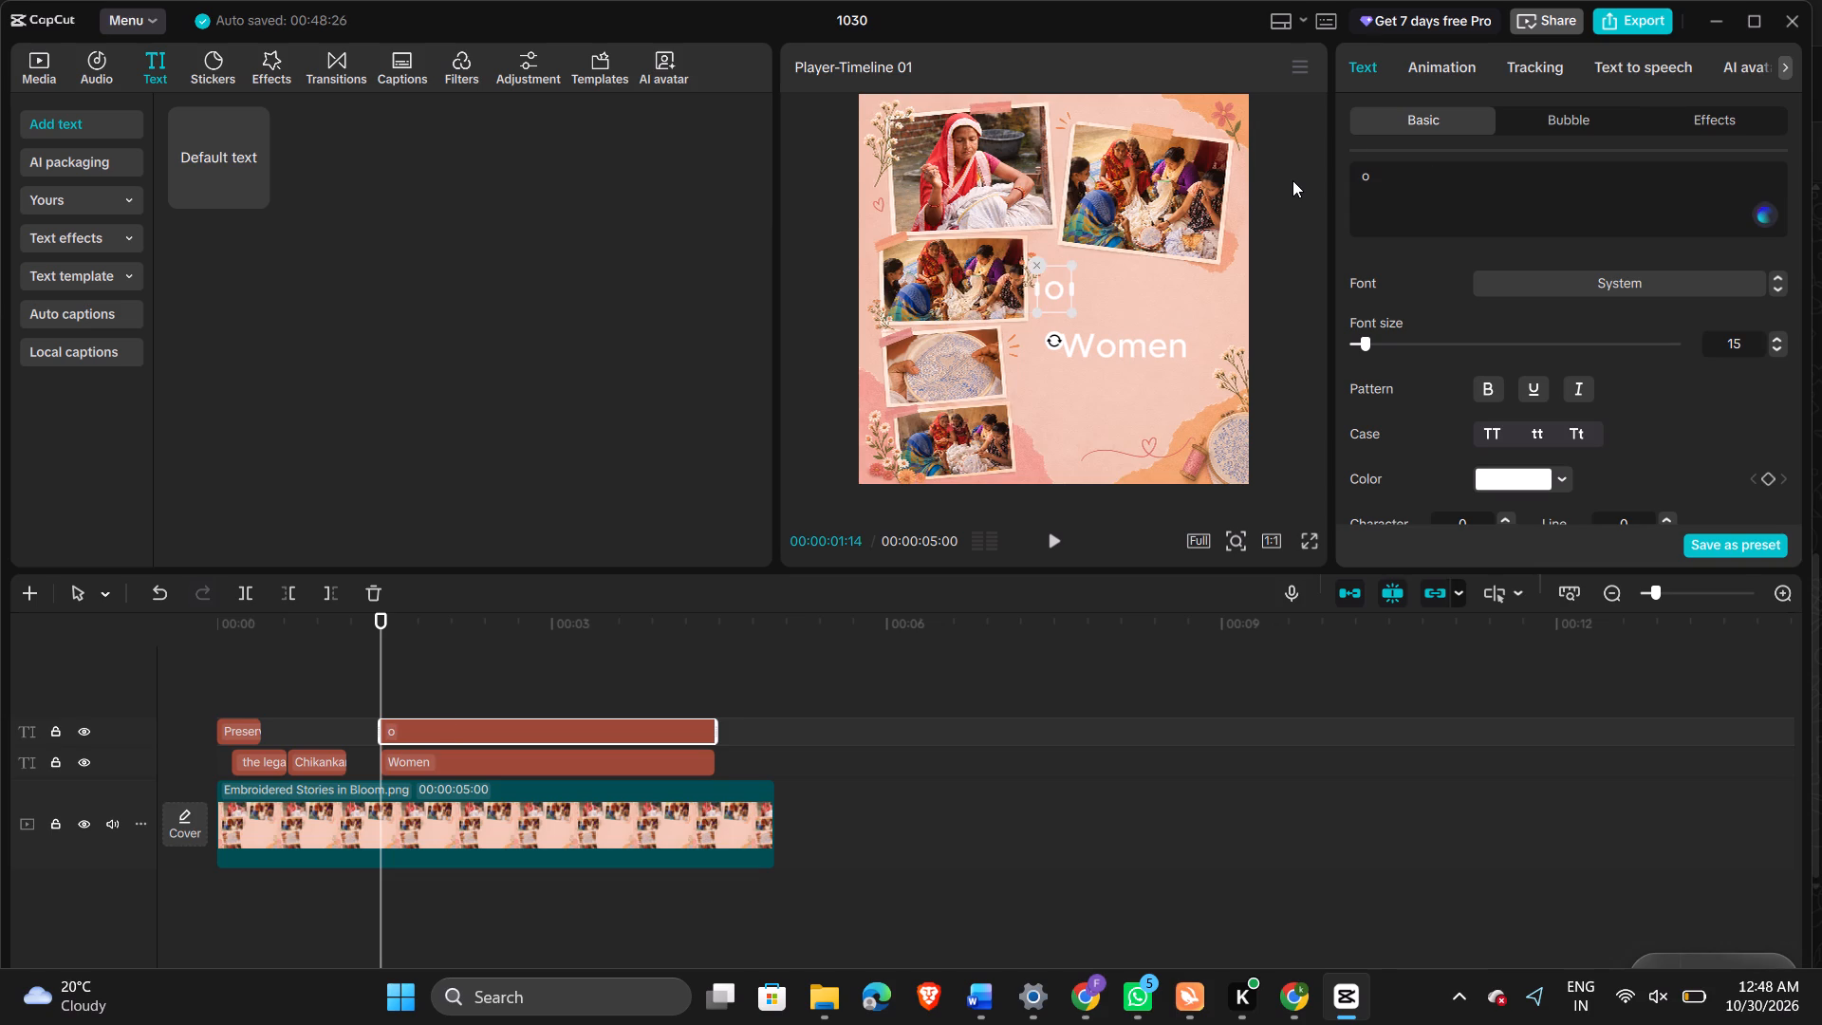
{"action": "key", "text": "f"}
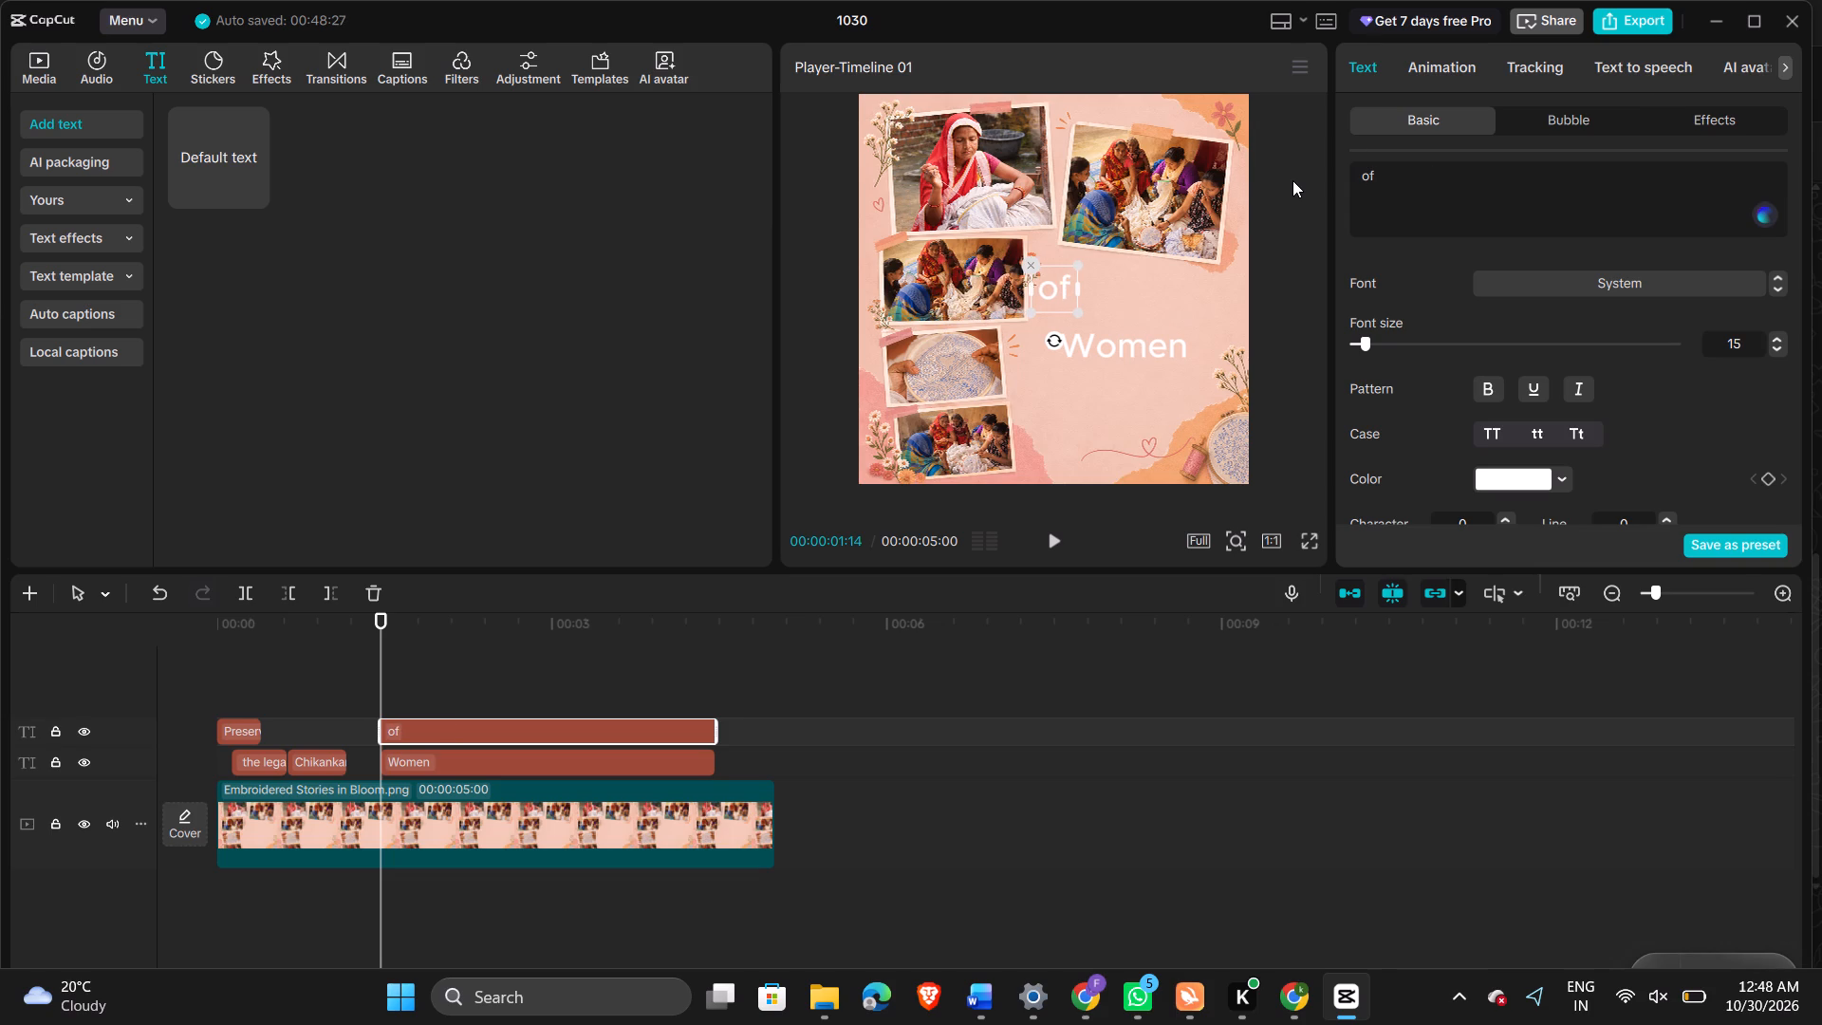
{"action": "key", "text": "space"}
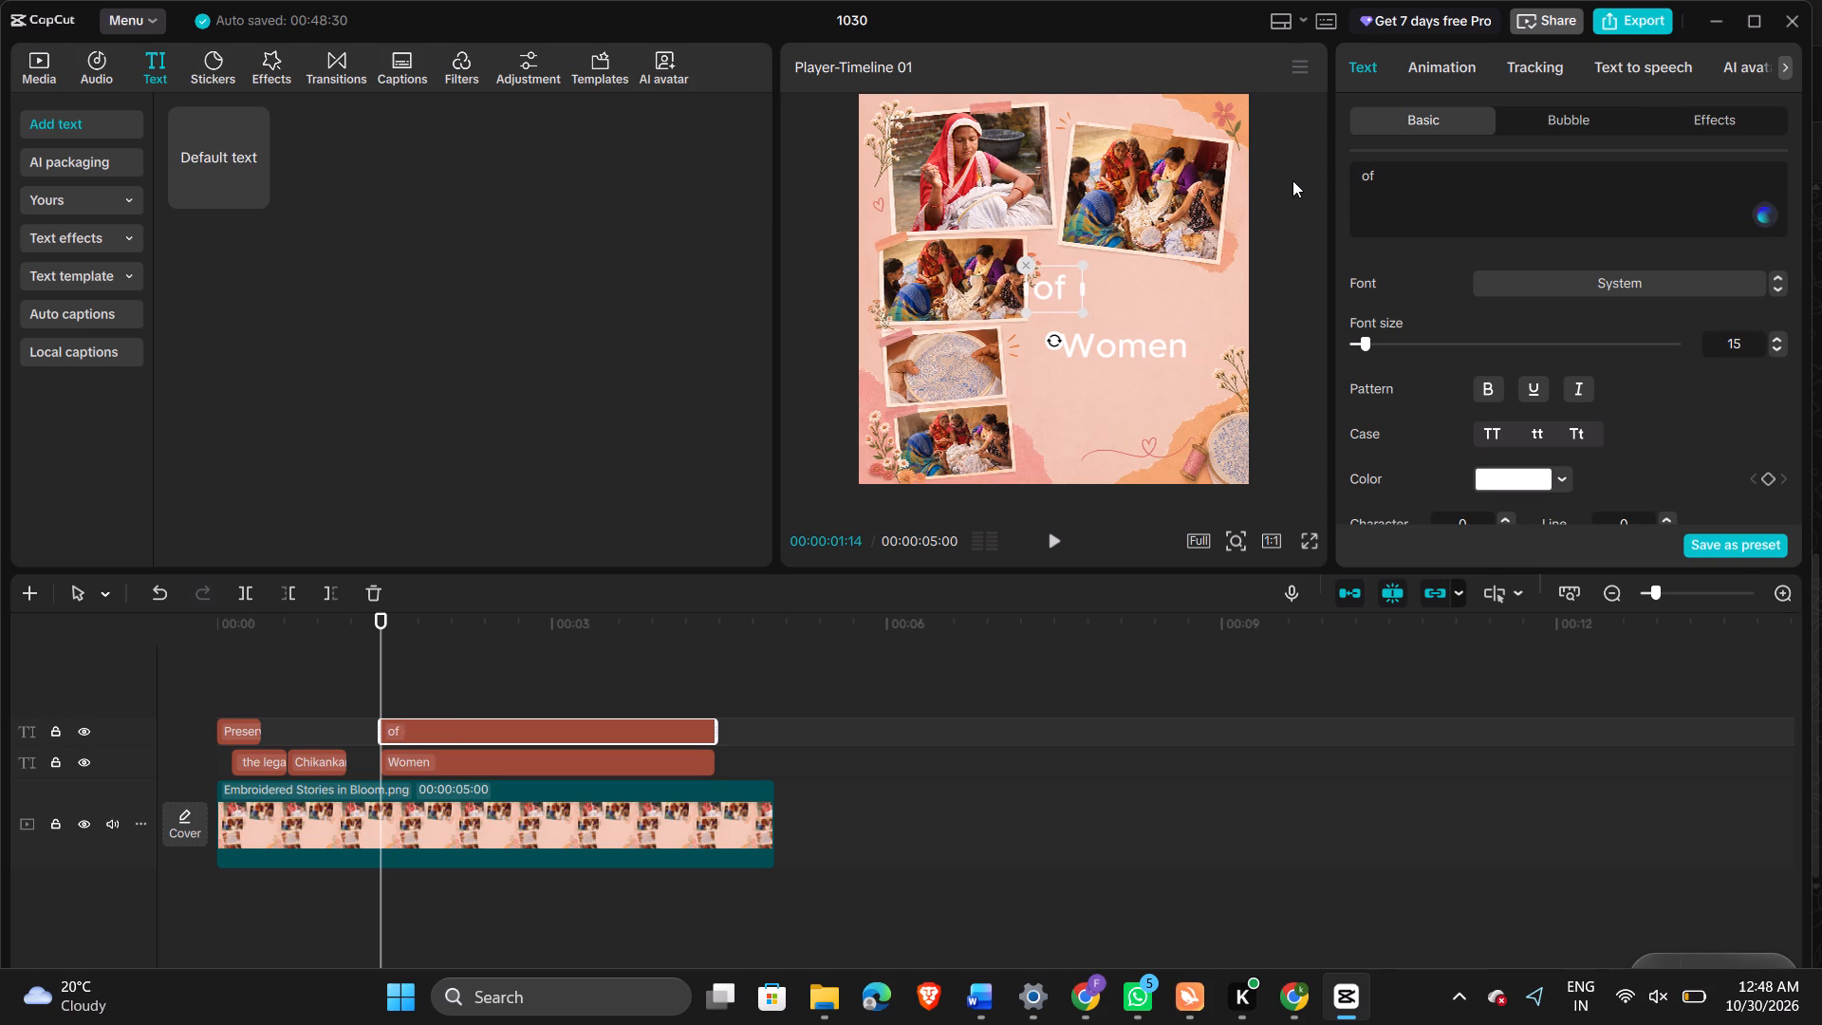
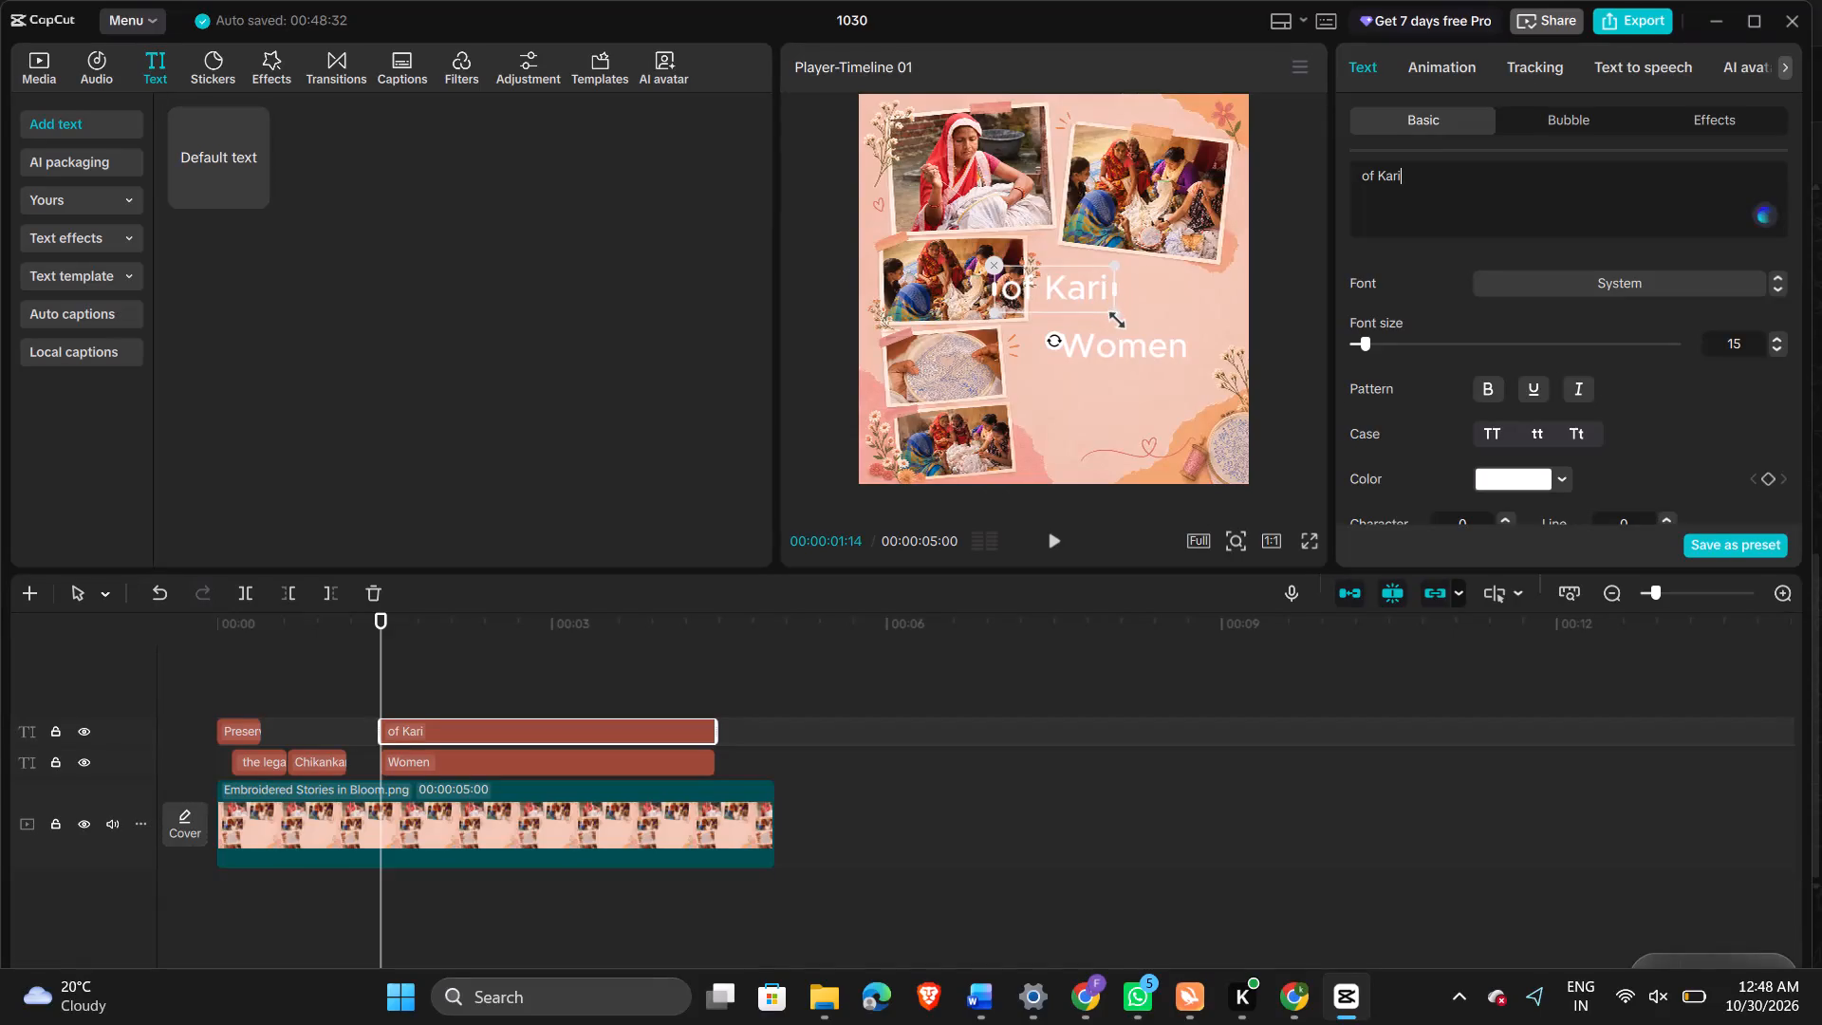
Shrink the "of Kari" text slightly and move it directly below the "Women" text.
{"action": "left_click_drag", "start_coordinate": [1112, 315], "coordinate": [1090, 300]}
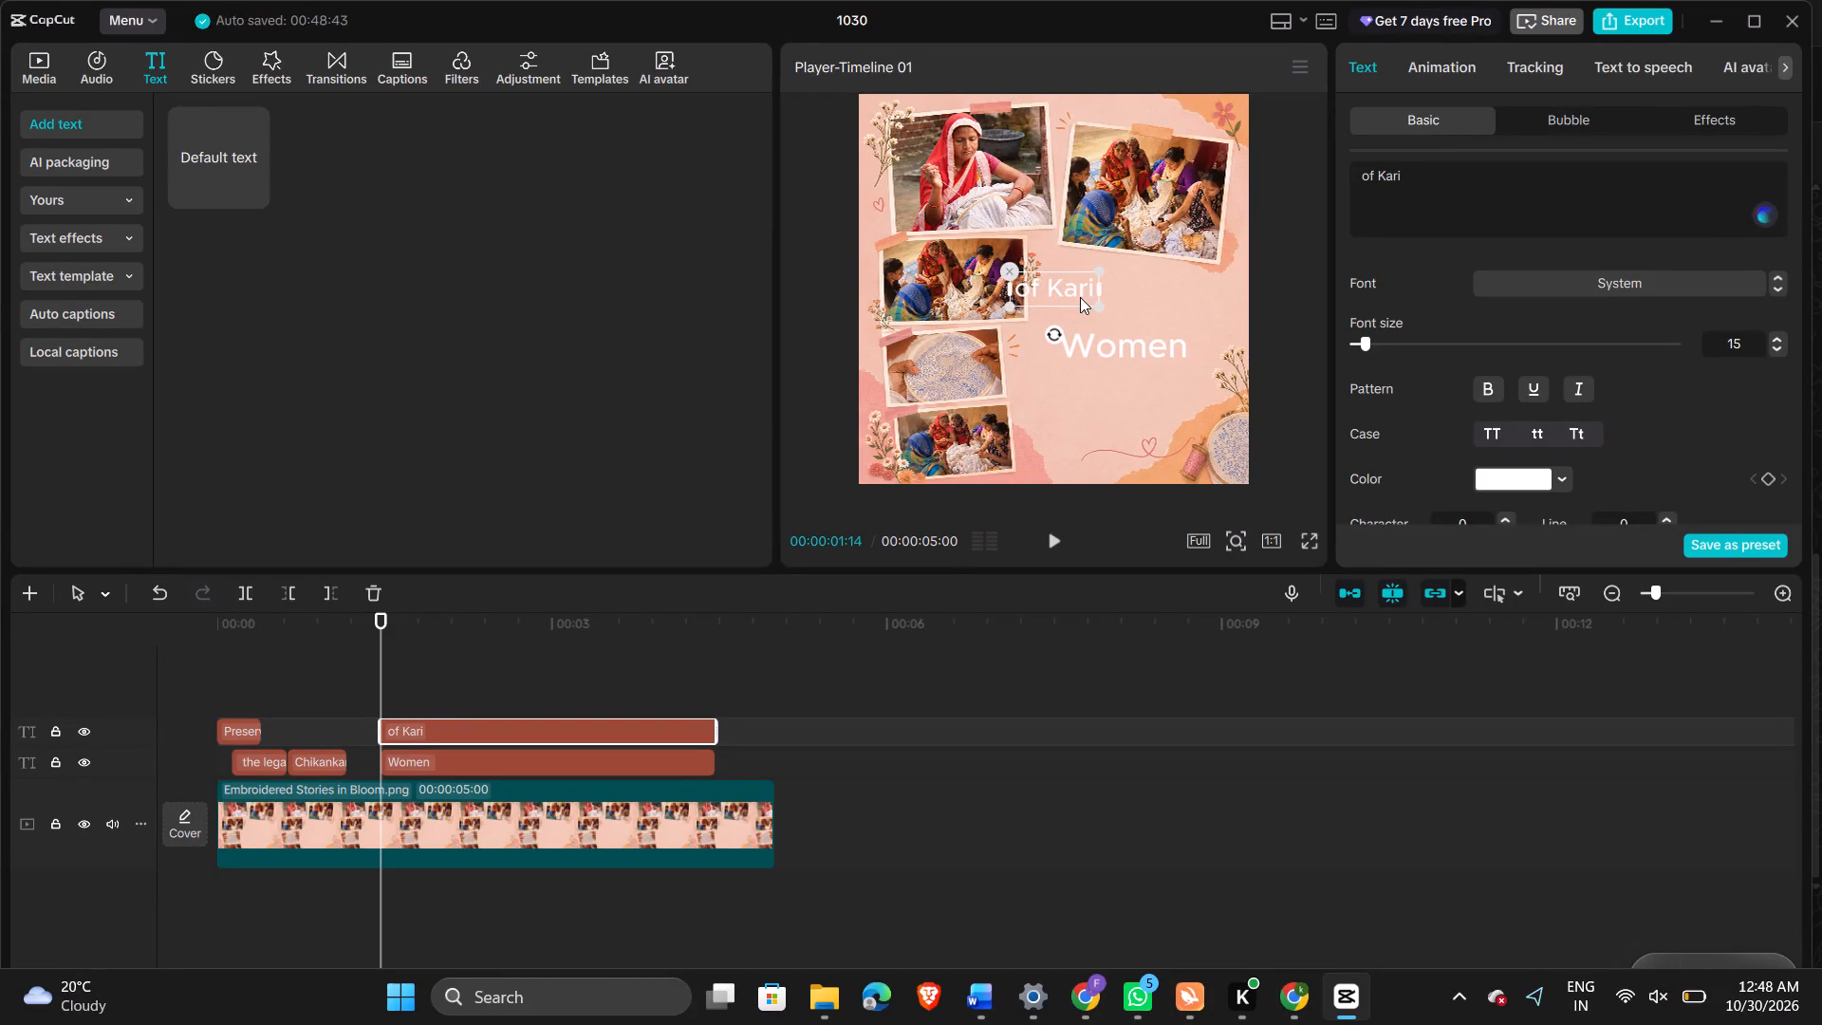
{"action": "left_click_drag", "start_coordinate": [1039, 288], "coordinate": [1116, 385]}
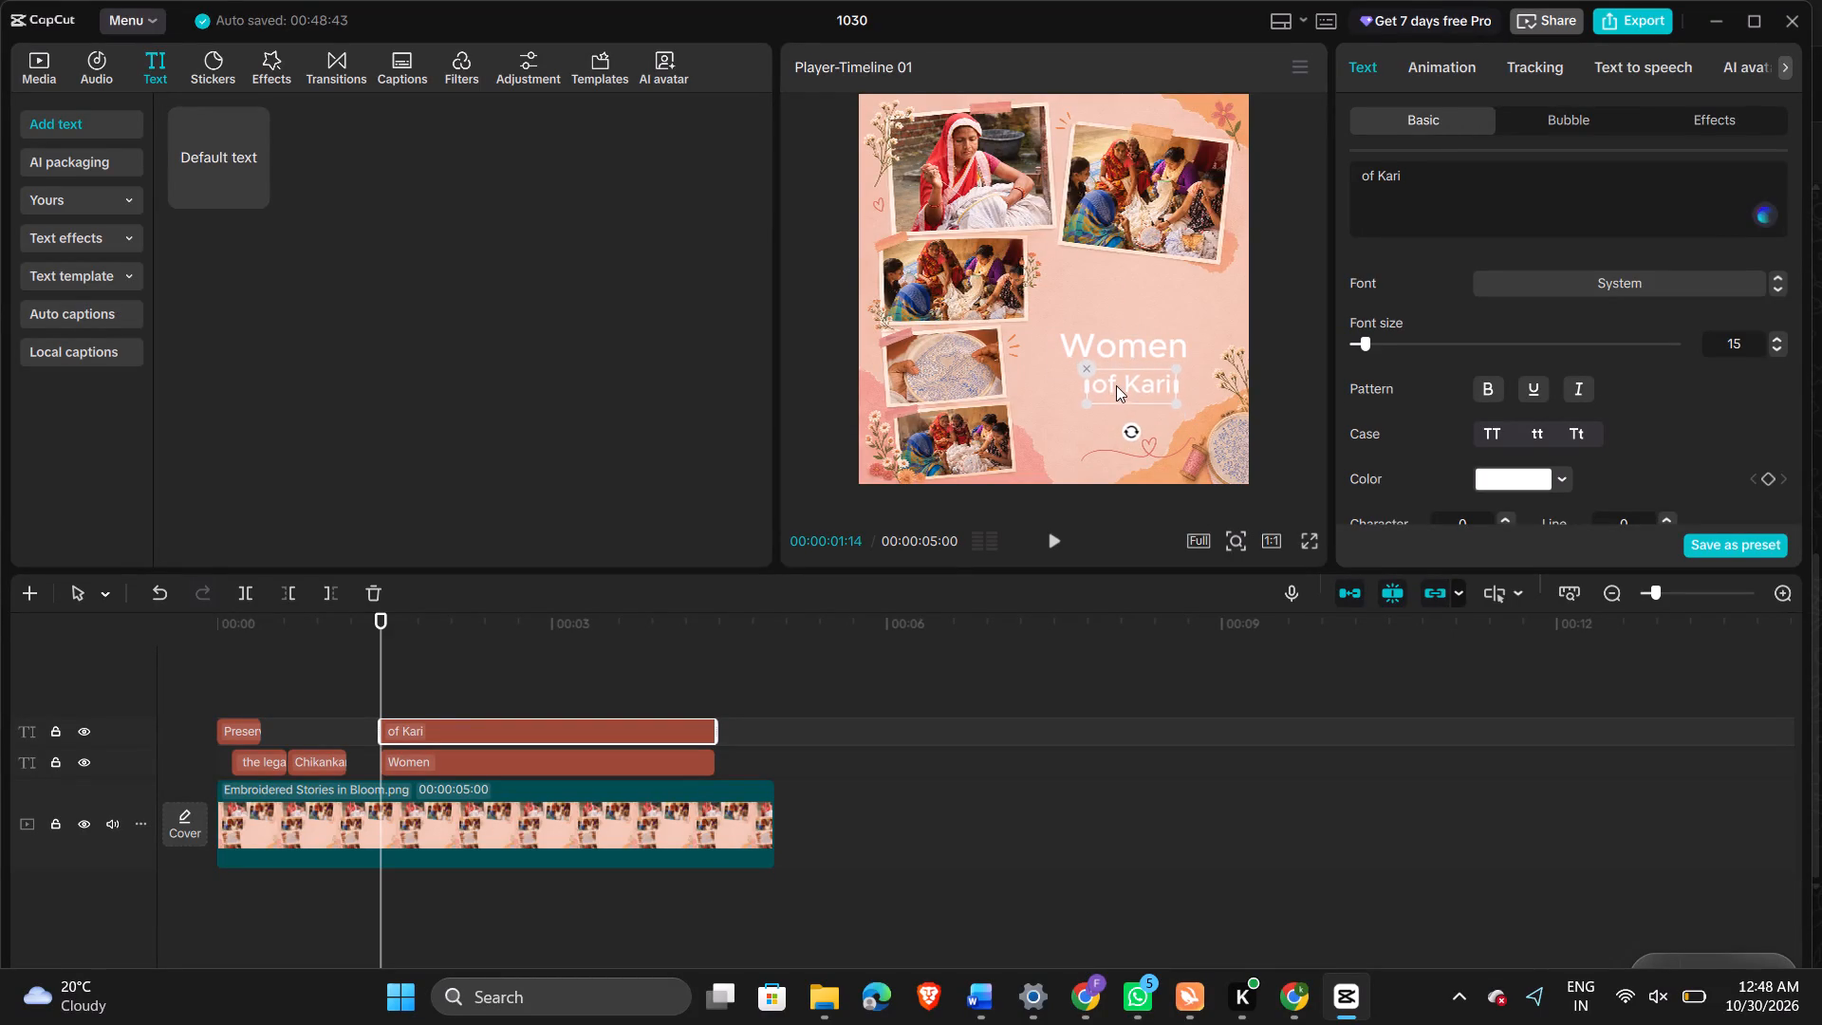
{"action": "left_click_drag", "start_coordinate": [1116, 385], "coordinate": [1115, 390]}
Enlarge the "Women" text slightly, and the "of Kari" text beneath it as well.
{"action": "left_click", "coordinate": [1111, 347]}
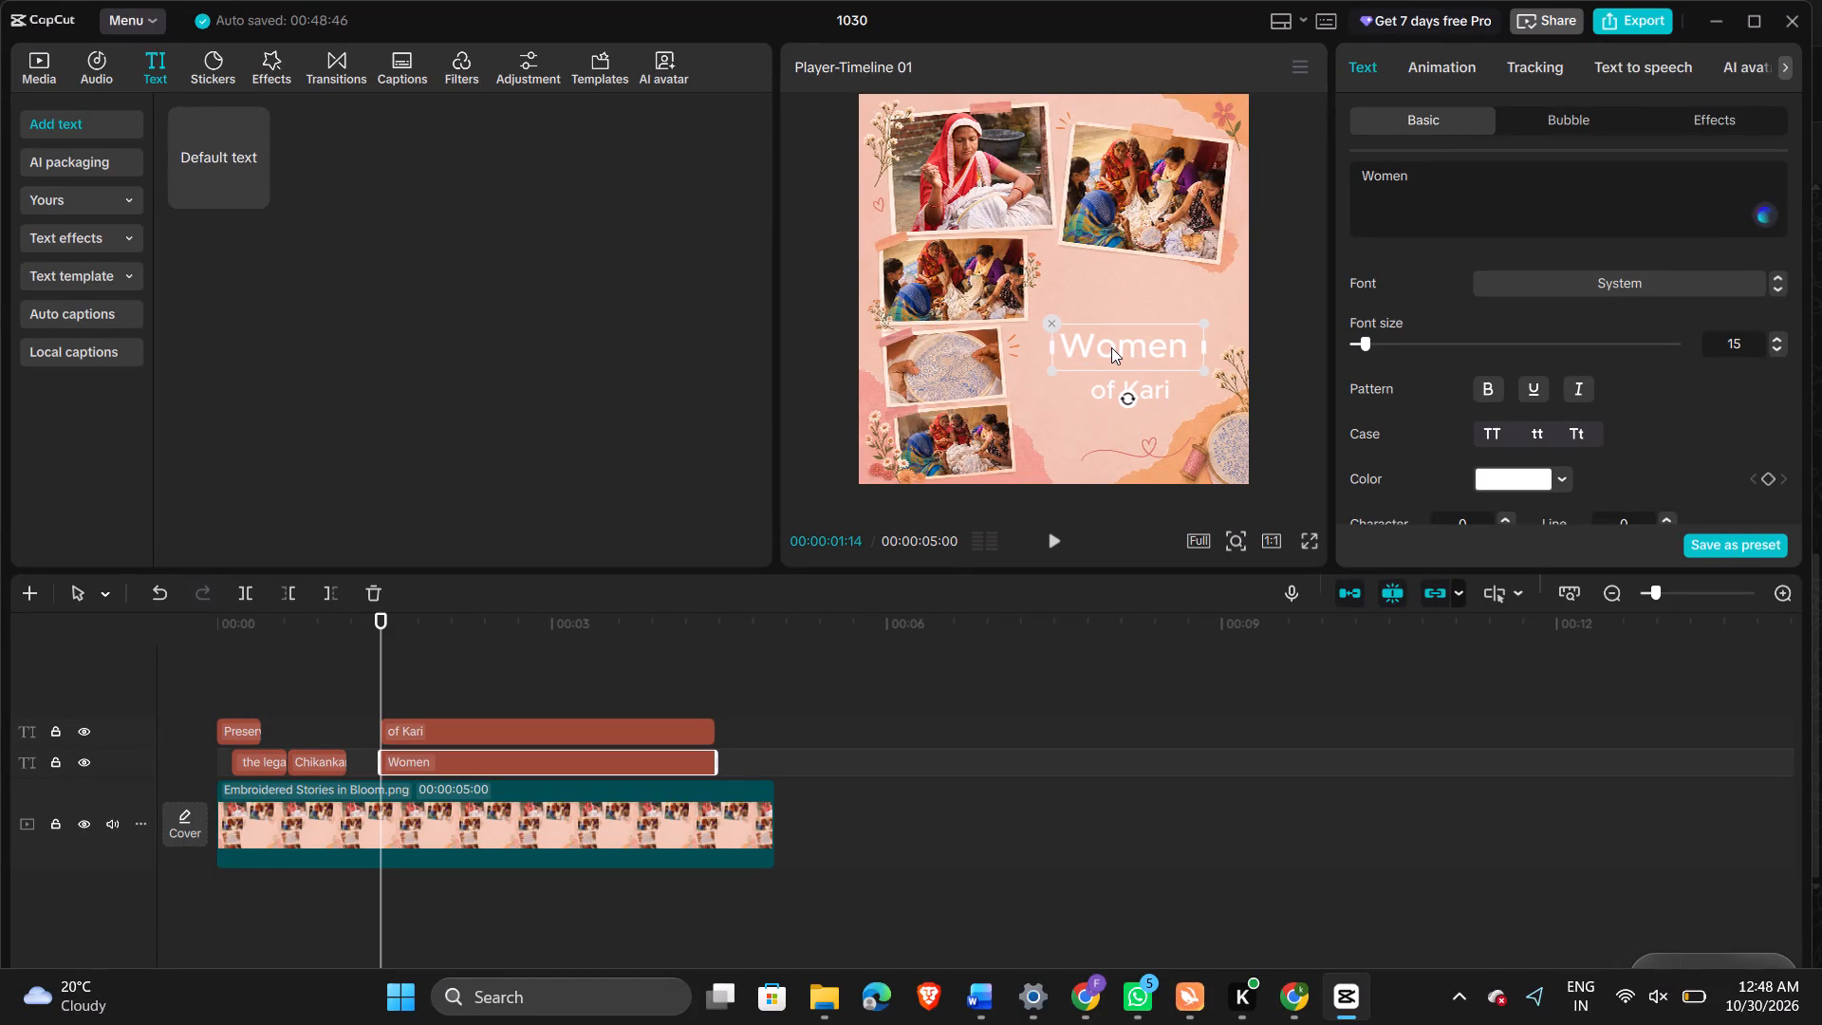
{"action": "left_click_drag", "start_coordinate": [1199, 366], "coordinate": [1211, 381]}
{"action": "left_click", "coordinate": [1157, 393]}
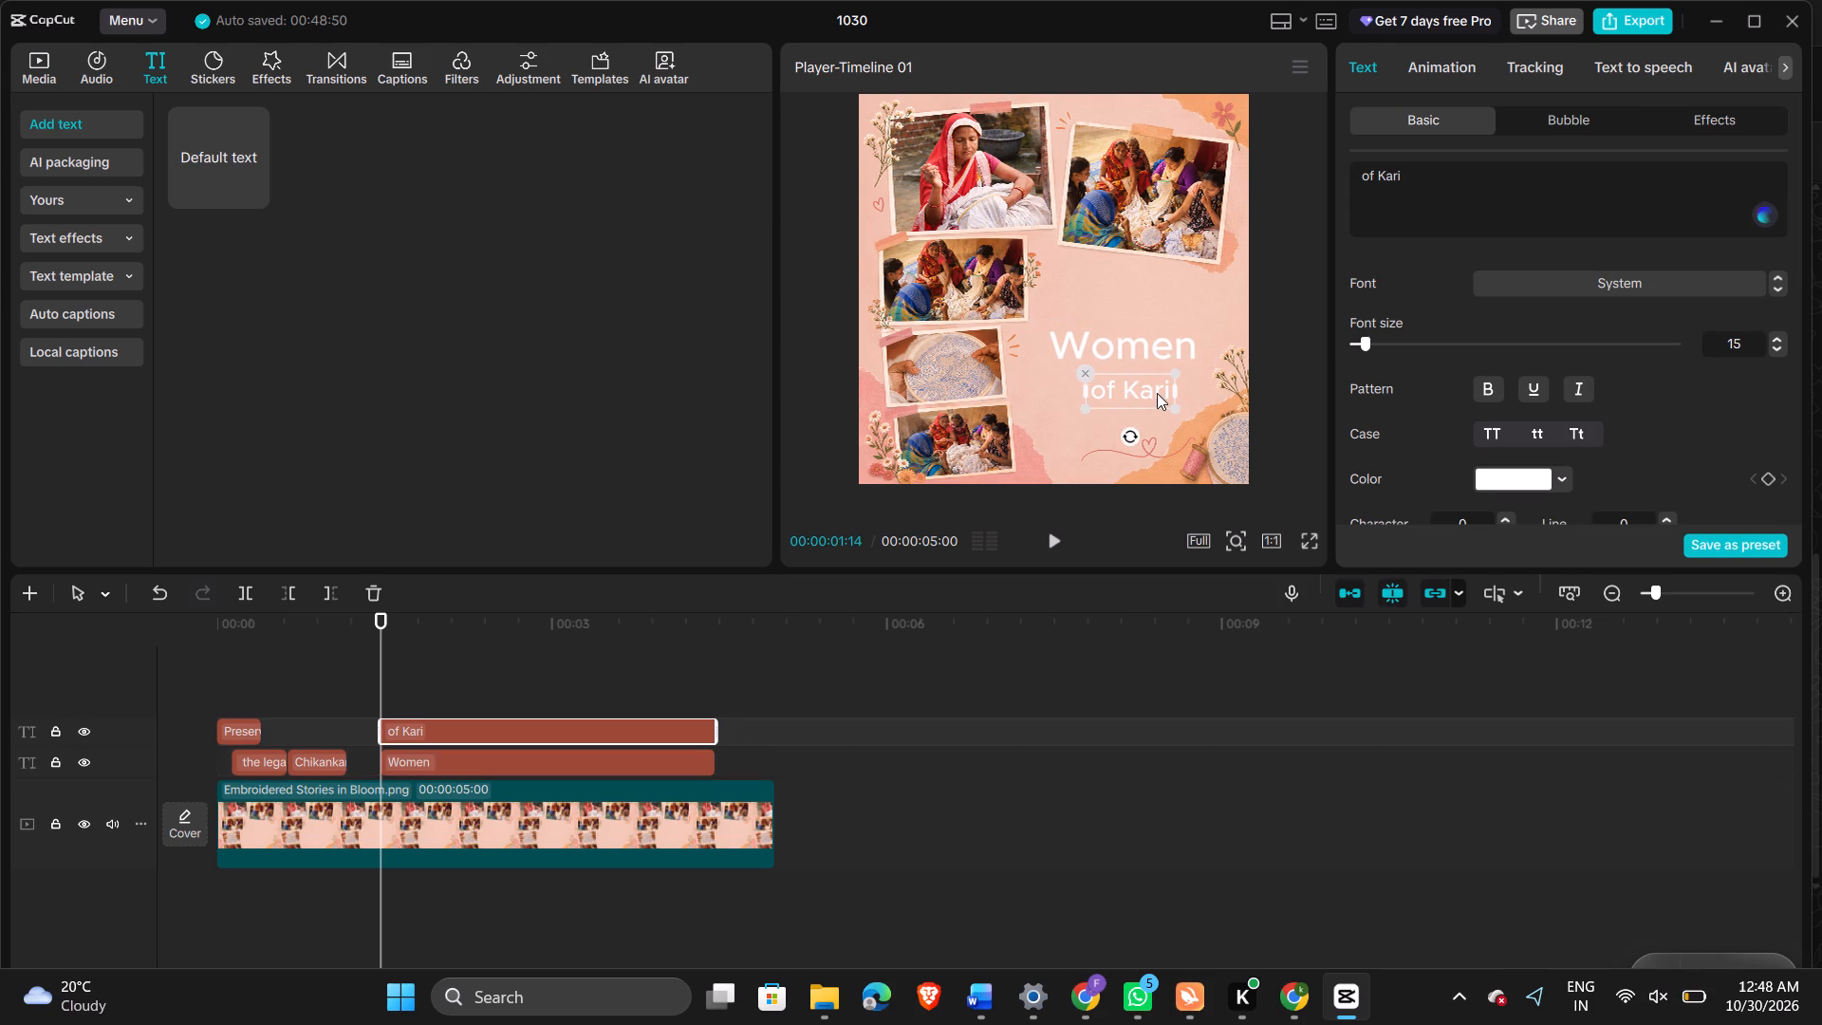
{"action": "left_click", "coordinate": [1169, 401]}
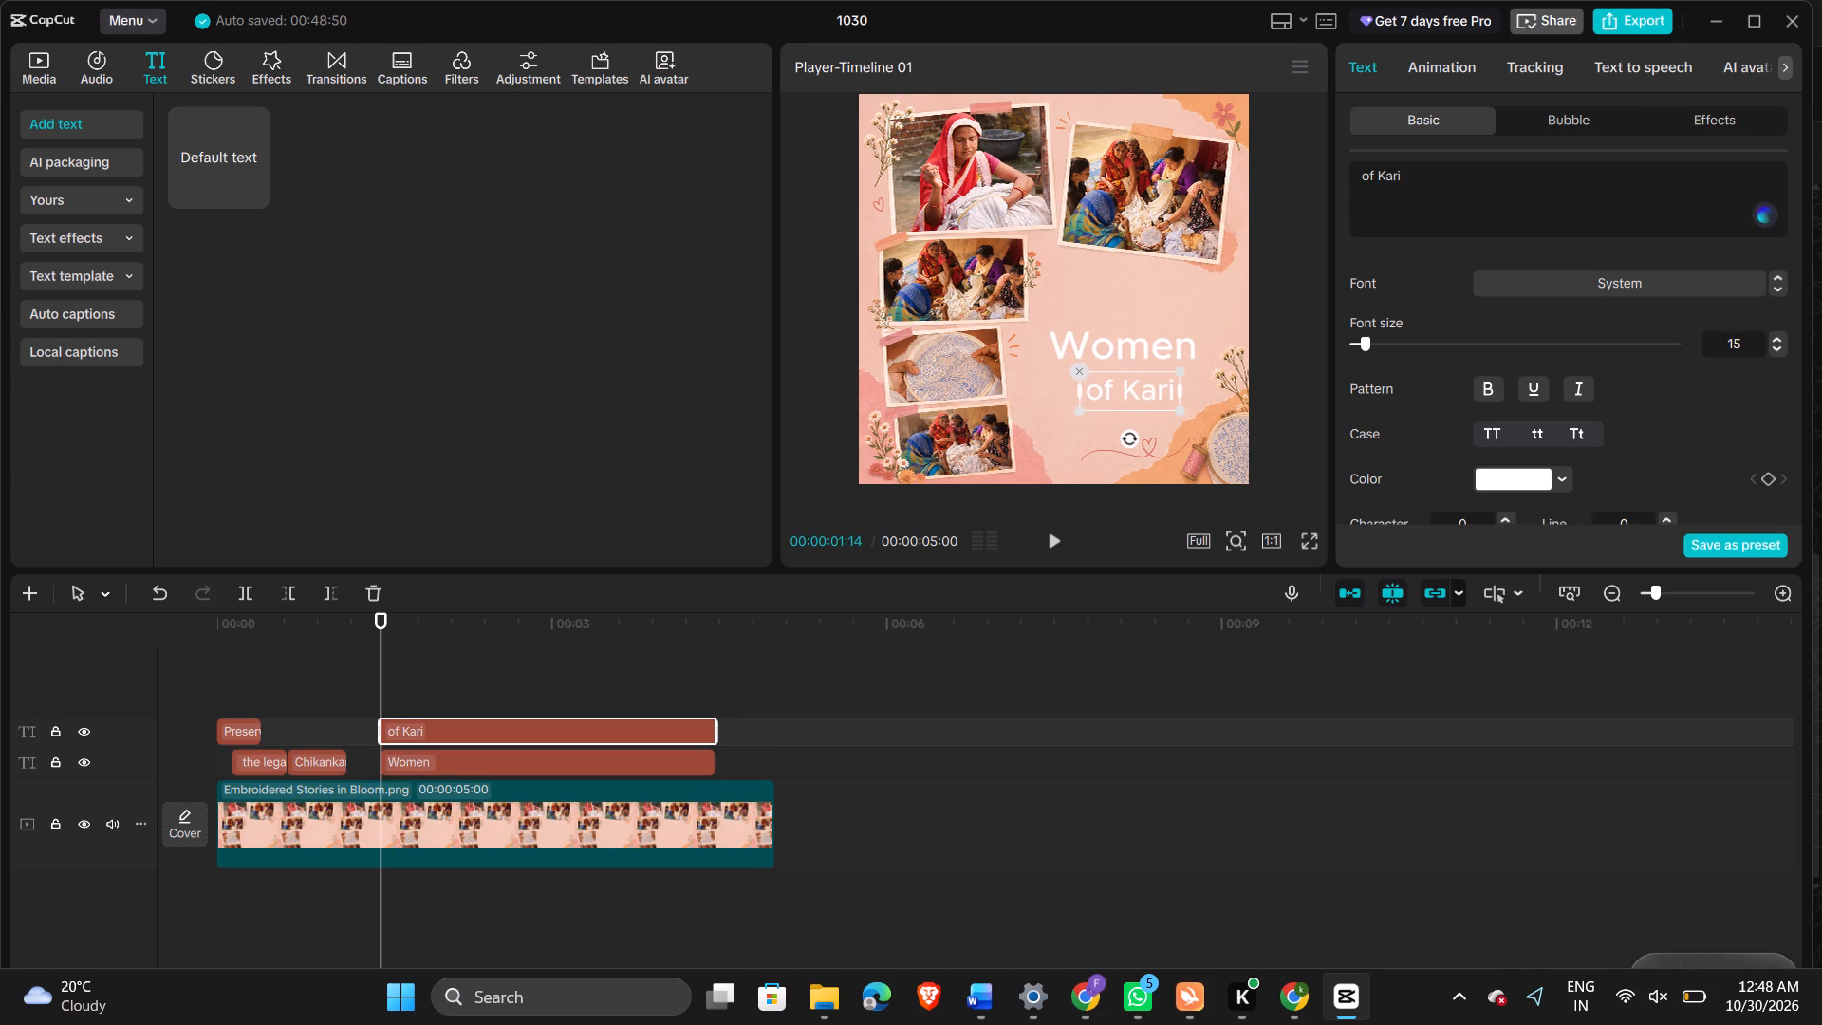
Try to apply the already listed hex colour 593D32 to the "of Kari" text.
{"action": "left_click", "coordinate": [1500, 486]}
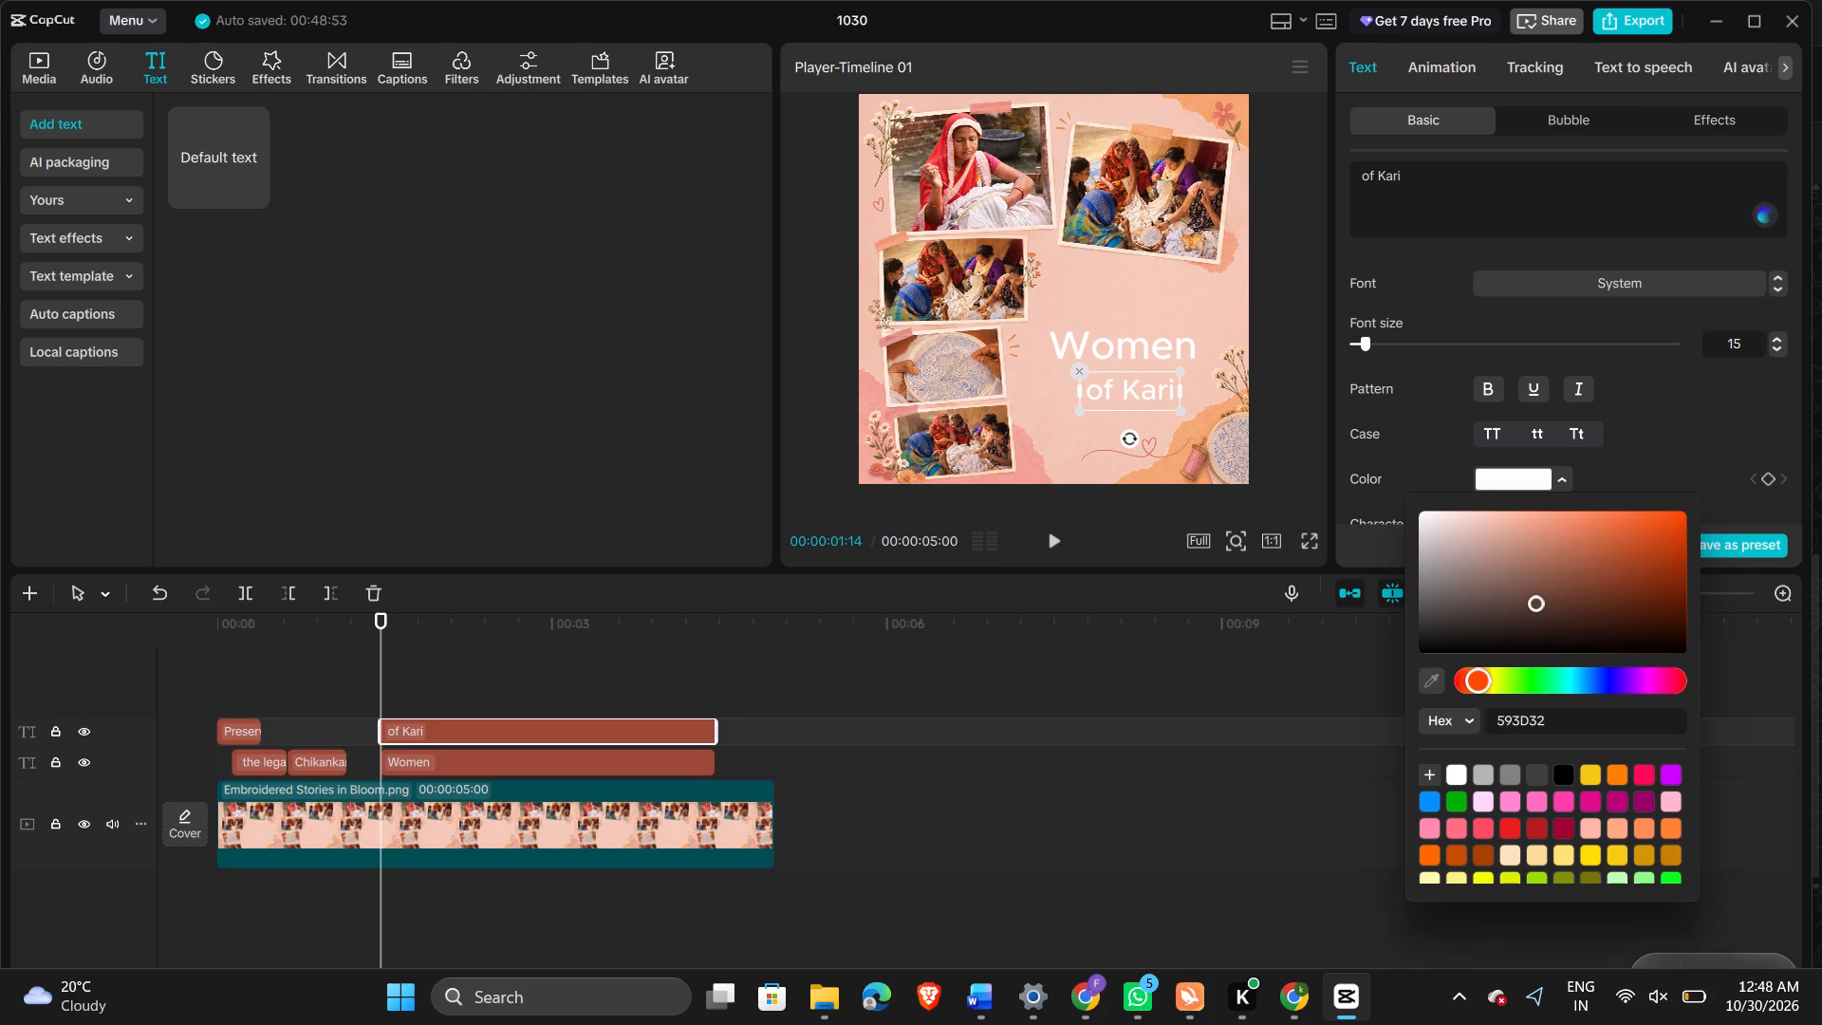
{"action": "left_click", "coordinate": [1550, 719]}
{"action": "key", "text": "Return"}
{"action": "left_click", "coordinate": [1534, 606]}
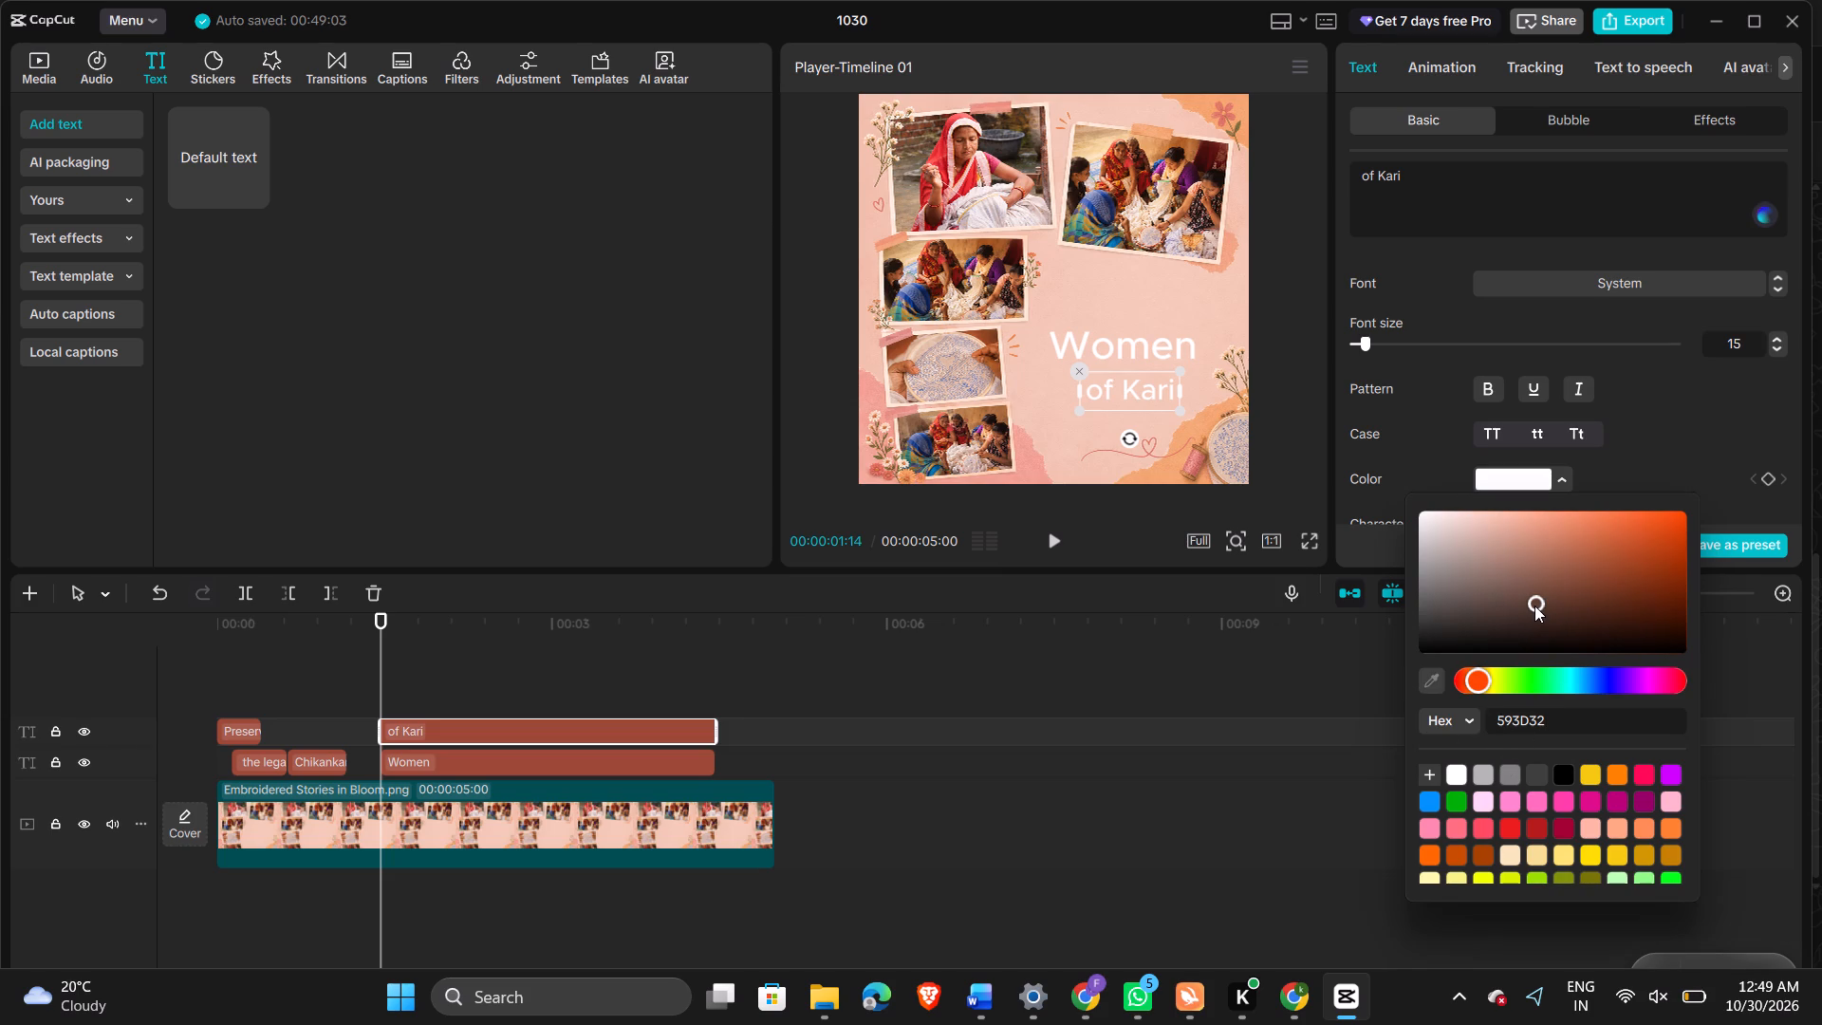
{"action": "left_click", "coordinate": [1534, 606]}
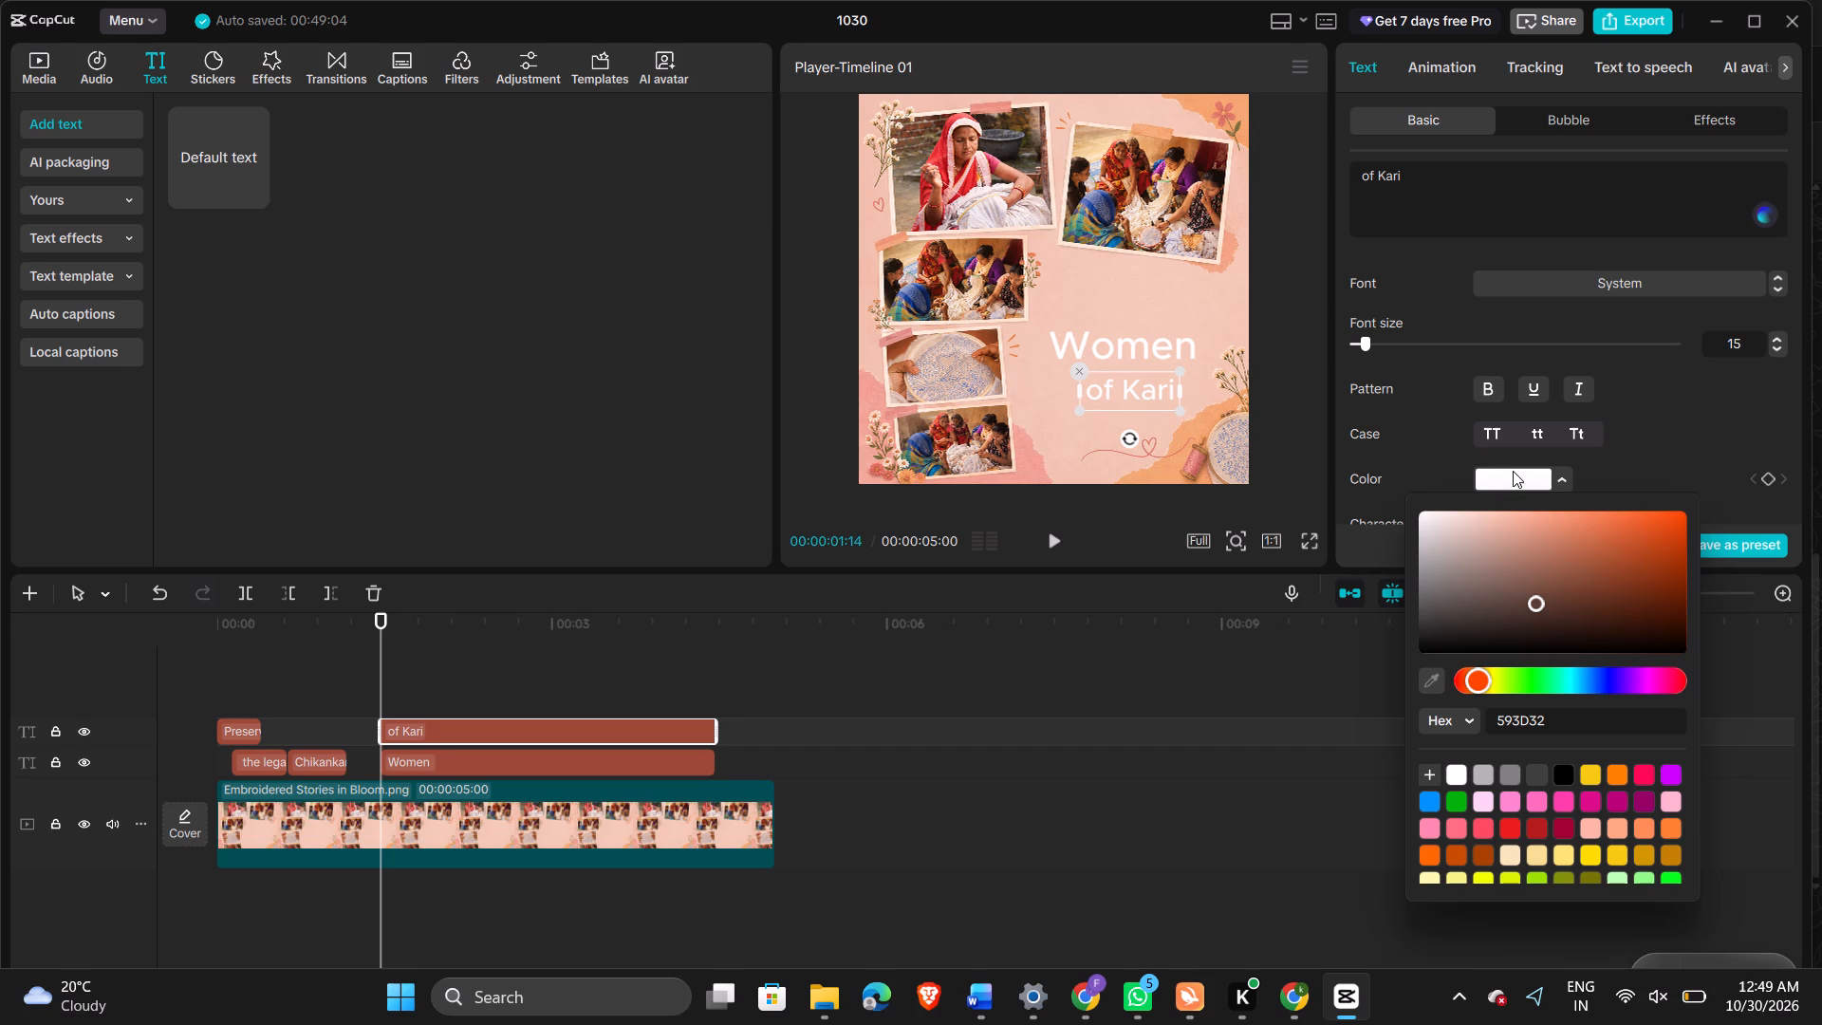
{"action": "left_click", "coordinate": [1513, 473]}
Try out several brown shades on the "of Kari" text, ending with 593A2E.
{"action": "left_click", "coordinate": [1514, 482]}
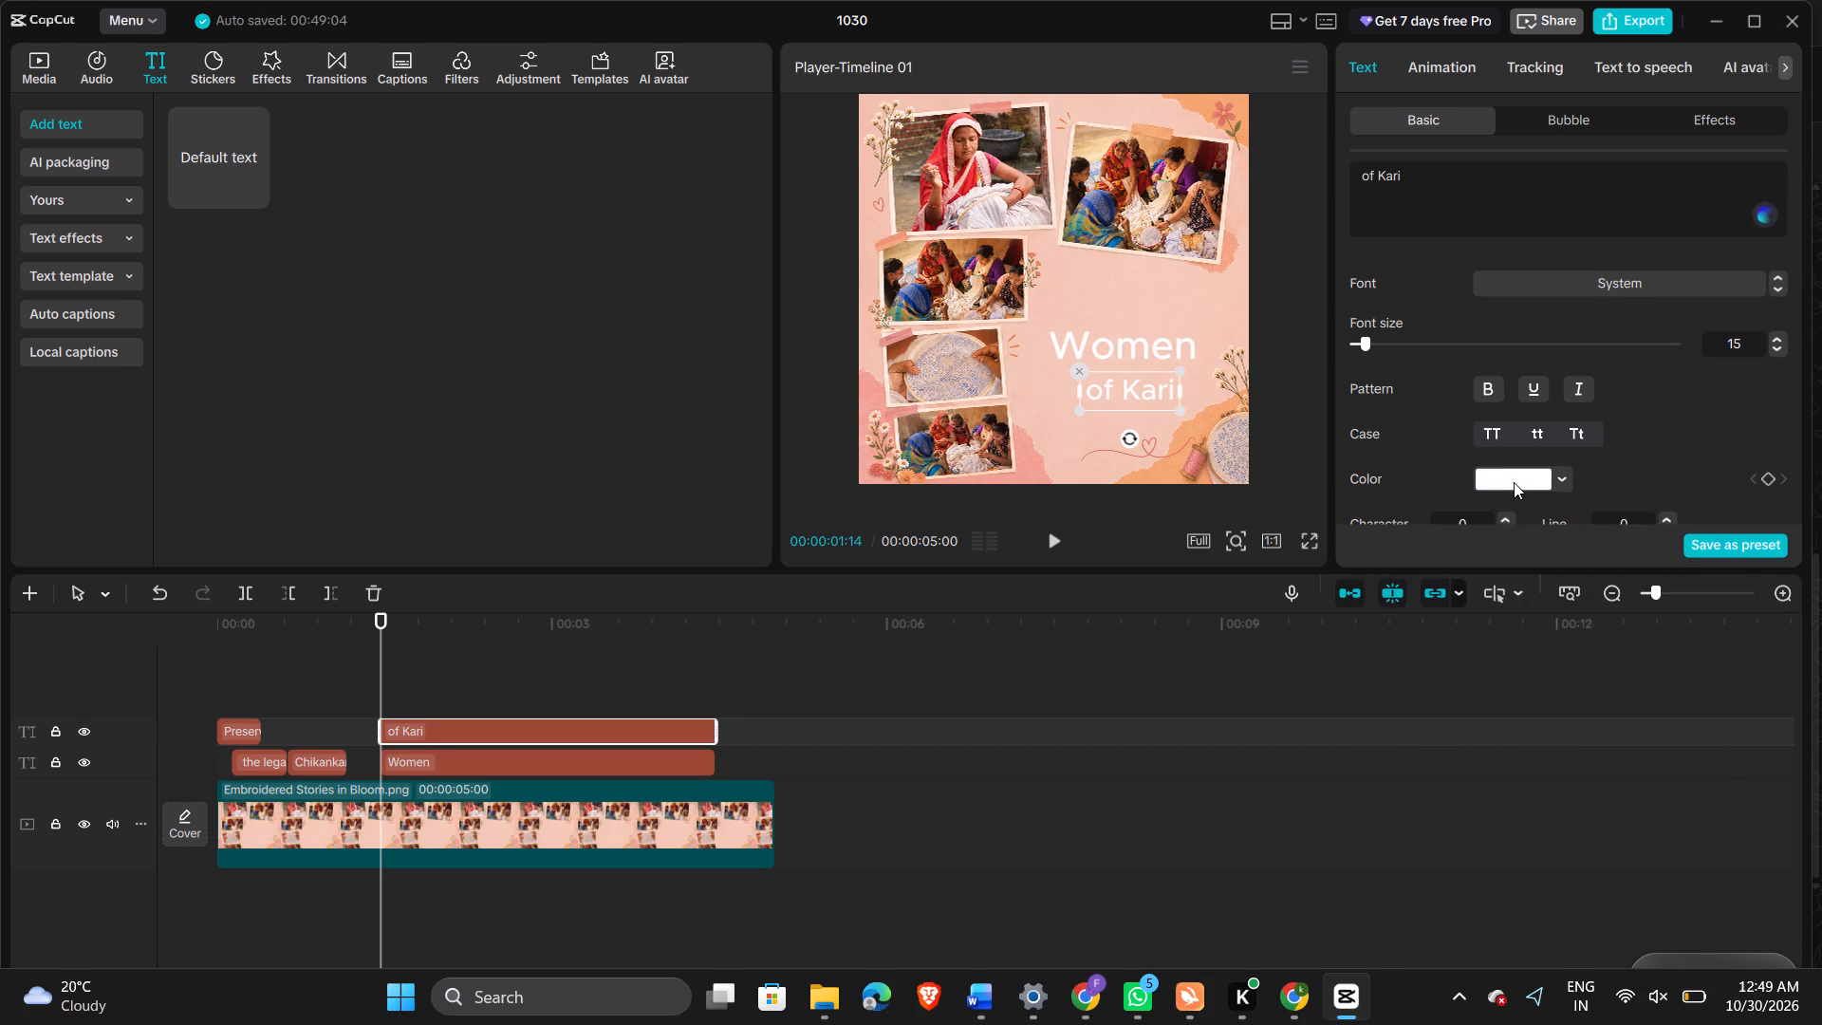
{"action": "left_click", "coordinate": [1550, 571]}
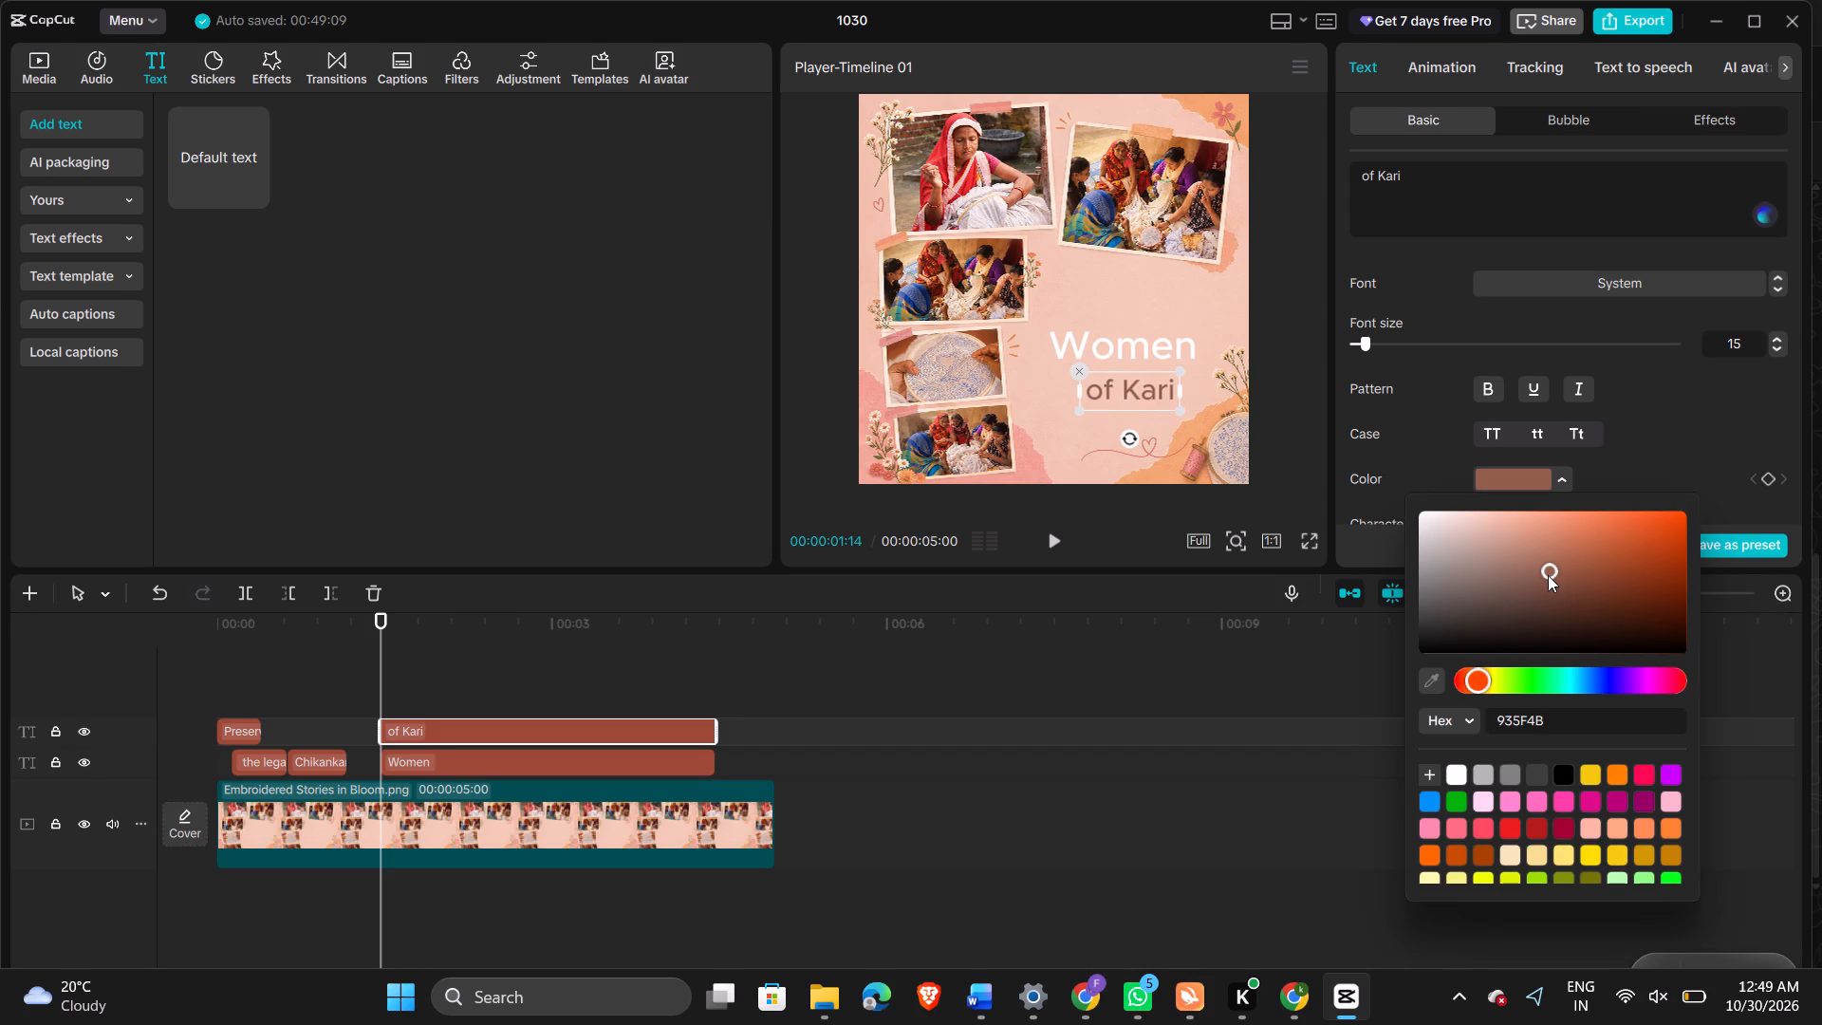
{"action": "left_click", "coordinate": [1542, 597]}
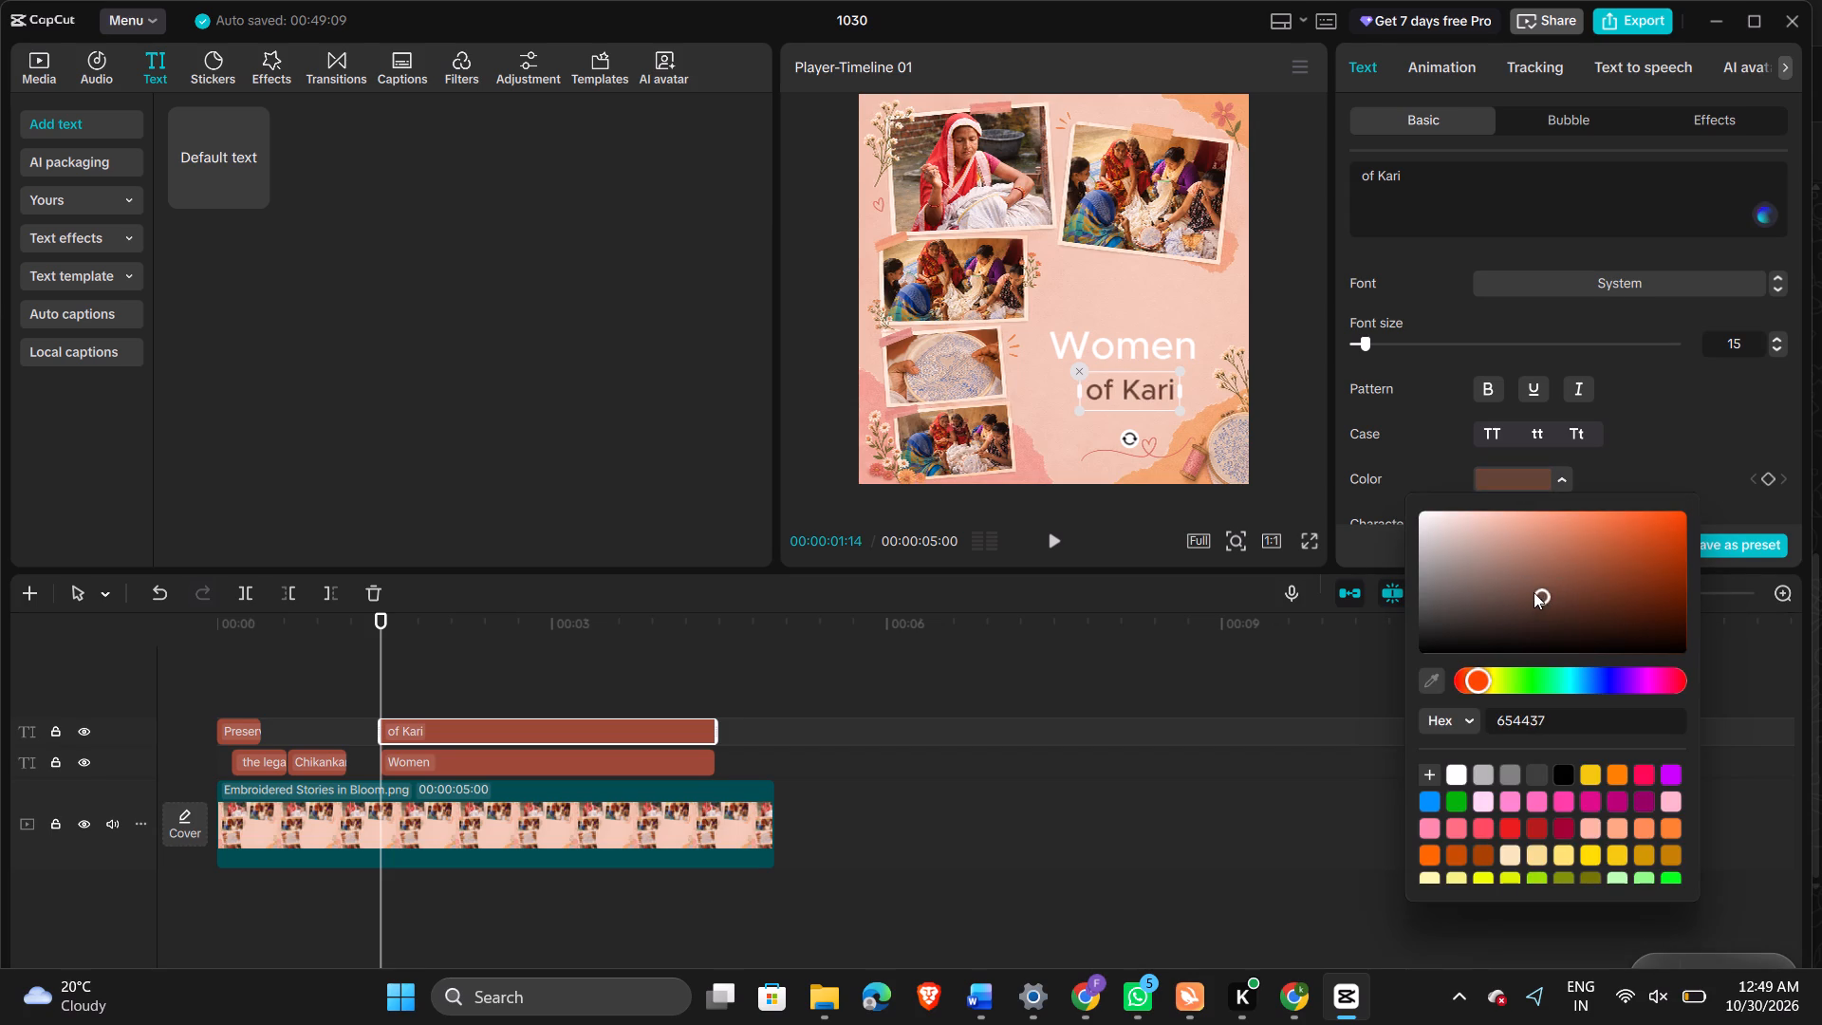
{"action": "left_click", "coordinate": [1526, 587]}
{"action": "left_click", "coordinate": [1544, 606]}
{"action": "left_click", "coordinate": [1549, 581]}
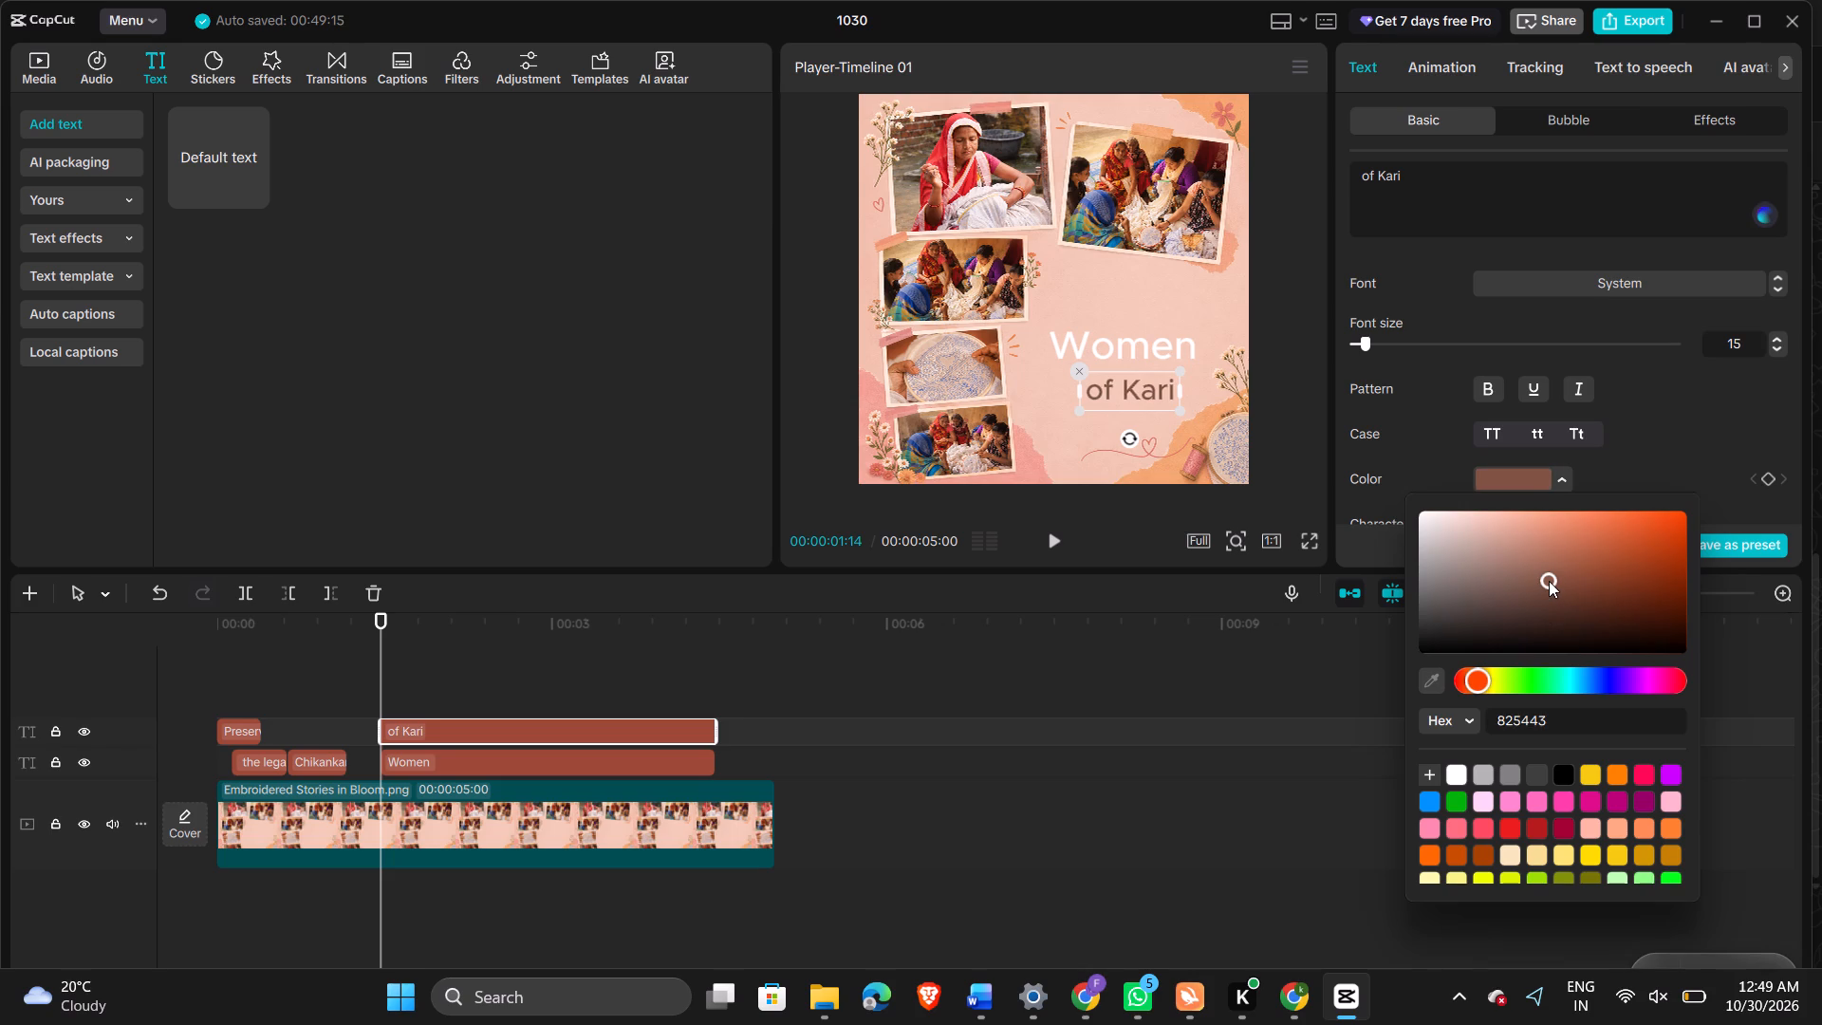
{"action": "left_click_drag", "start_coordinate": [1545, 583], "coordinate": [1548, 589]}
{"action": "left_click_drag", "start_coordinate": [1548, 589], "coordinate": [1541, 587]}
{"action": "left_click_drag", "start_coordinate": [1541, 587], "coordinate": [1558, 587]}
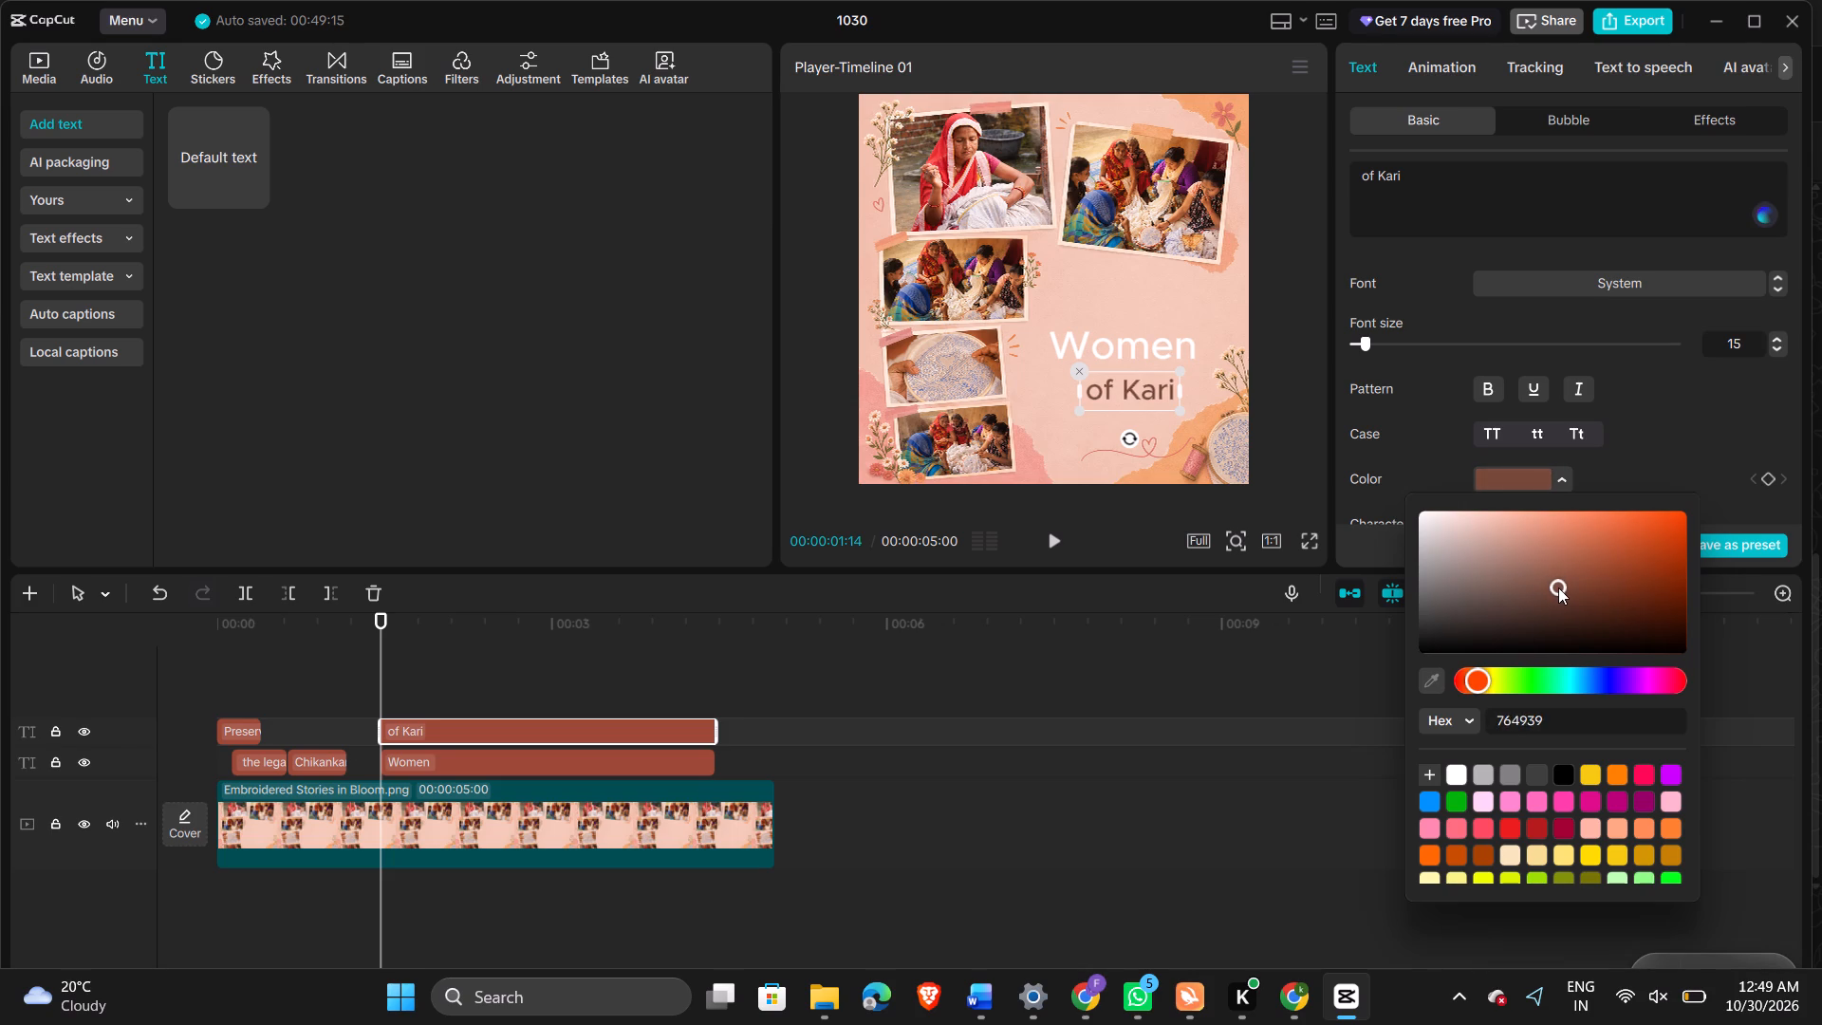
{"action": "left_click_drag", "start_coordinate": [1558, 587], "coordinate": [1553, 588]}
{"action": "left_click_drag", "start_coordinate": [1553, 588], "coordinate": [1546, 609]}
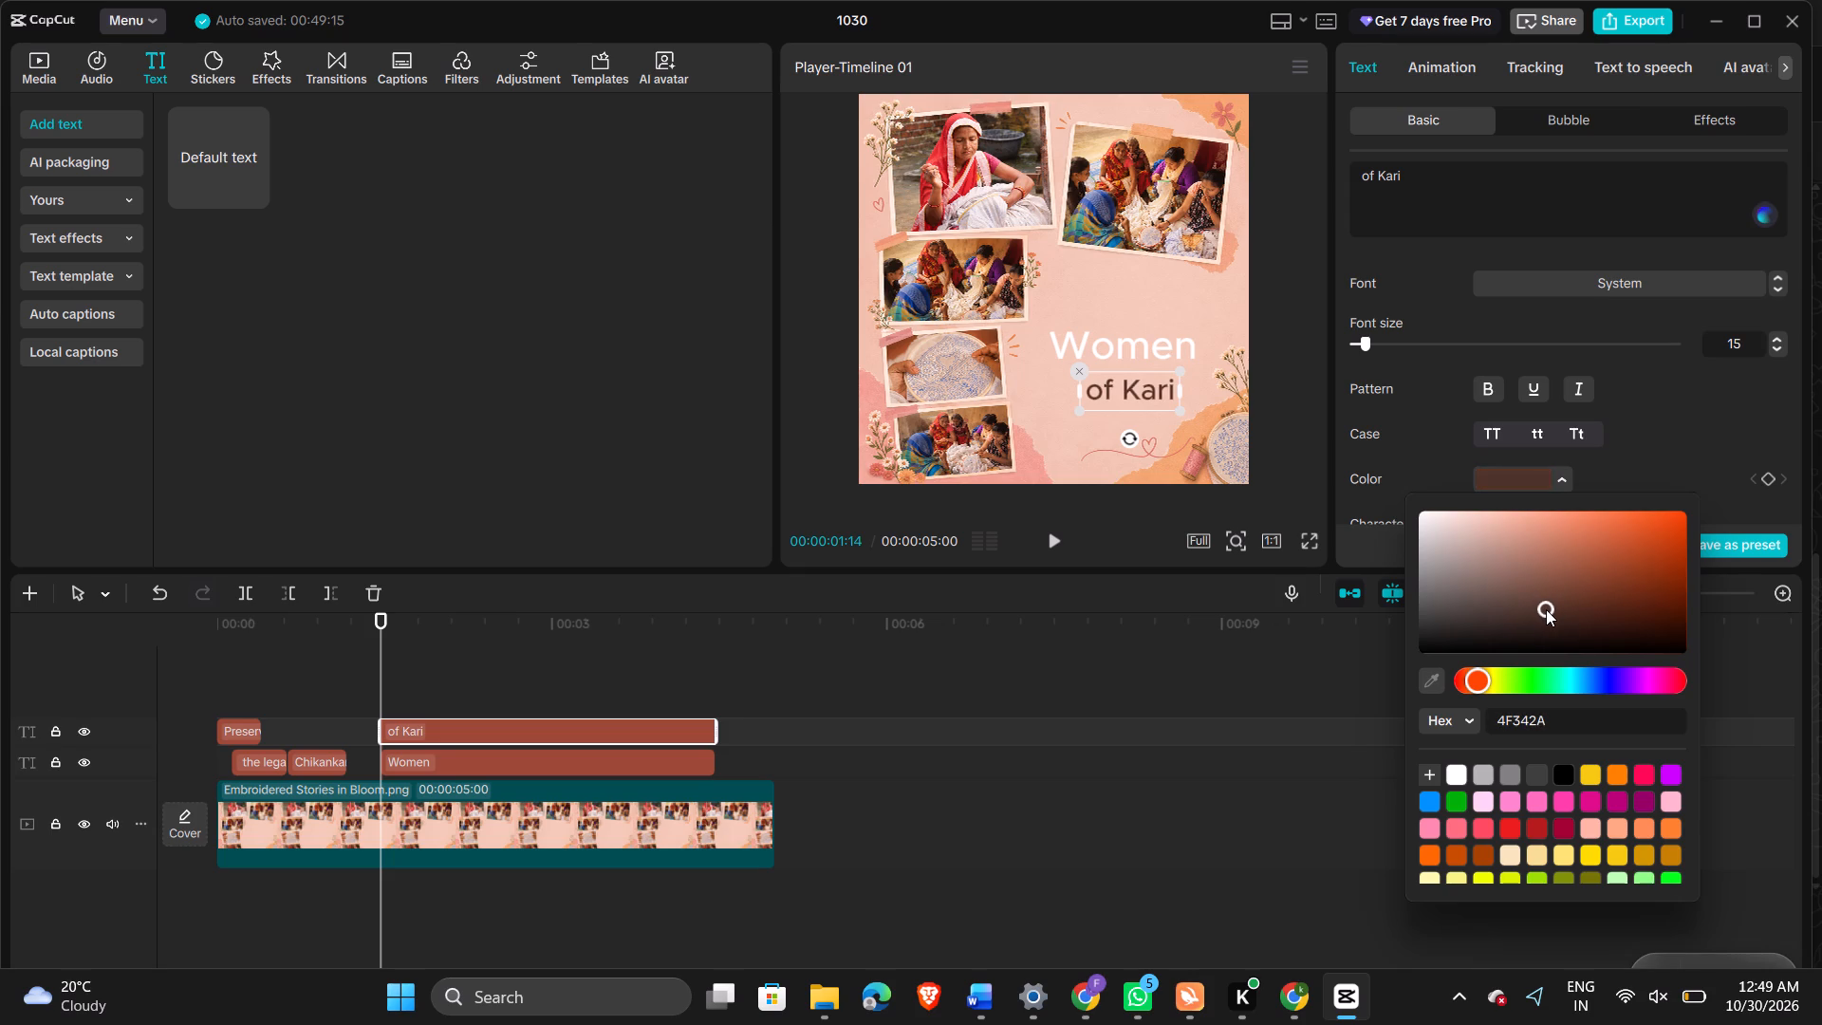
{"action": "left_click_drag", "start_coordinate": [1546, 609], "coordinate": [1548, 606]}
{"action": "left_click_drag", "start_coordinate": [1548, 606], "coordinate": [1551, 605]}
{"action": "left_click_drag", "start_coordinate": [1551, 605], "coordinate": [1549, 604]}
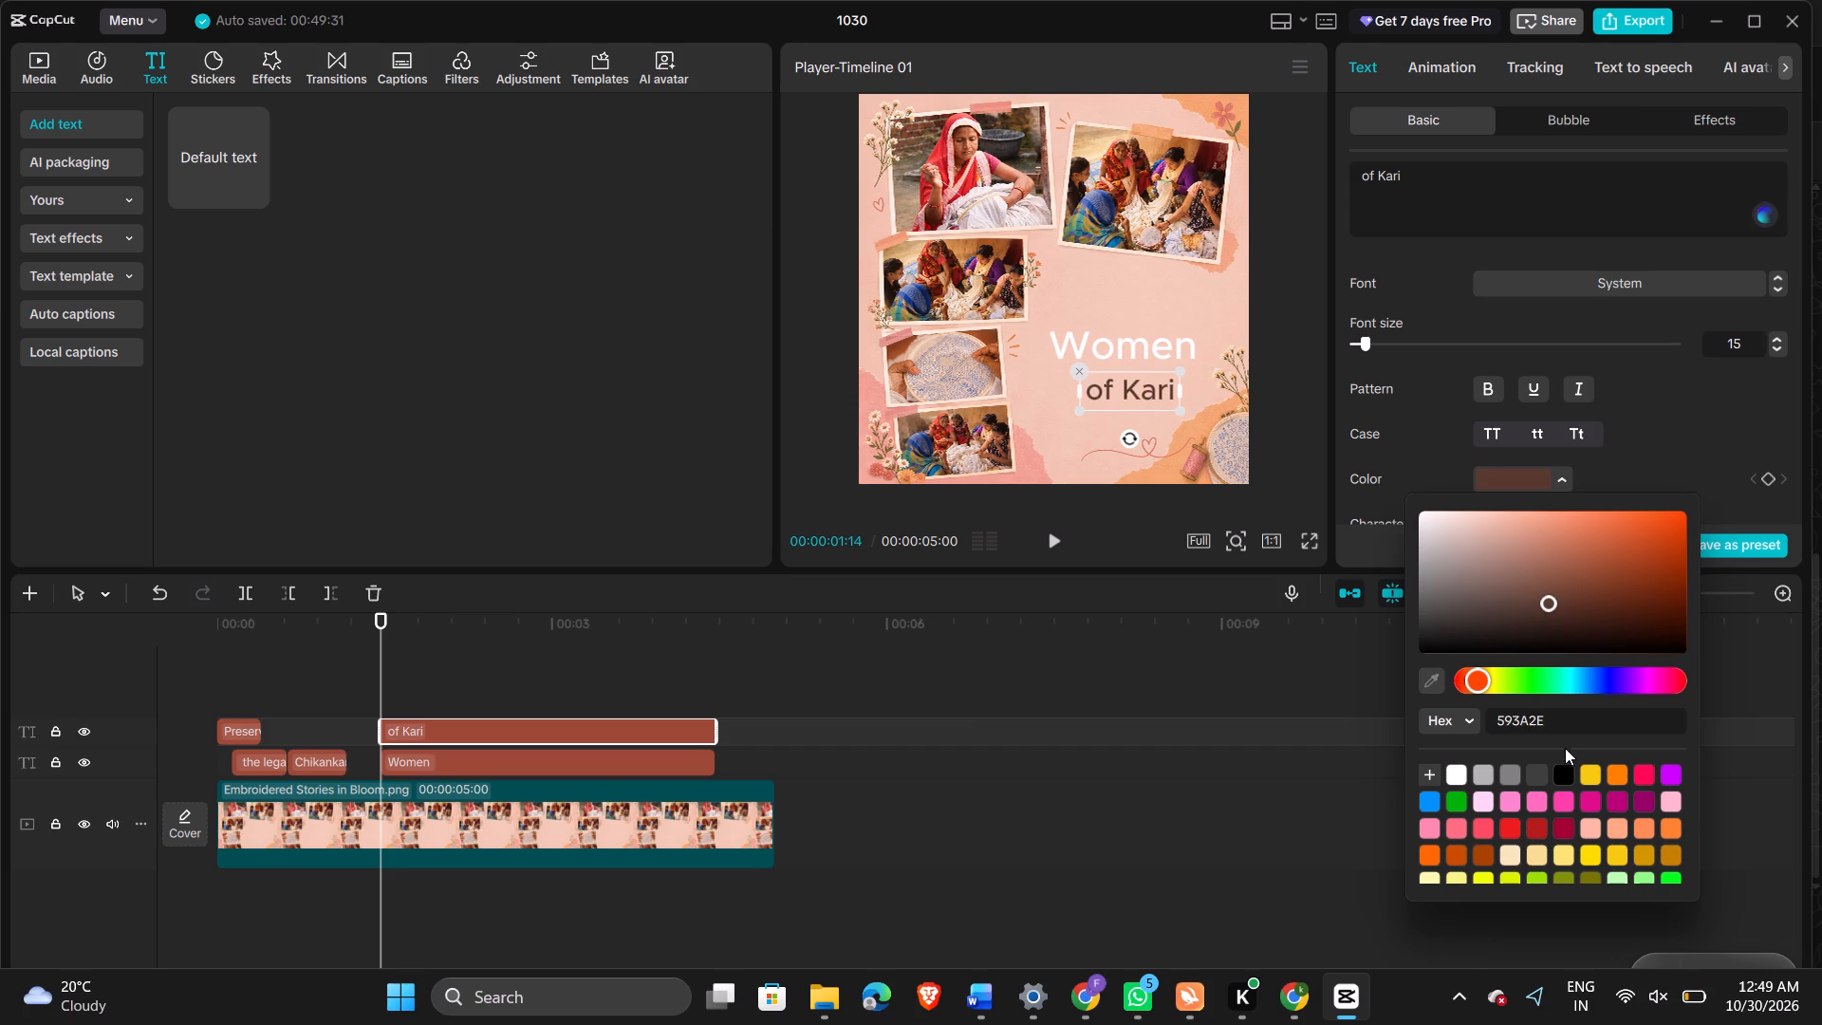
Set the "of Kari" text's colour to hex 593D32 and copy that code for reuse.
{"action": "left_click", "coordinate": [1545, 717]}
{"action": "key", "text": "plus"}
{"action": "key", "text": "BackSpace"}
{"action": "key", "text": "BackSpace"}
{"action": "key", "text": "BackSpace"}
{"action": "type", "text": "d3"}
{"action": "key", "text": "2"}
{"action": "key", "text": "ctrl+a"}
{"action": "key", "text": "ctrl+c"}
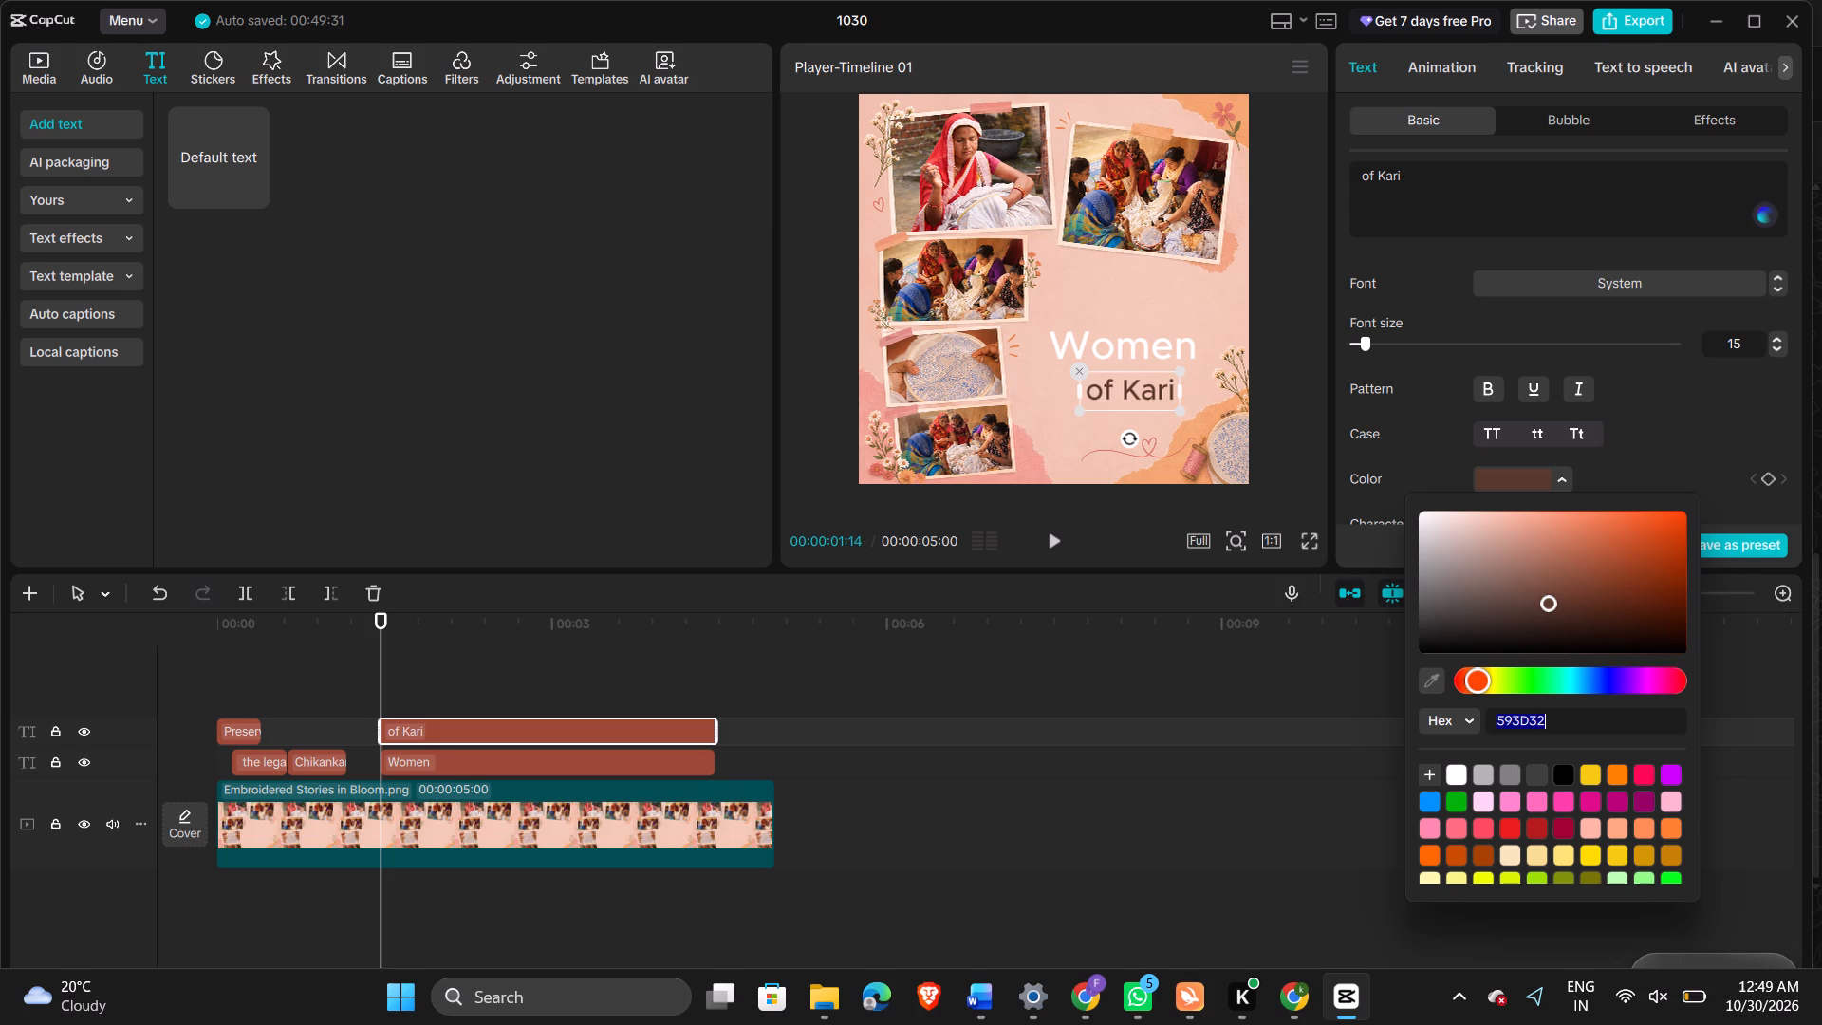
{"action": "key", "text": "BackSpace"}
{"action": "key", "text": "ctrl+z"}
{"action": "key", "text": "Return"}
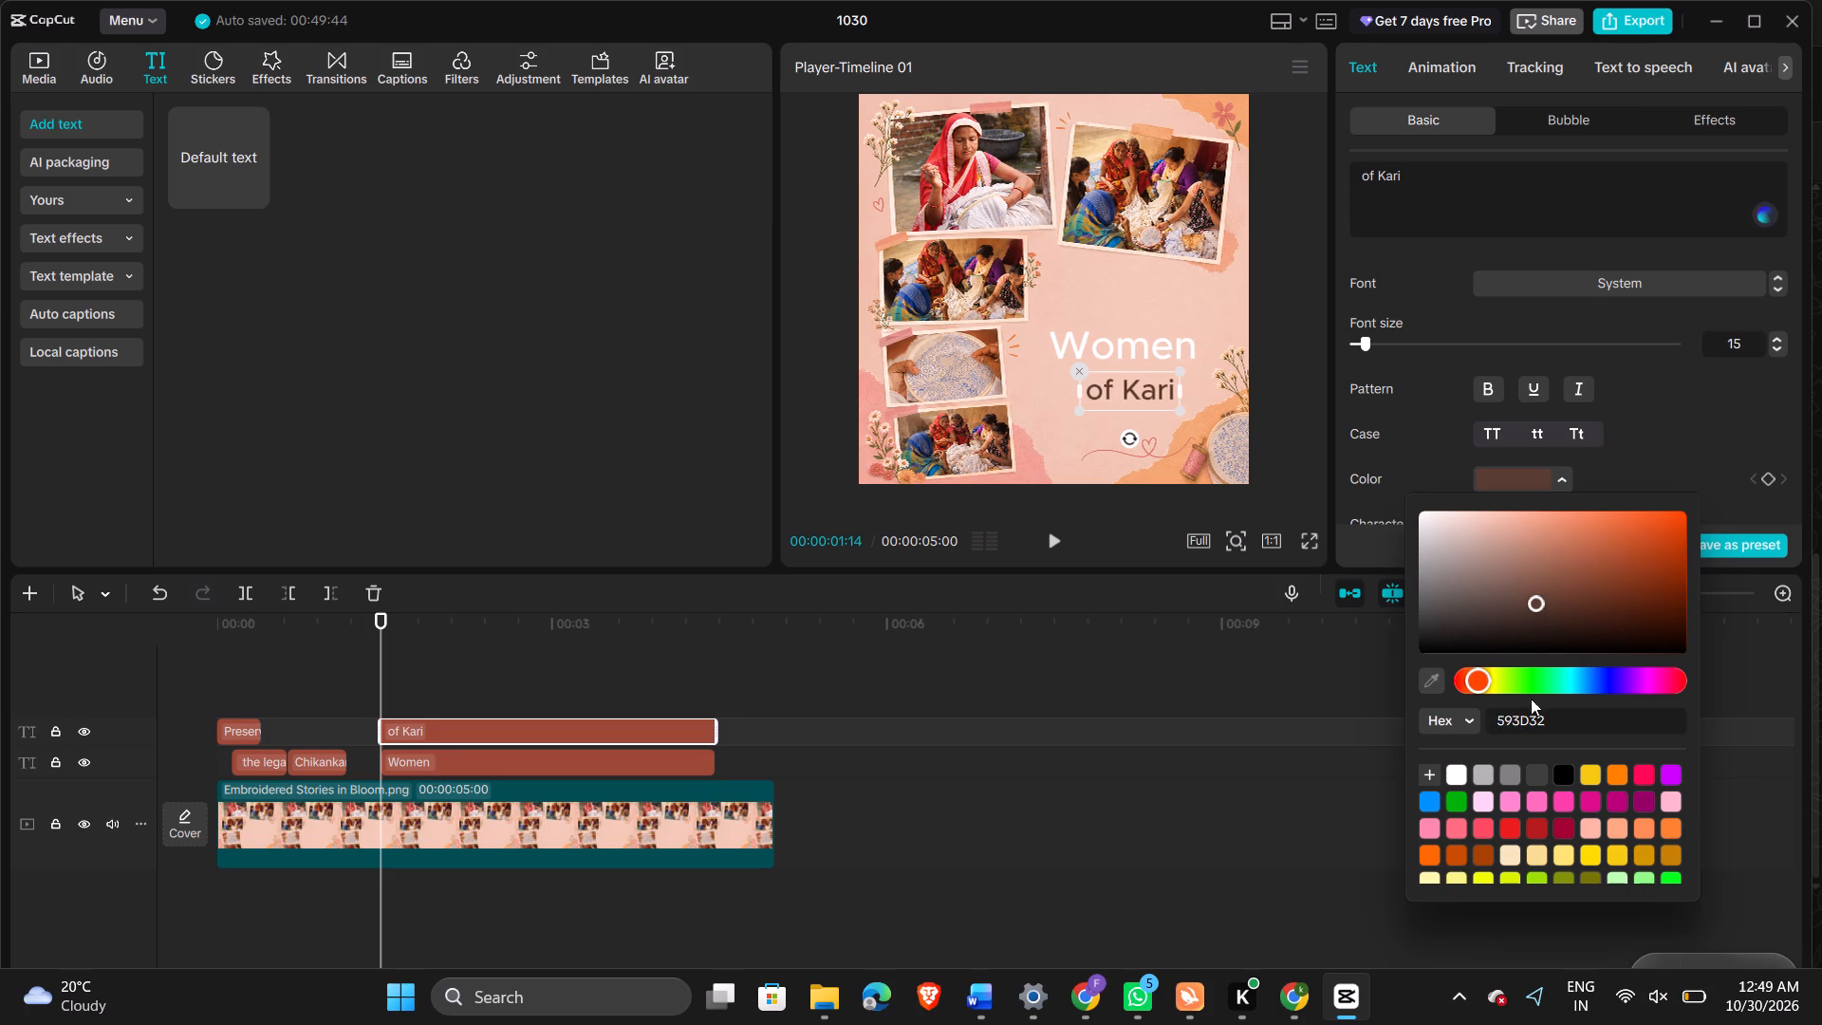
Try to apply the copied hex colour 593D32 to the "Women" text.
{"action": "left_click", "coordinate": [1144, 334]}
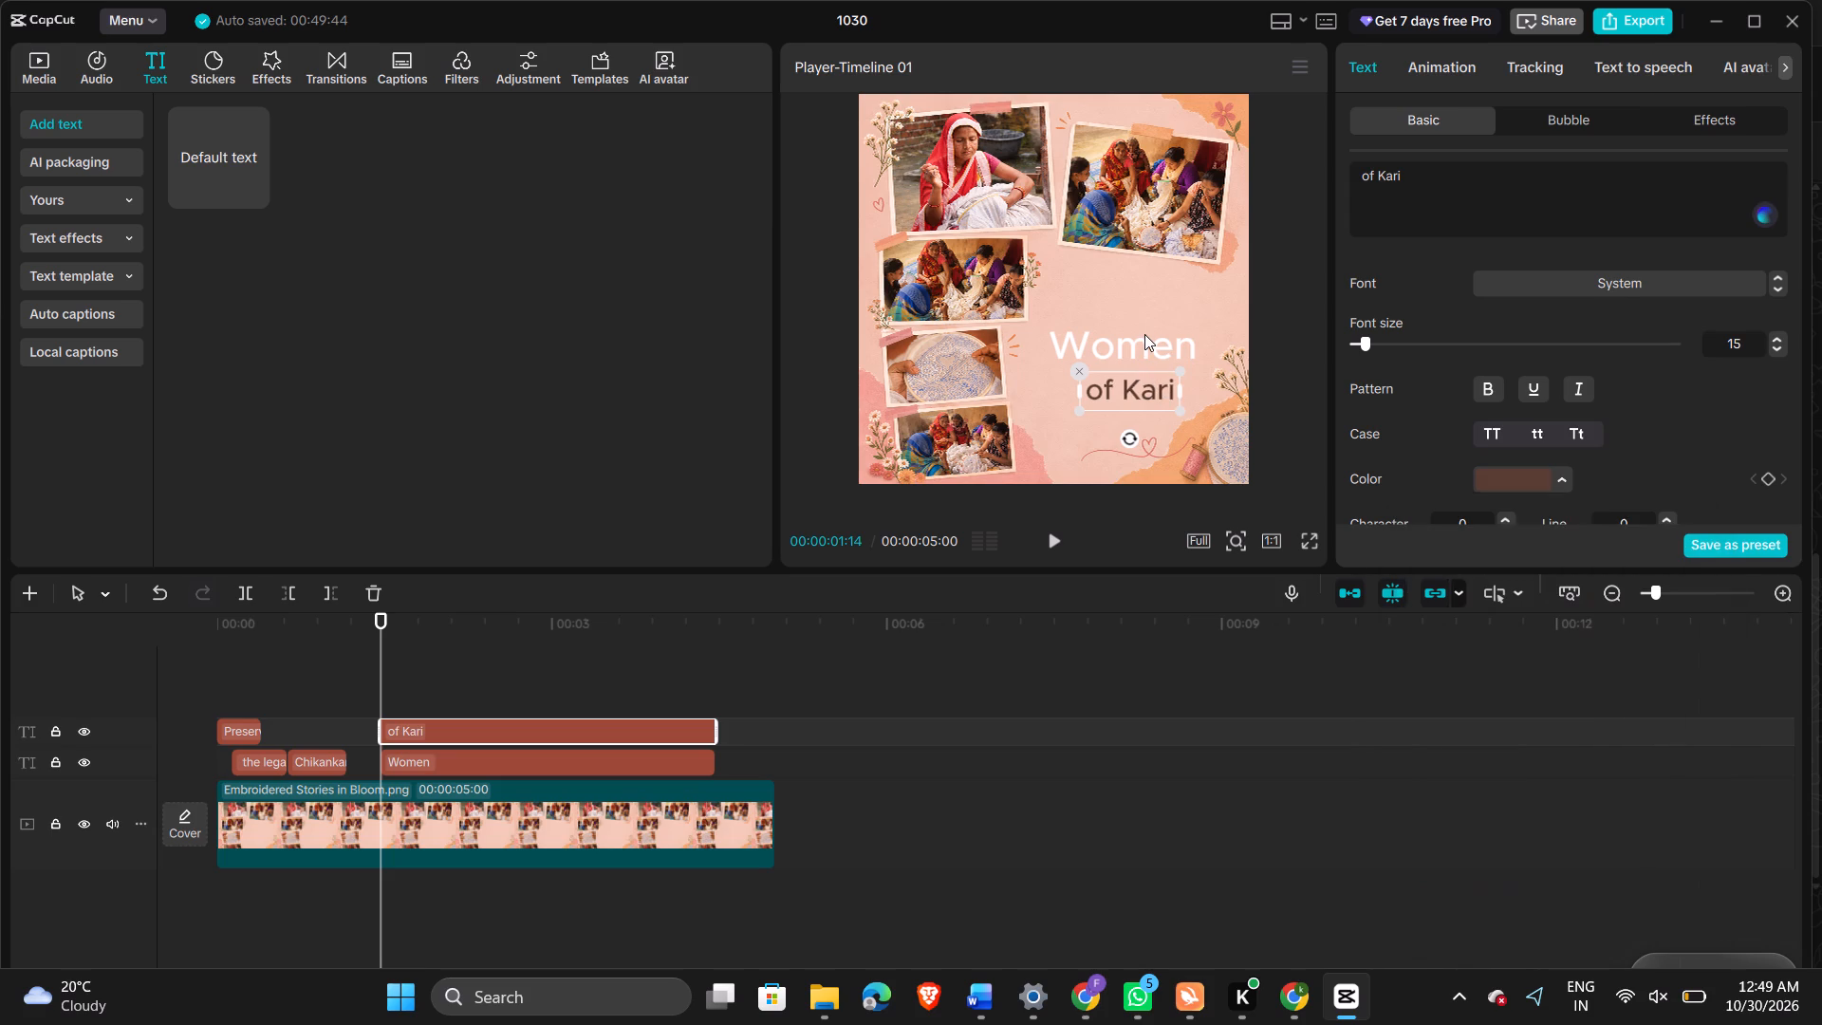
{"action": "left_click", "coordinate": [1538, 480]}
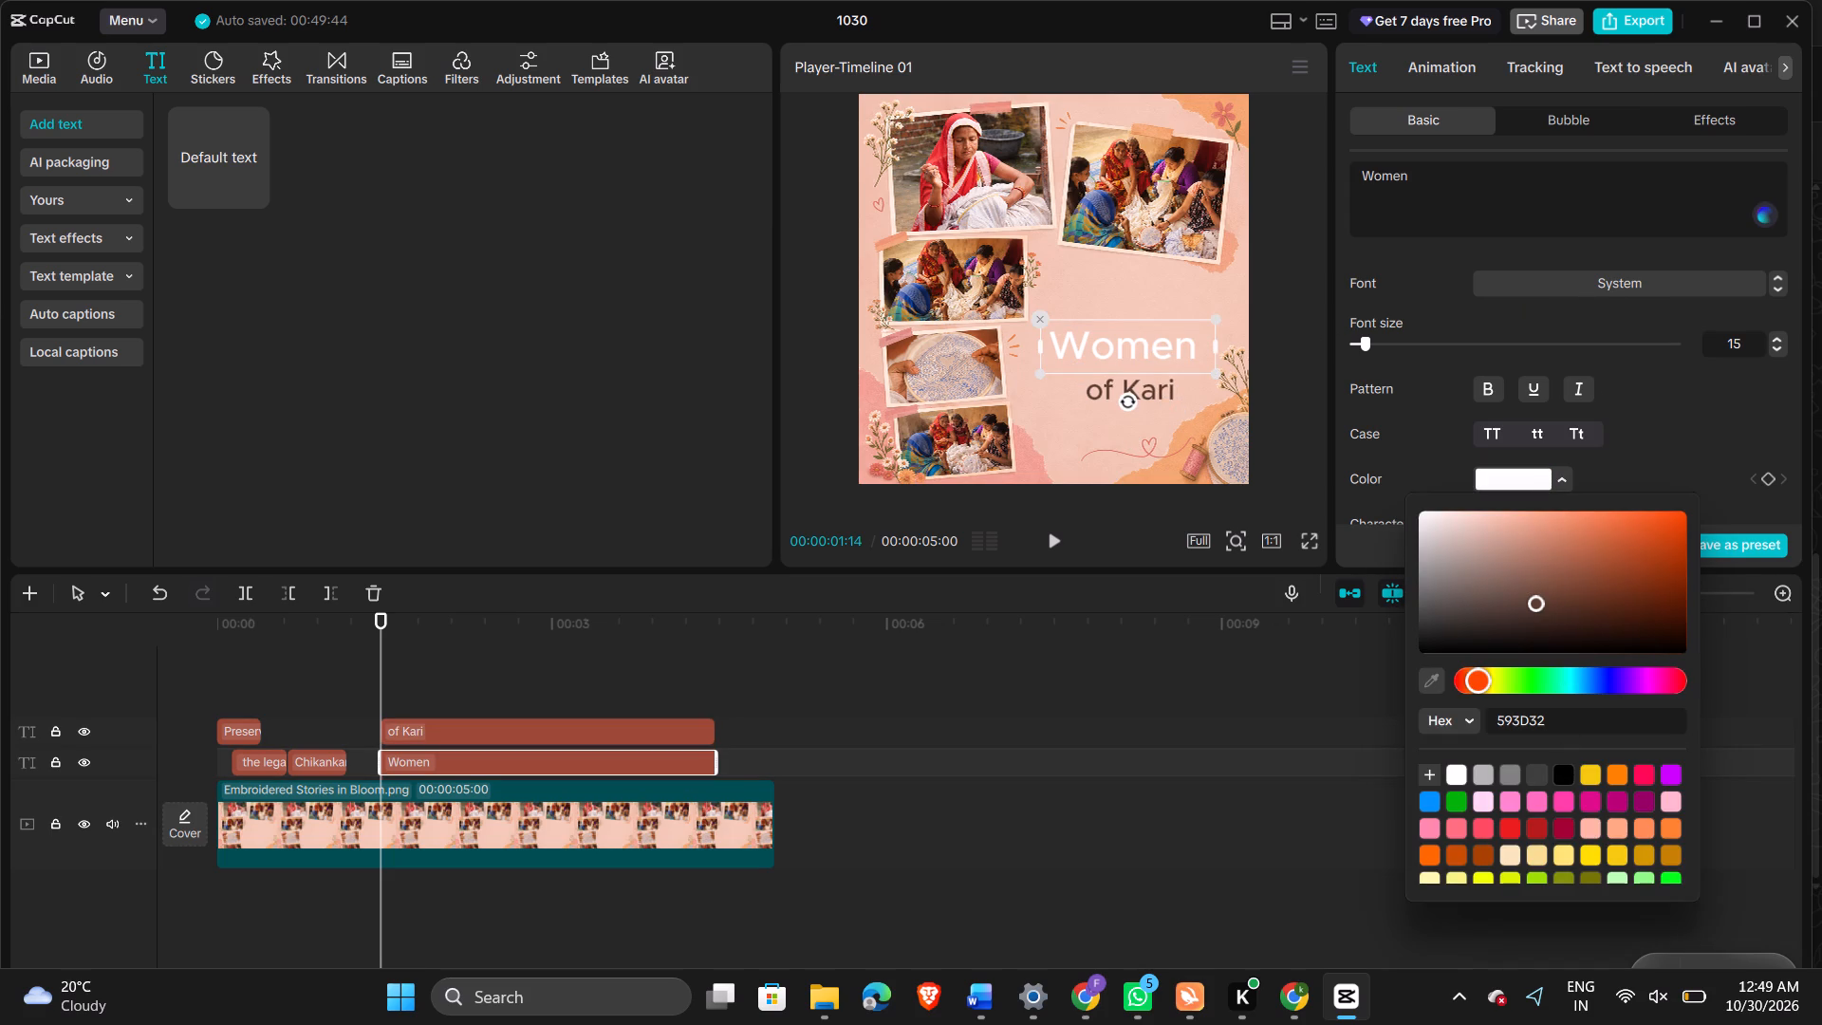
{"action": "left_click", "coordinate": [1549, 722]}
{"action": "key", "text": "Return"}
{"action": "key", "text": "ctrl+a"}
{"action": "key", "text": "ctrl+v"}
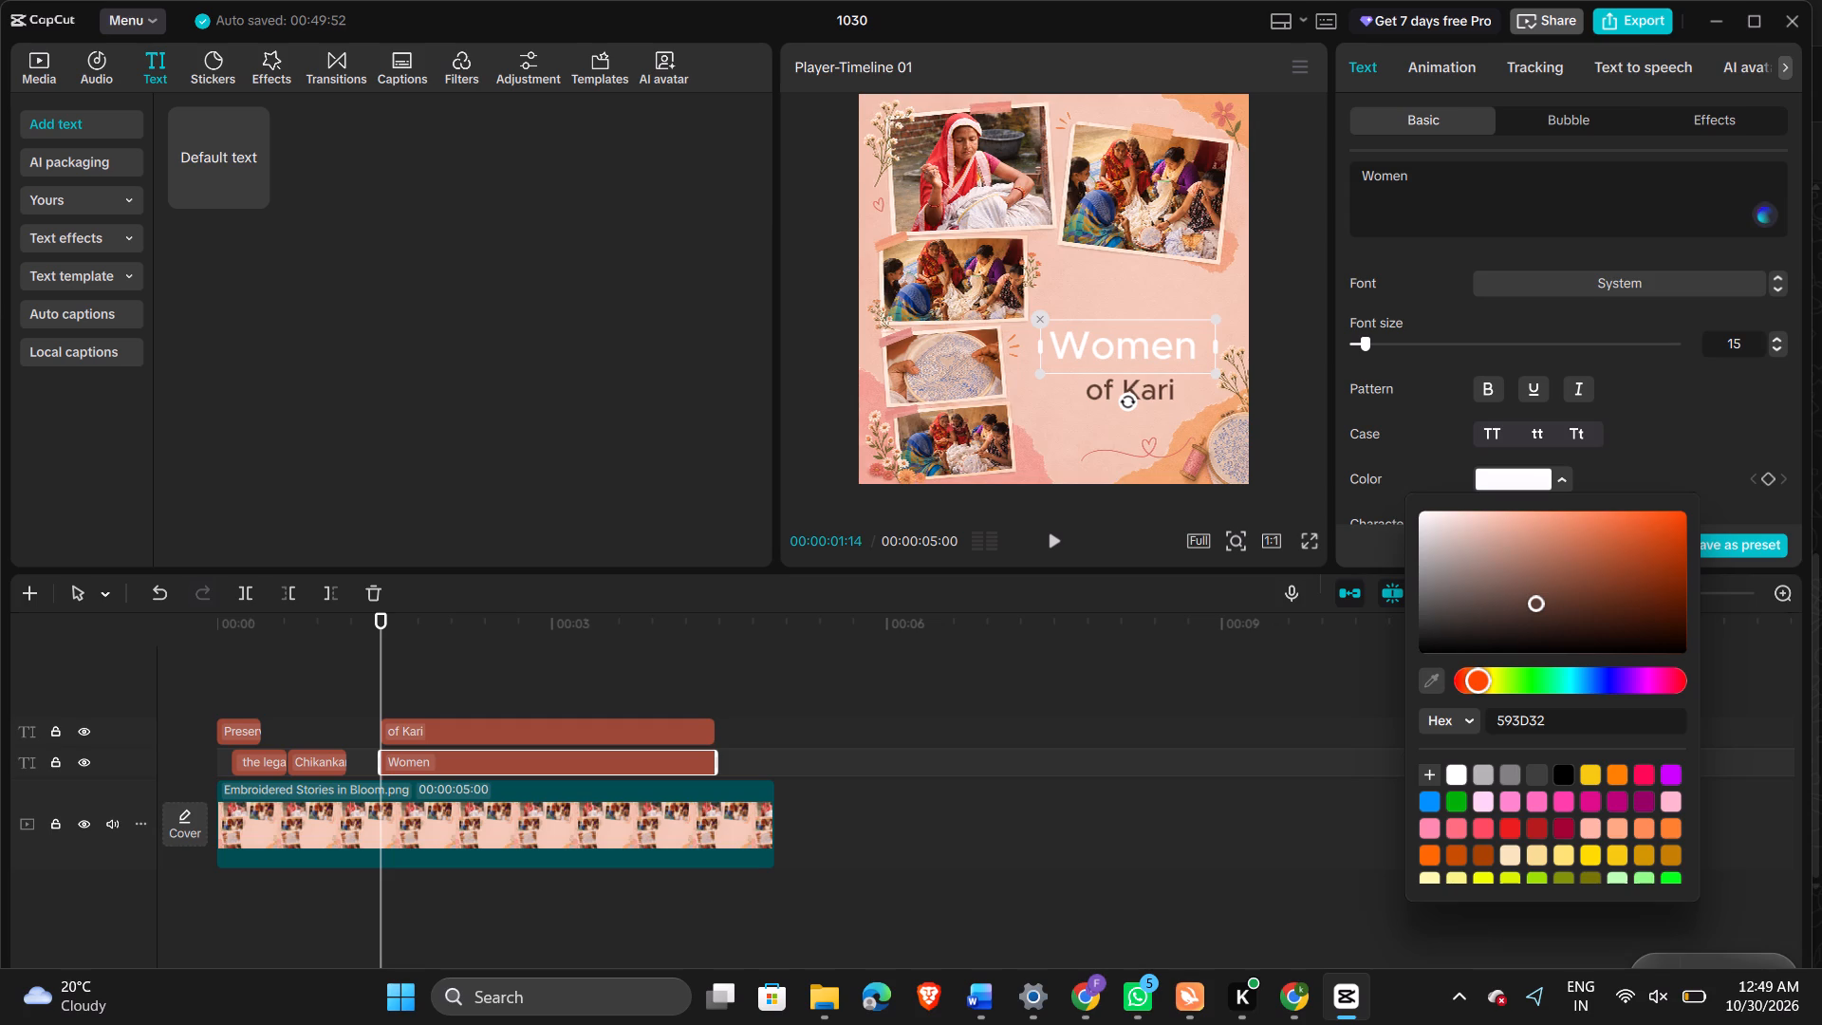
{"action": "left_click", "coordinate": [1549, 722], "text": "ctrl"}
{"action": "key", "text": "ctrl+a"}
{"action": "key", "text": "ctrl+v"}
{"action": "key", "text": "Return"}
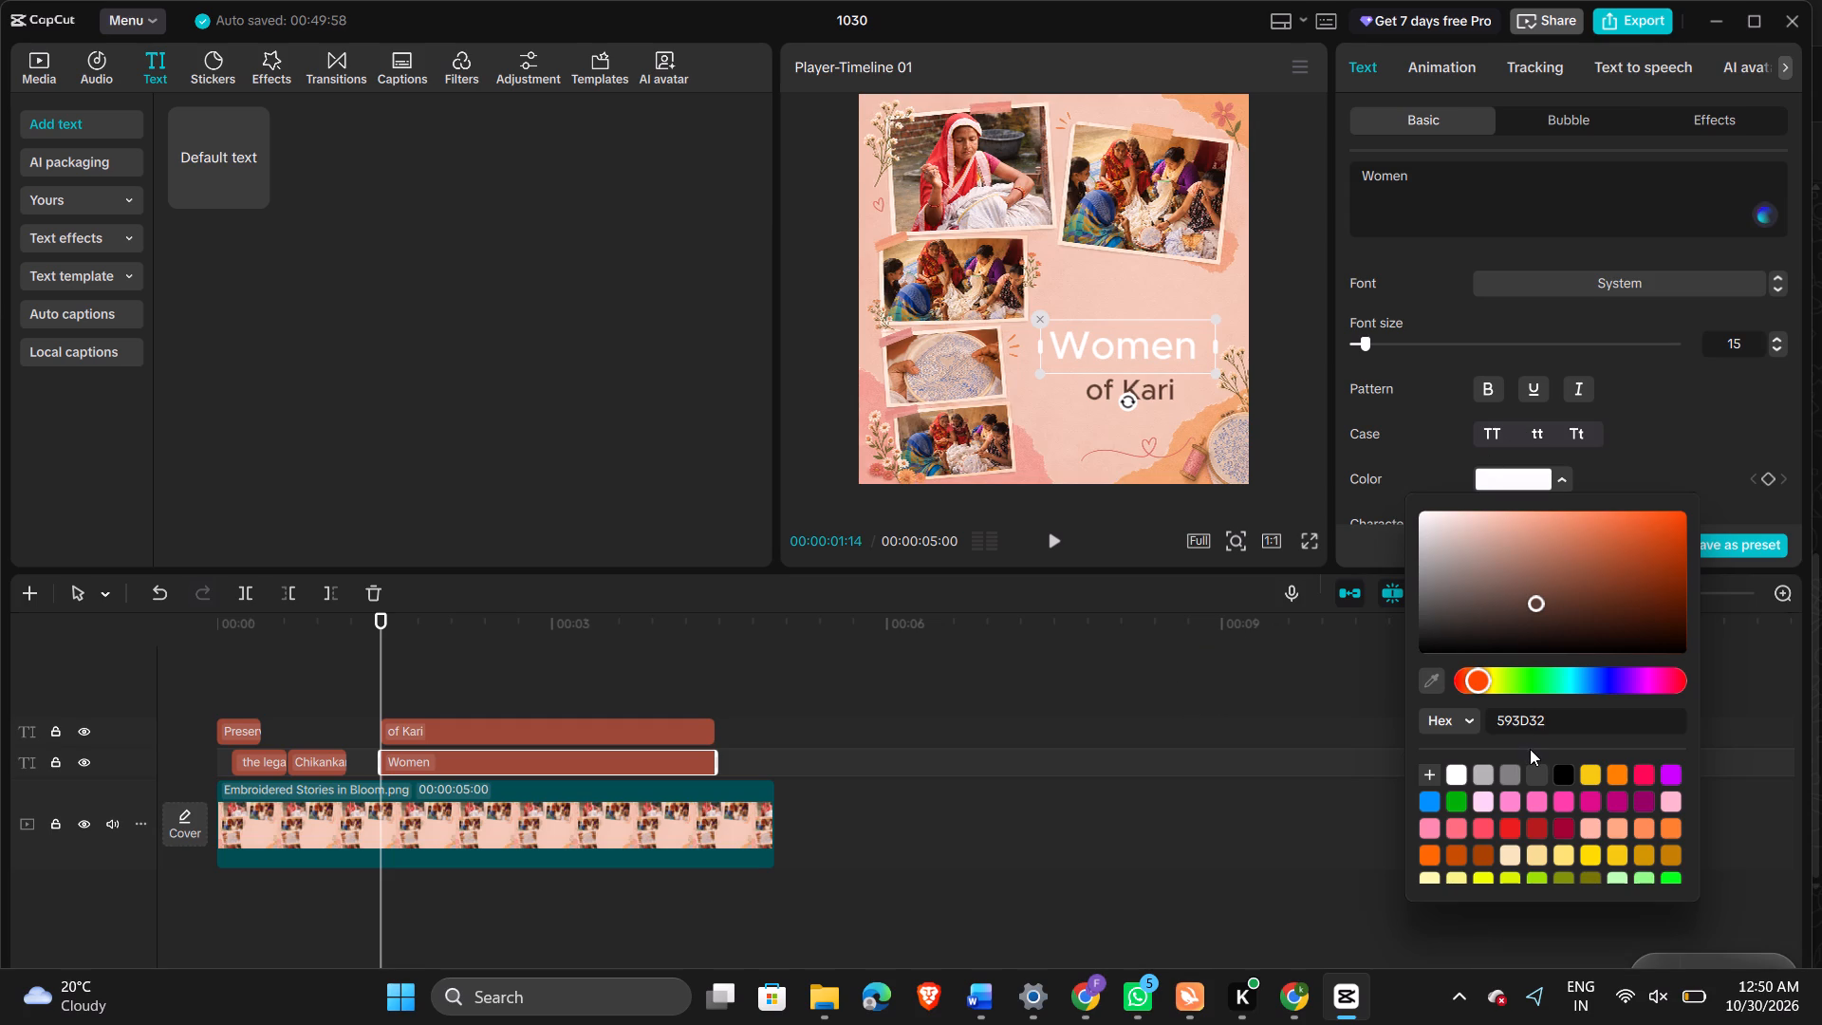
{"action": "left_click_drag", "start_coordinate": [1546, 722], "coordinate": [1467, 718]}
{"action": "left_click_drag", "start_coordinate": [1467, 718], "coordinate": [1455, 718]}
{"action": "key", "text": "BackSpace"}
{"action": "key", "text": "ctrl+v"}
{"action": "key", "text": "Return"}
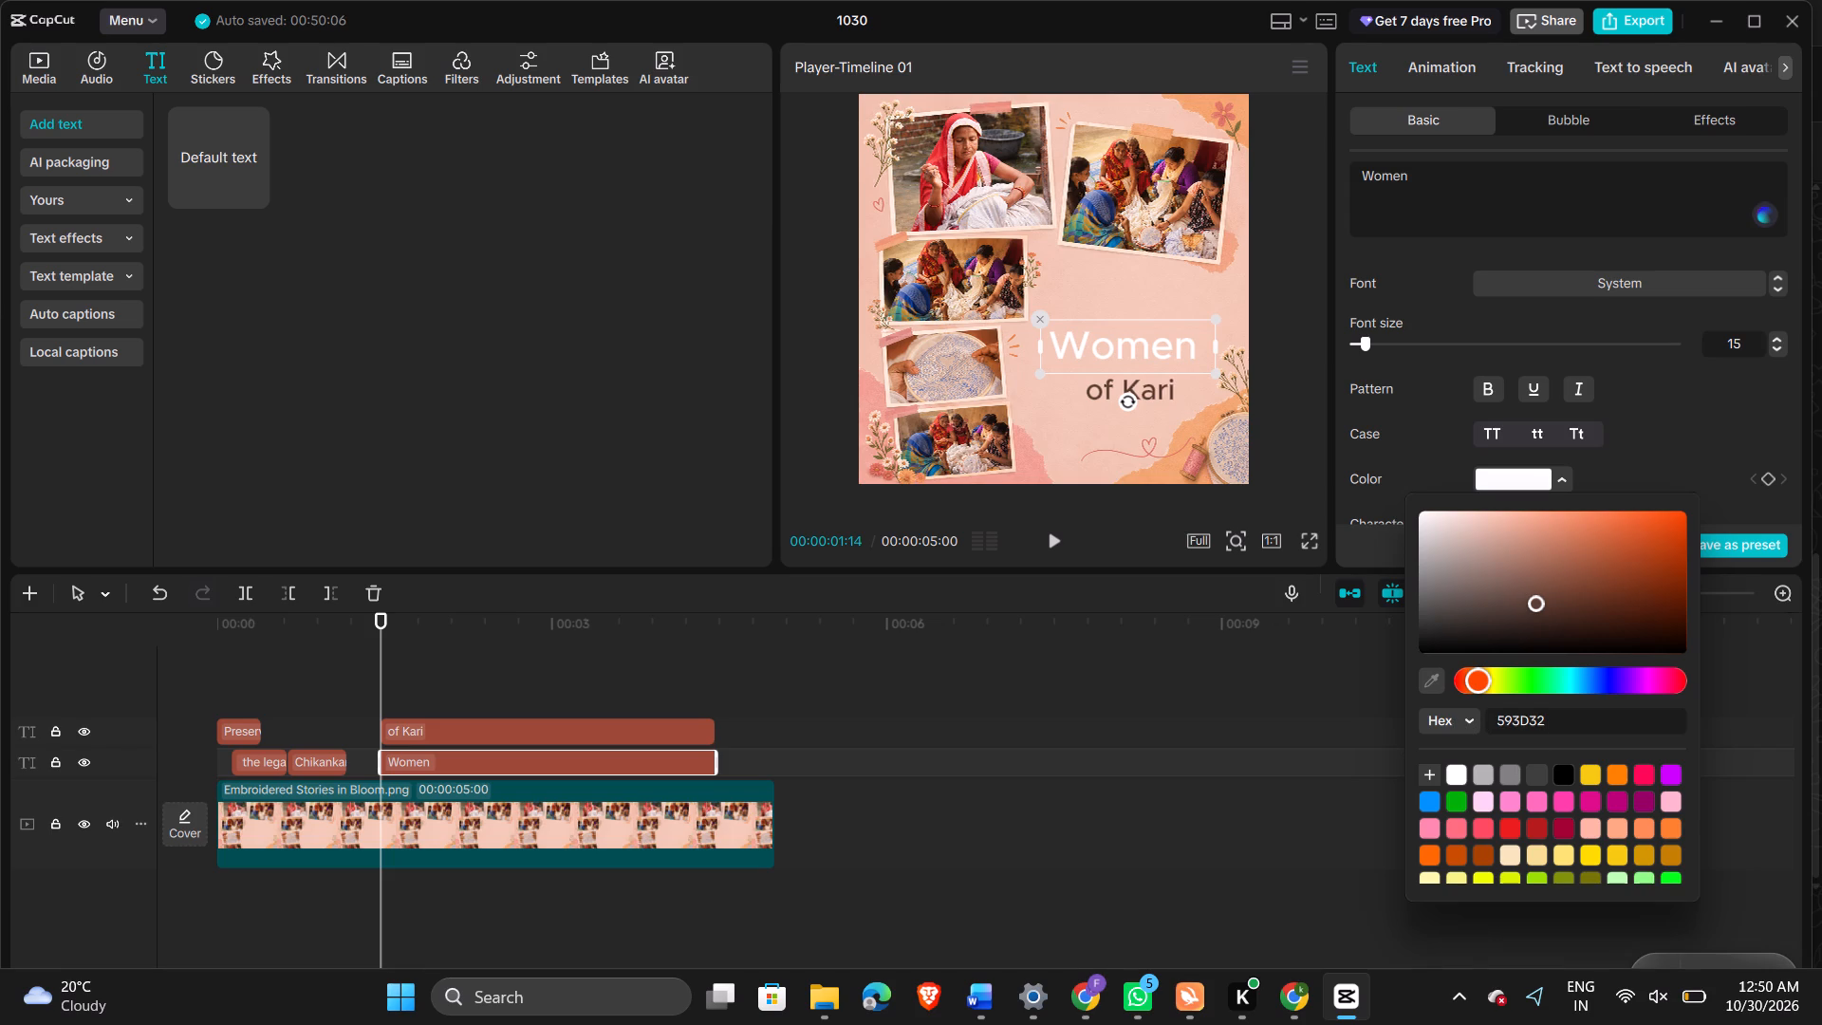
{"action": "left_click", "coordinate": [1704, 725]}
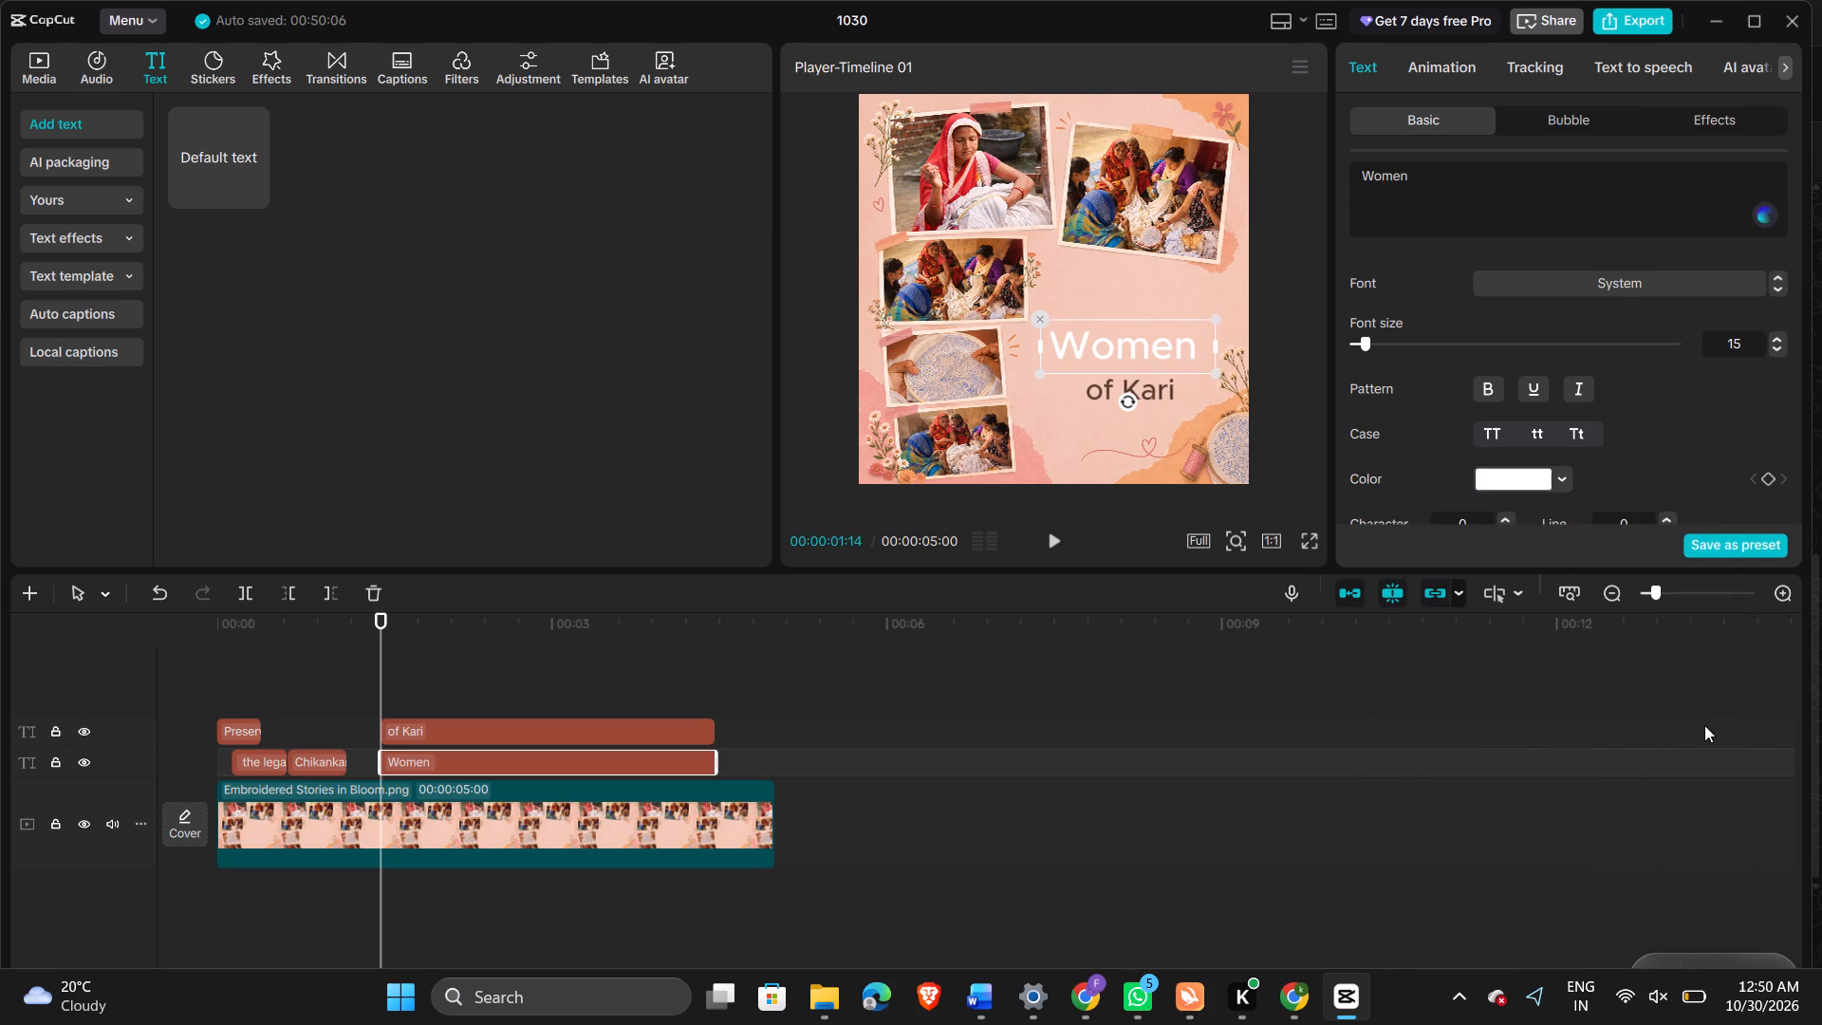
Switch the "Women" text to black as an interim colour, and set its final colour to the copied hex 593D32.
{"action": "left_click", "coordinate": [1523, 491]}
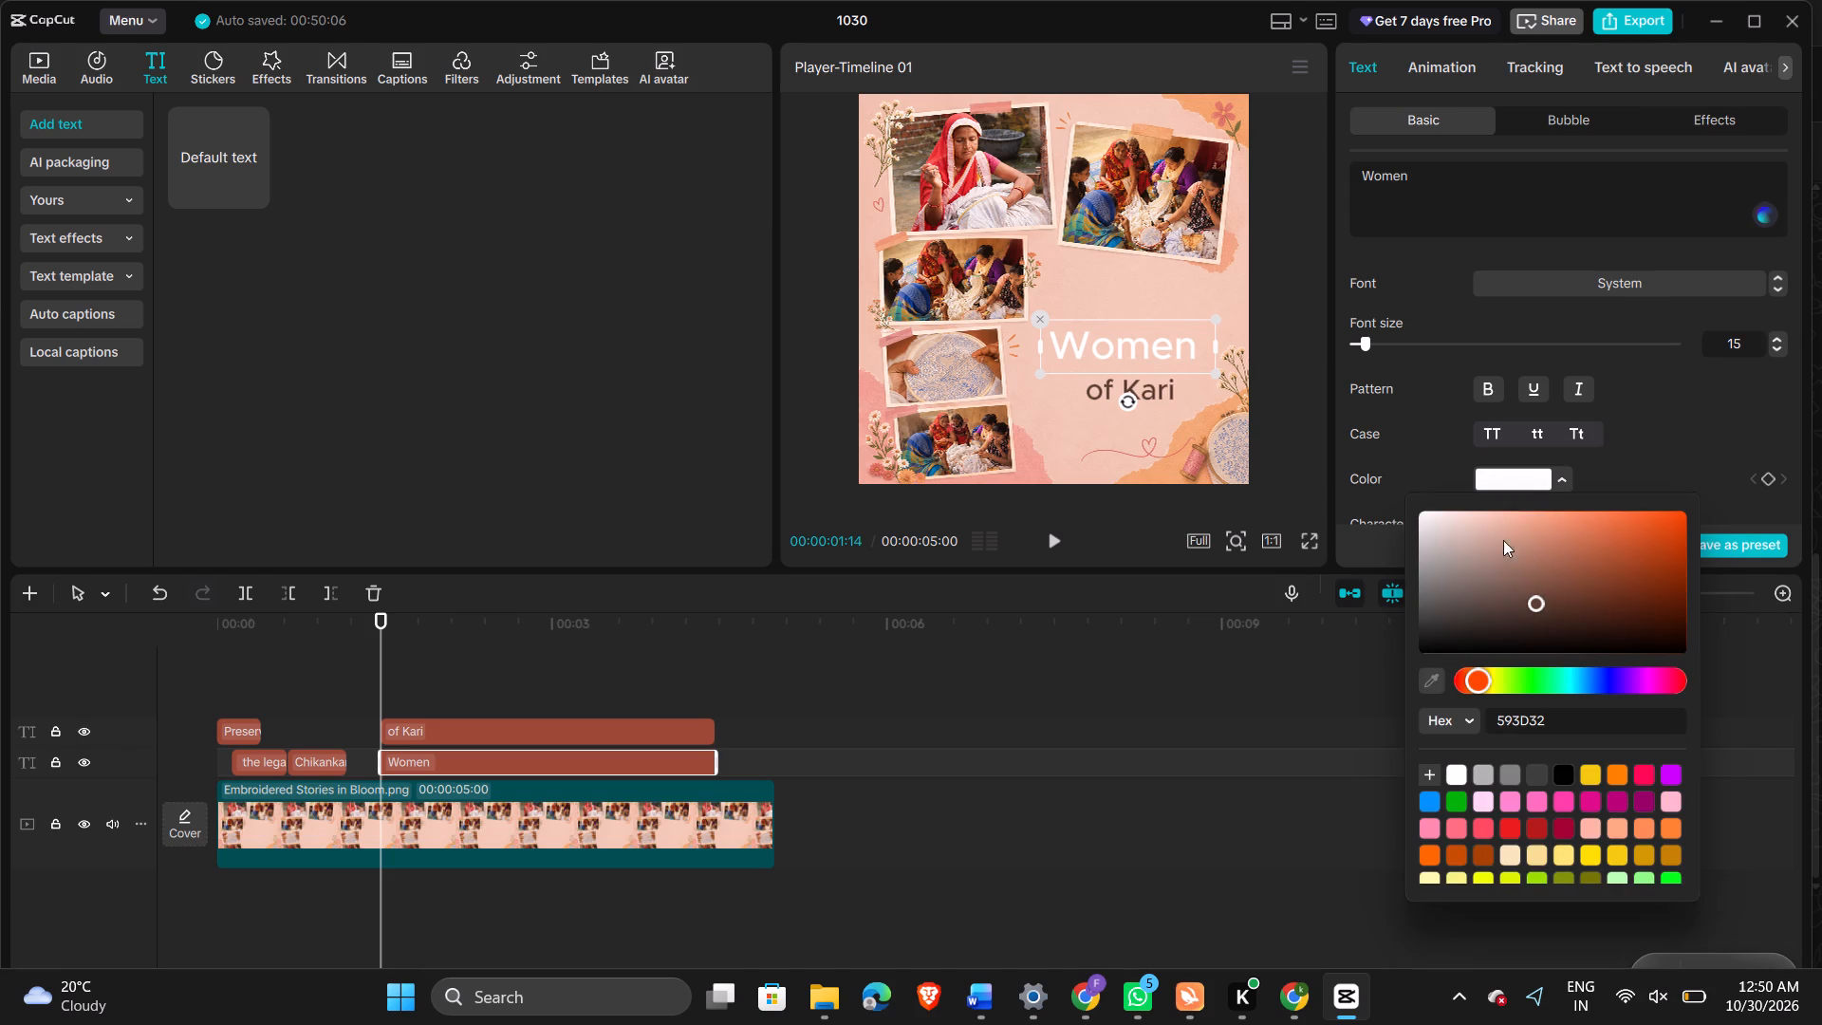
{"action": "left_click", "coordinate": [1536, 603]}
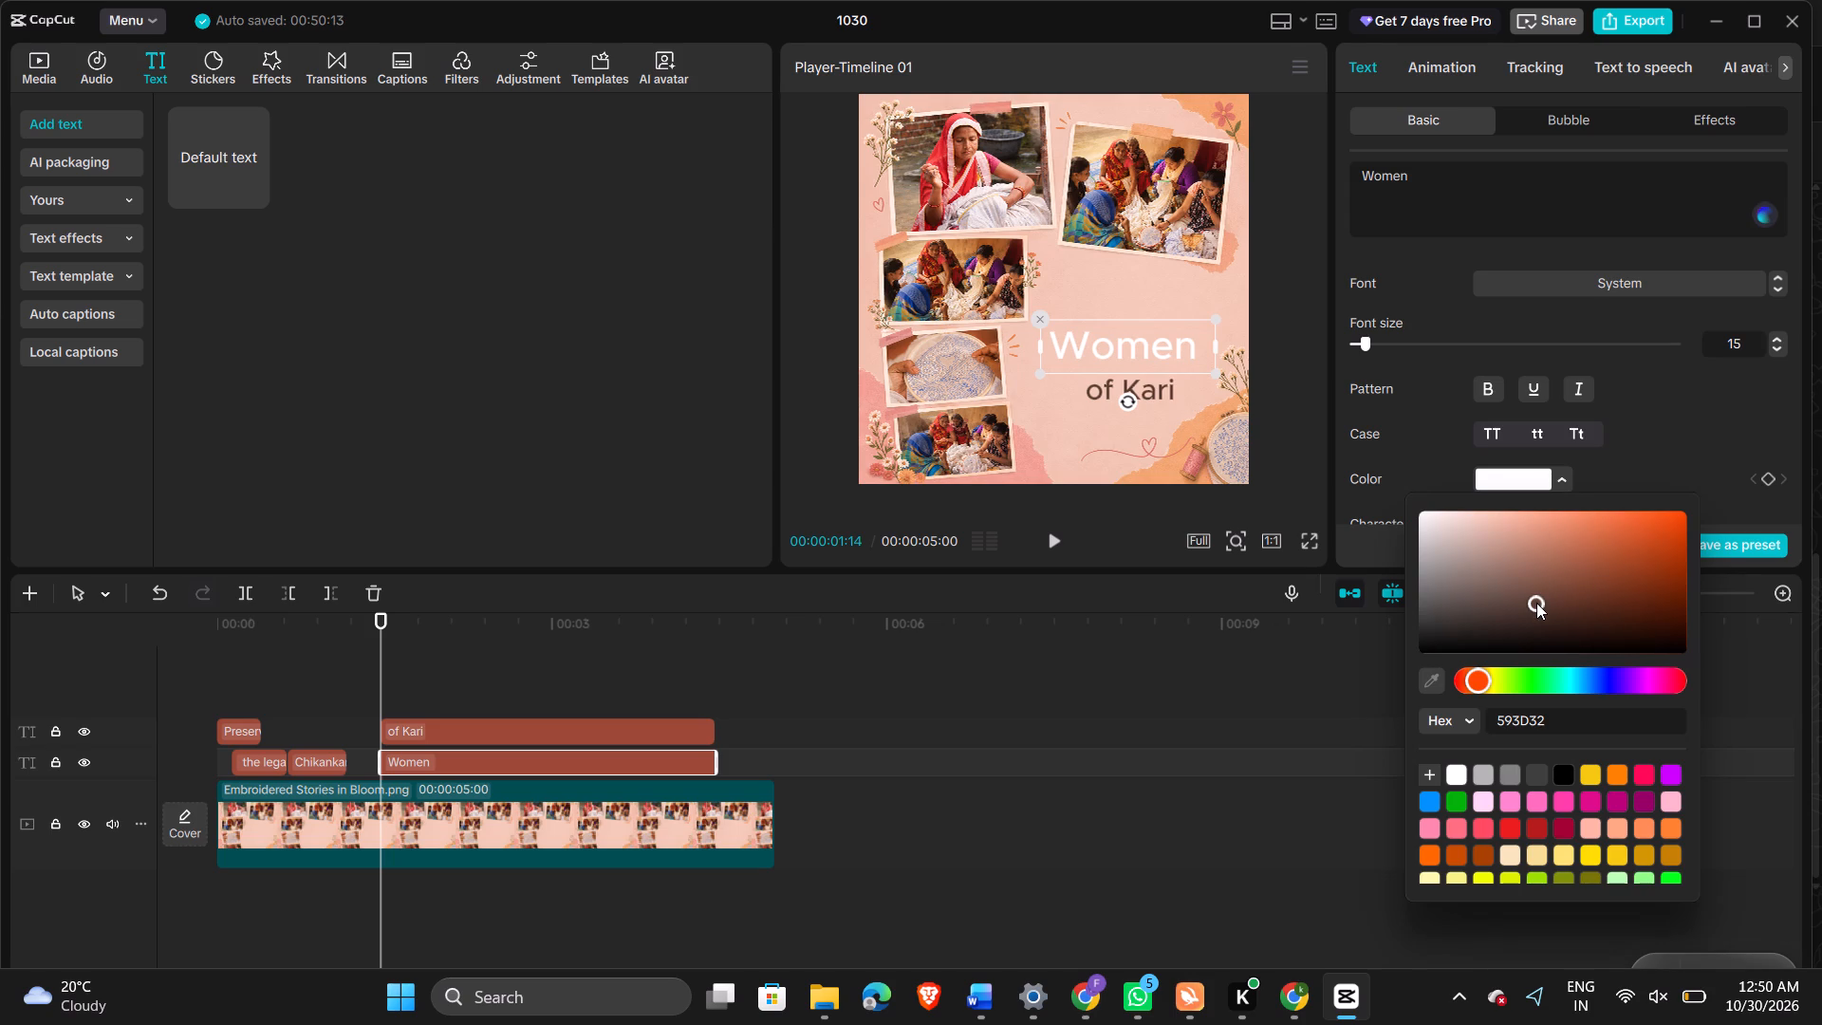
{"action": "left_click", "coordinate": [1536, 603]}
{"action": "left_click", "coordinate": [1570, 718]}
{"action": "left_click", "coordinate": [1562, 771]}
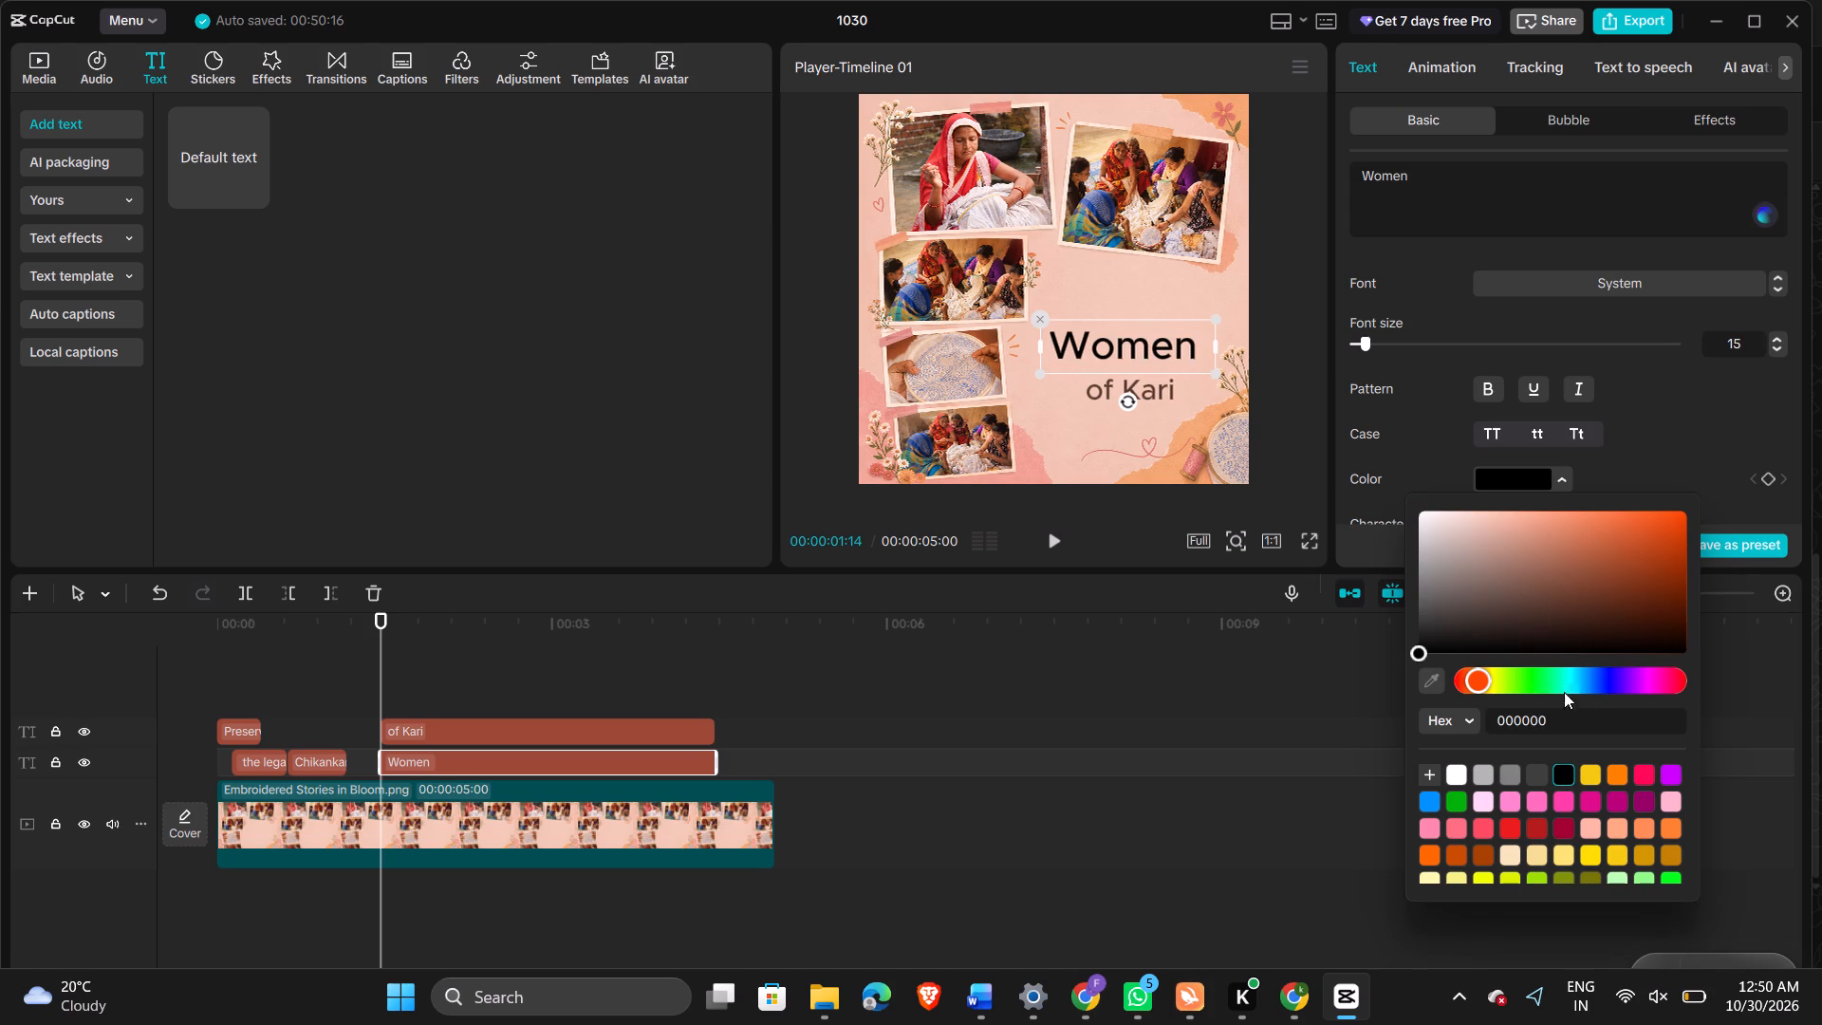
{"action": "left_click_drag", "start_coordinate": [1557, 710], "coordinate": [1554, 717]}
{"action": "left_click_drag", "start_coordinate": [1554, 717], "coordinate": [1556, 720]}
{"action": "left_click_drag", "start_coordinate": [1556, 720], "coordinate": [1391, 711]}
{"action": "key", "text": "ctrl+v"}
{"action": "key", "text": "Return"}
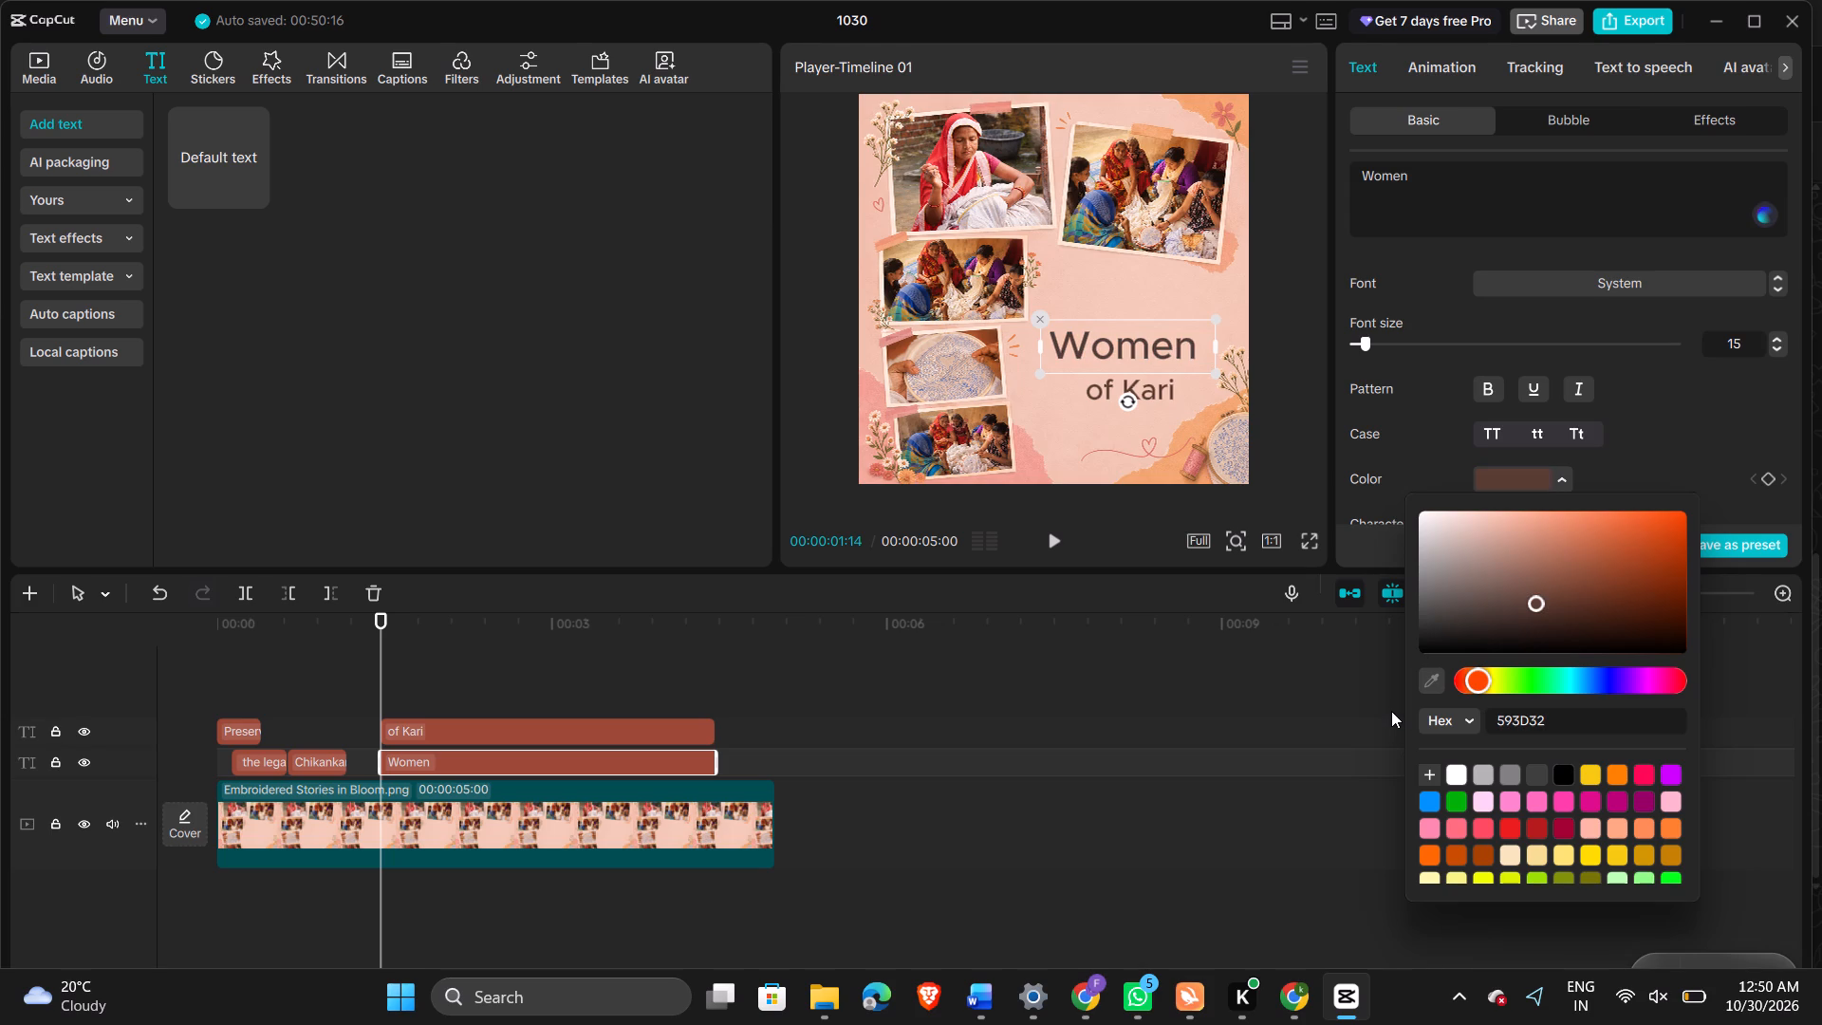
{"action": "left_click", "coordinate": [1134, 451]}
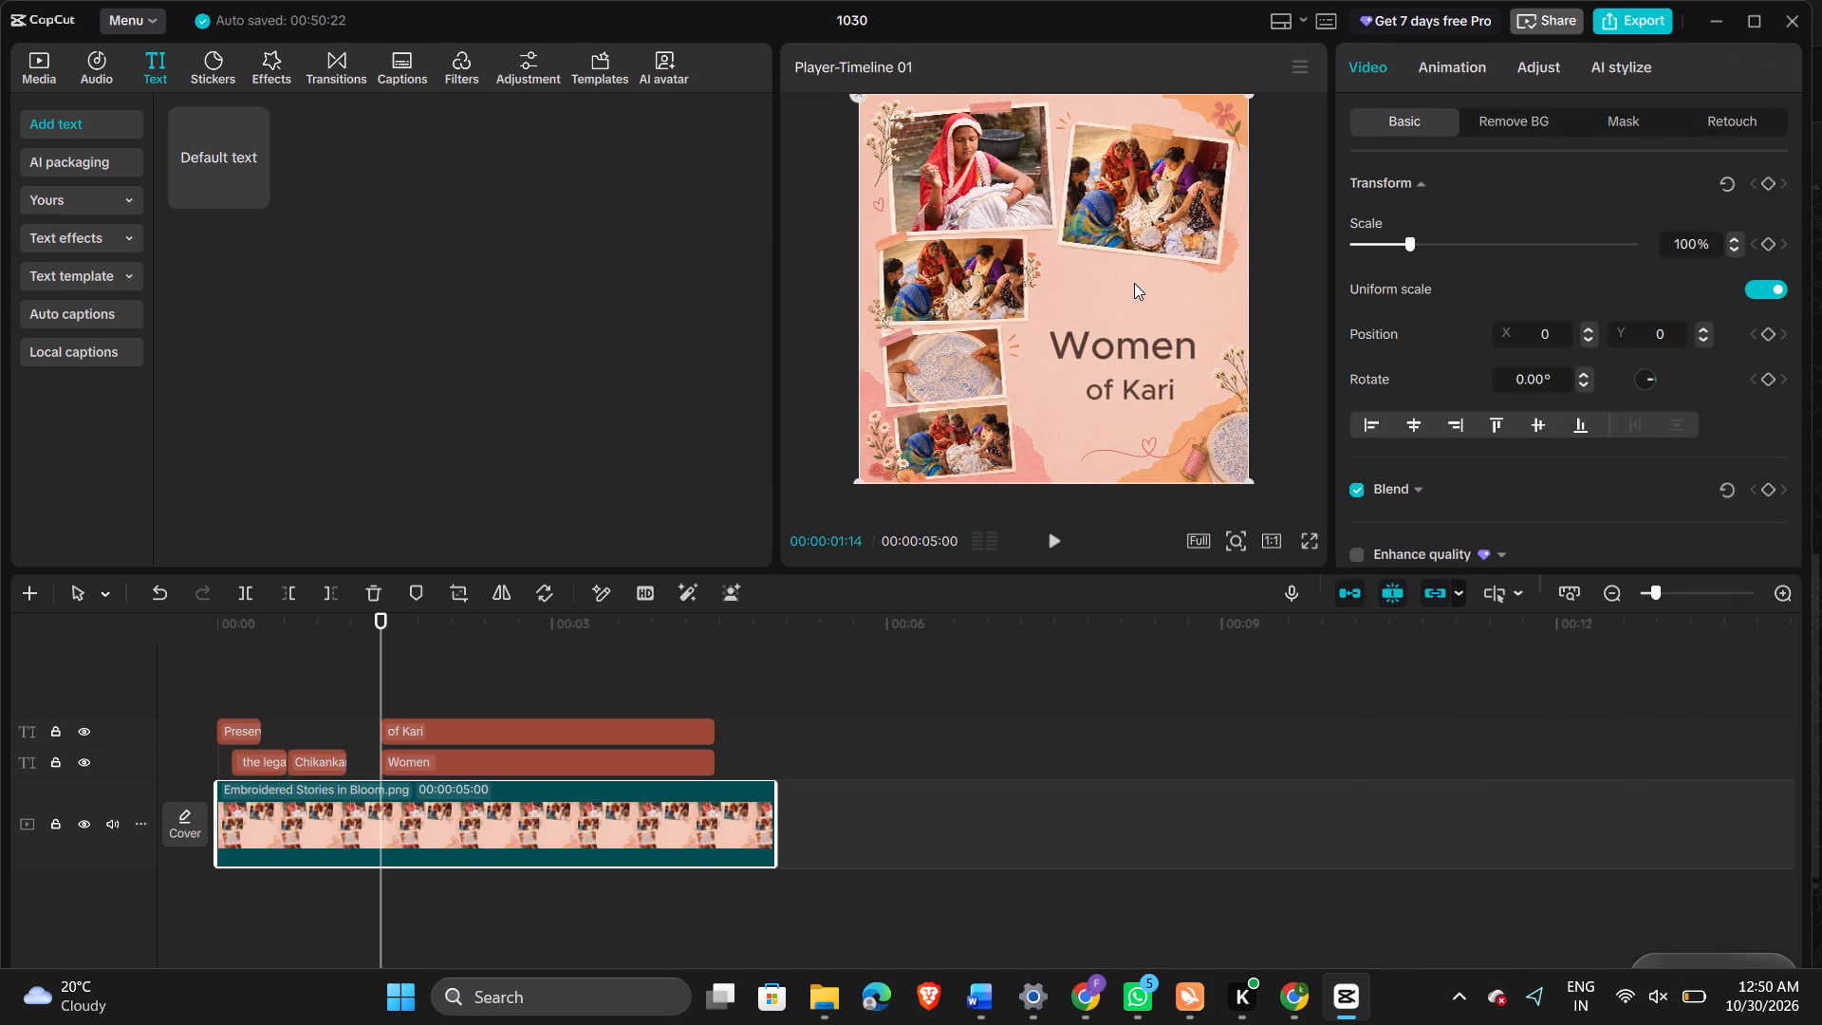
Change the "Women" text's font to Lucette-Regular.
{"action": "left_click", "coordinate": [1125, 352]}
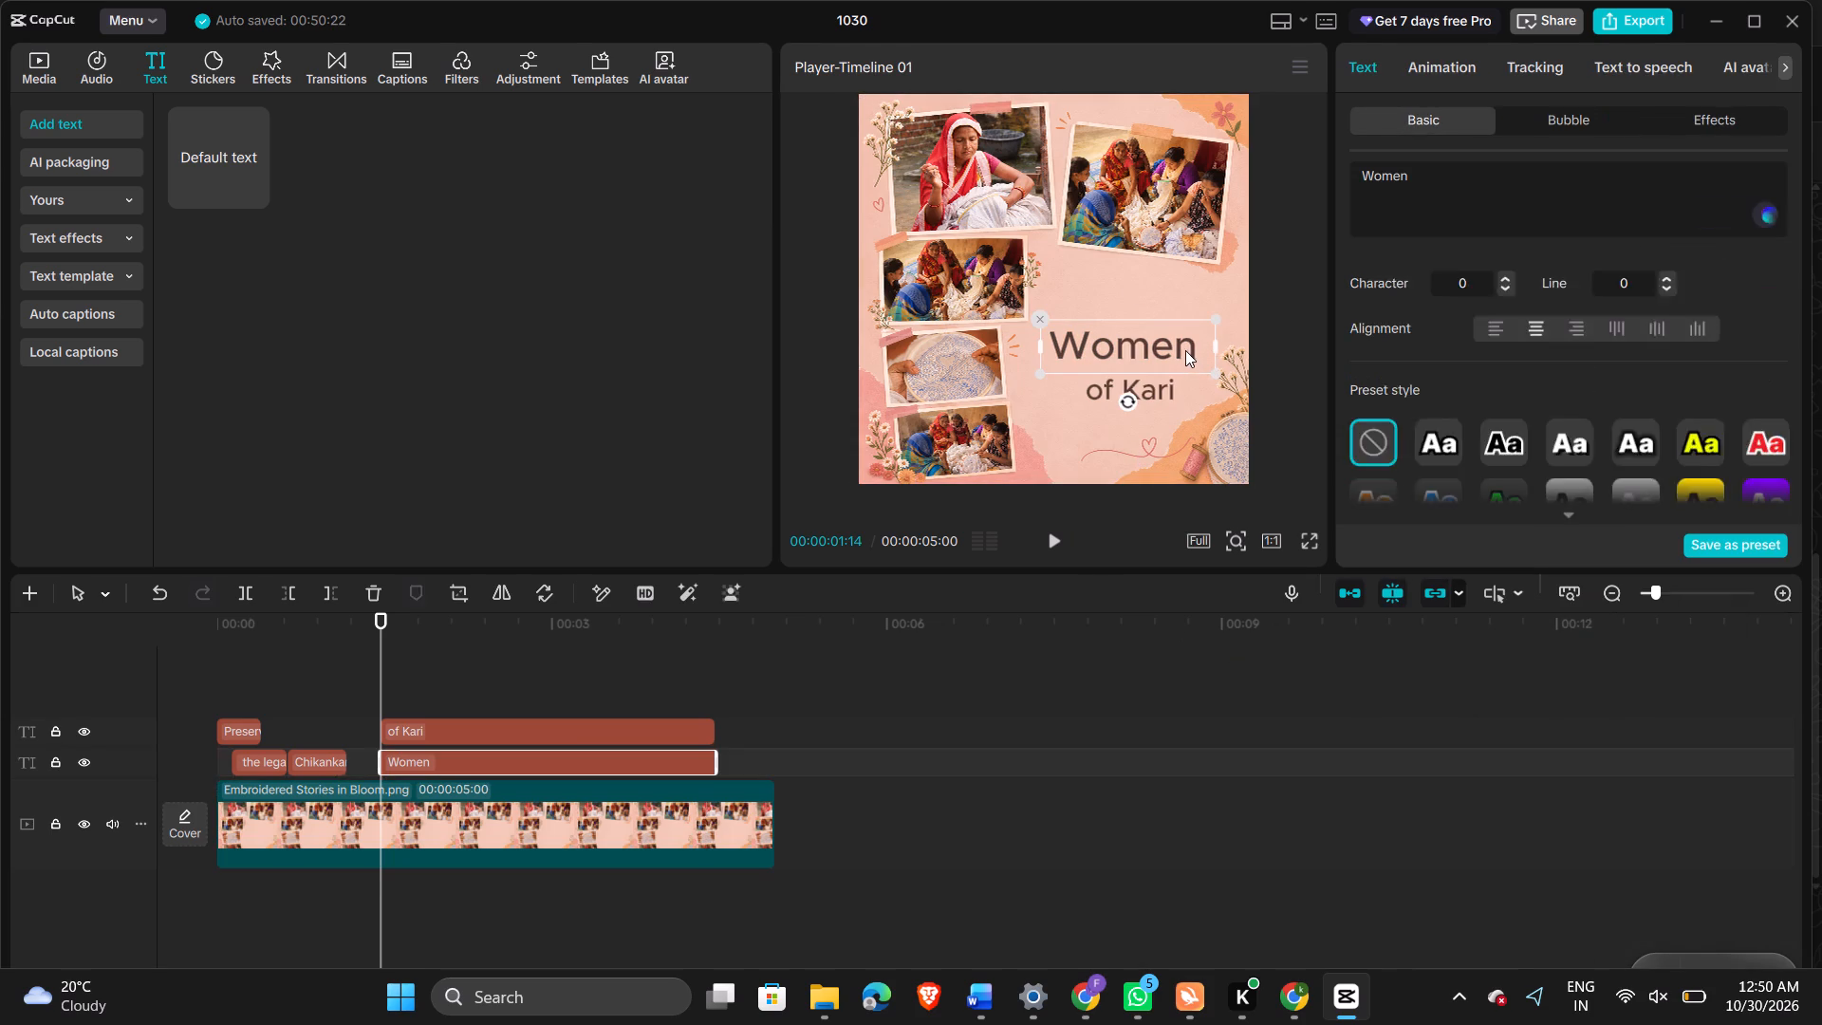
{"action": "left_click", "coordinate": [1474, 289]}
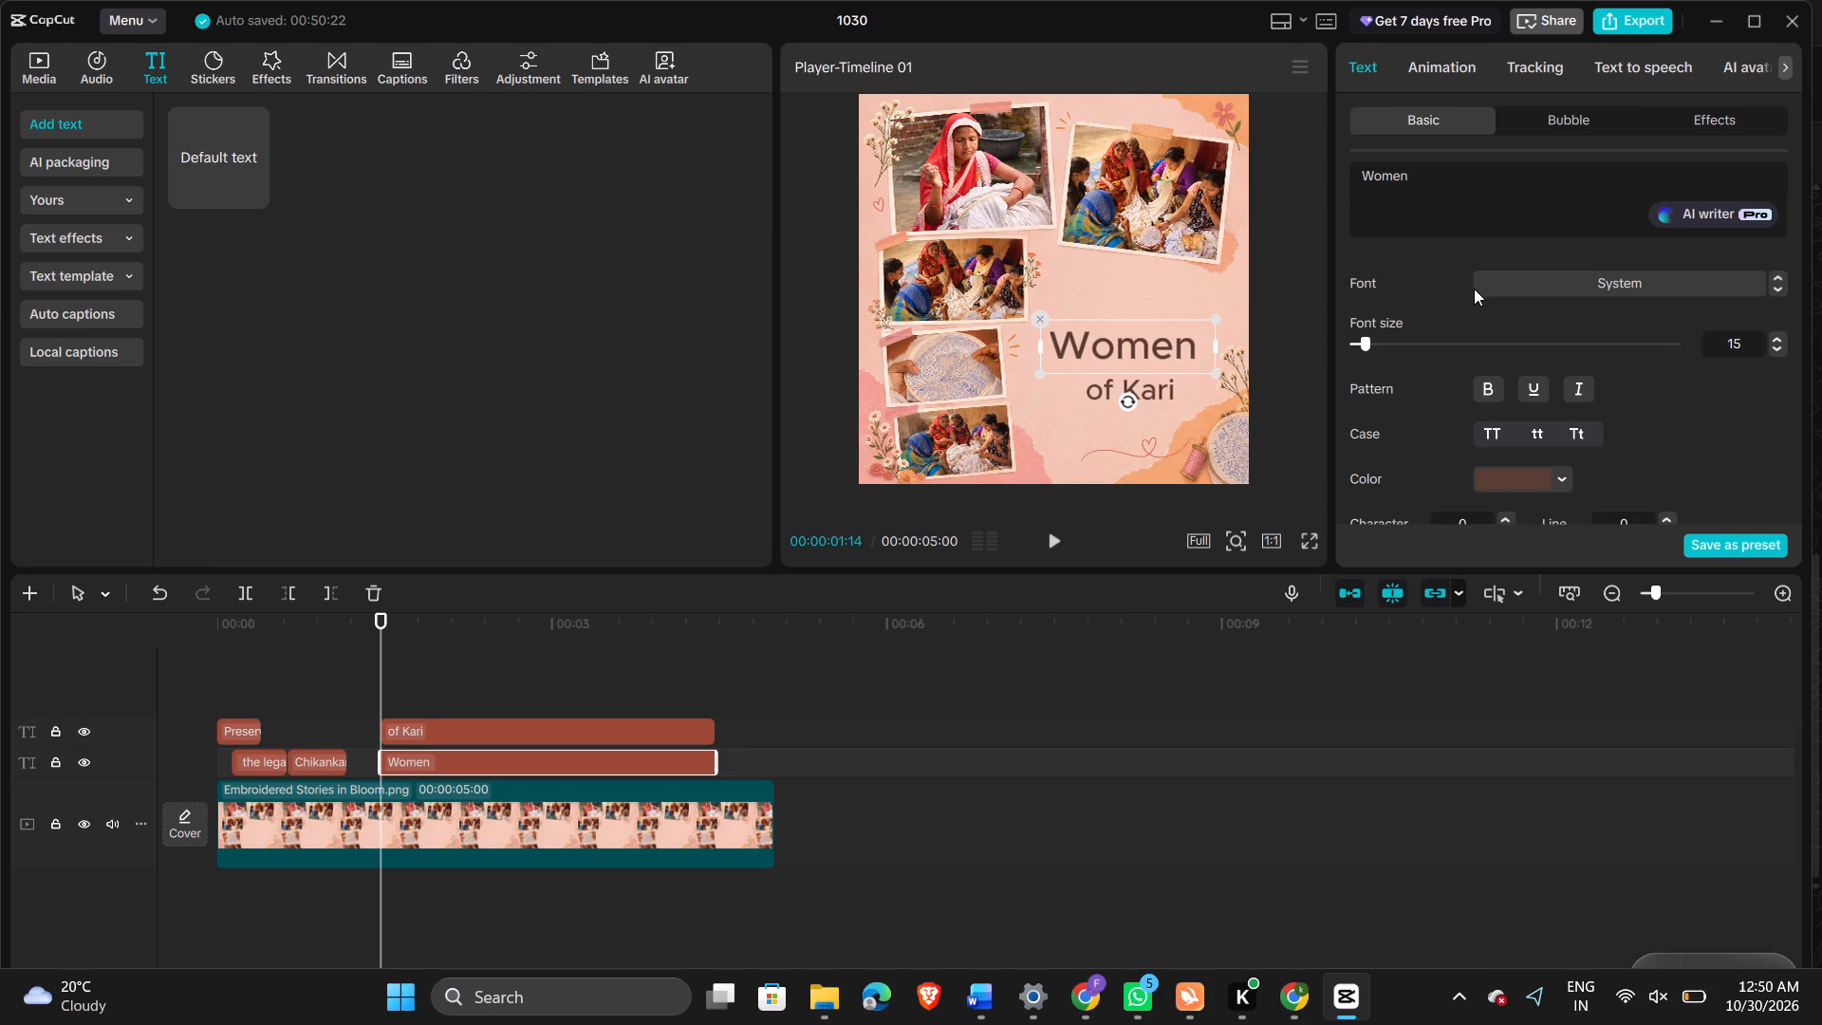
{"action": "left_click", "coordinate": [1499, 286]}
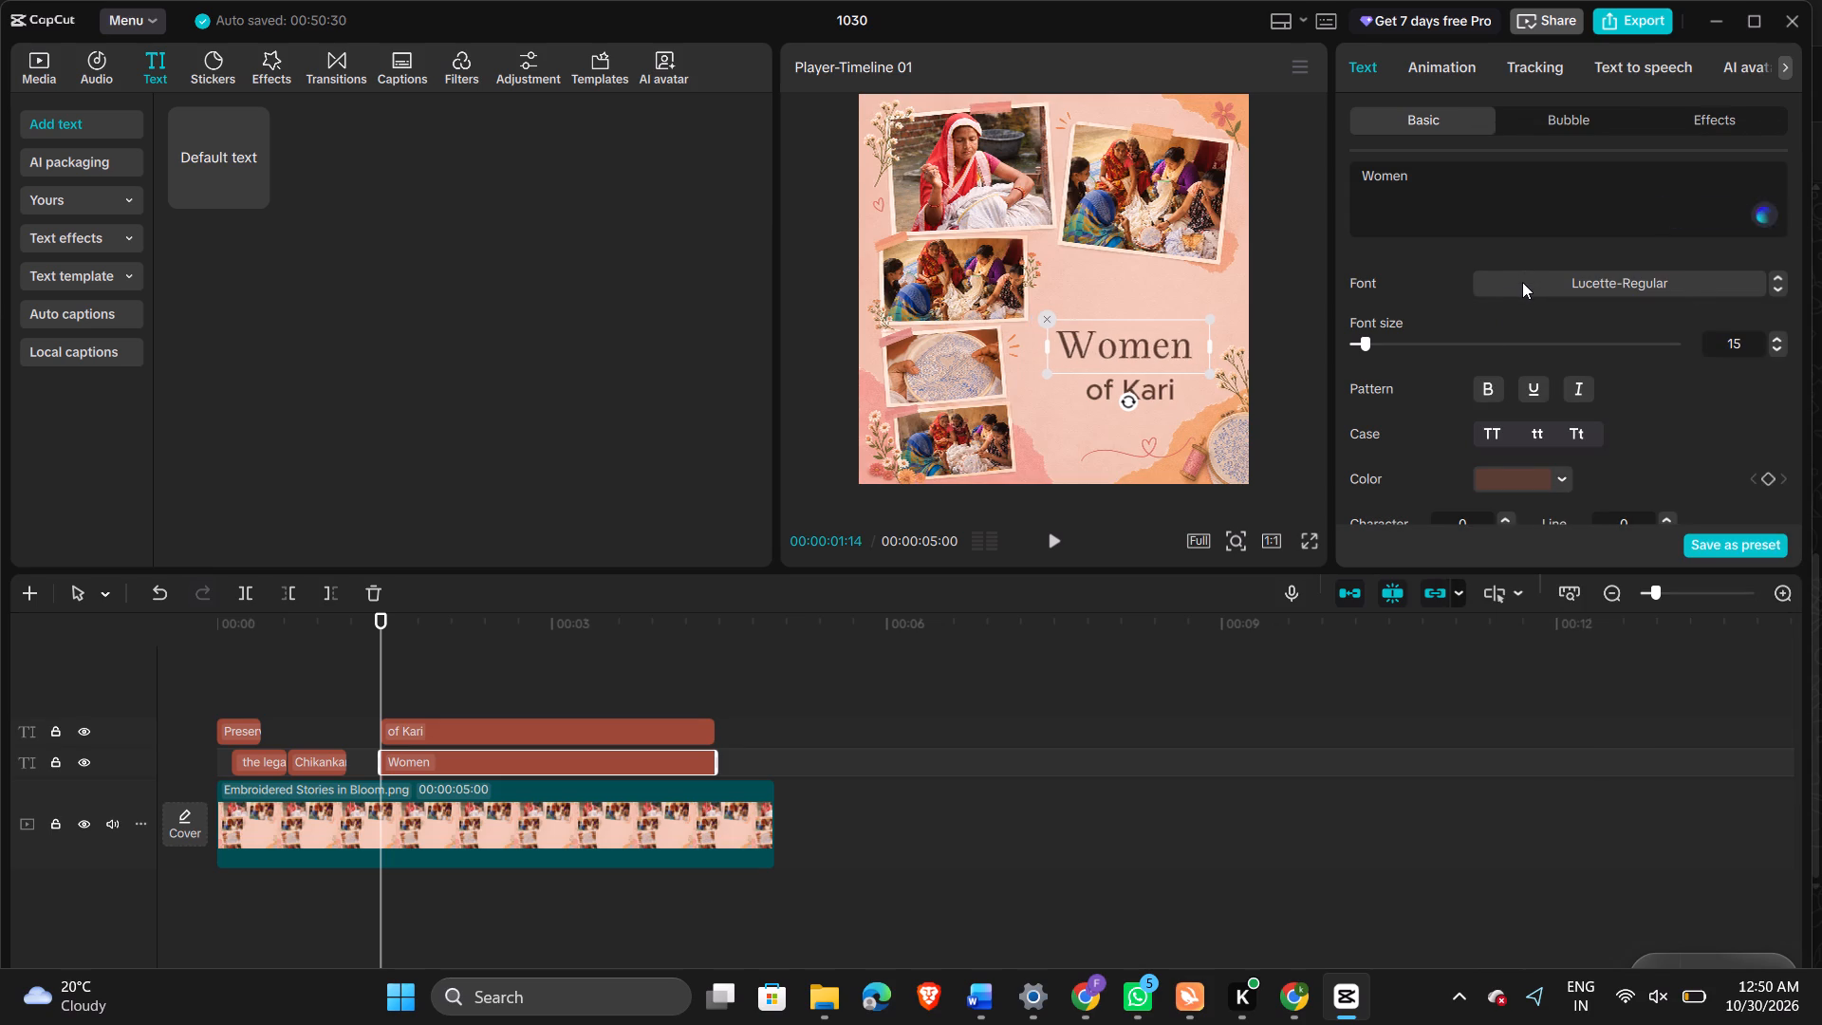
{"action": "left_click", "coordinate": [1522, 282]}
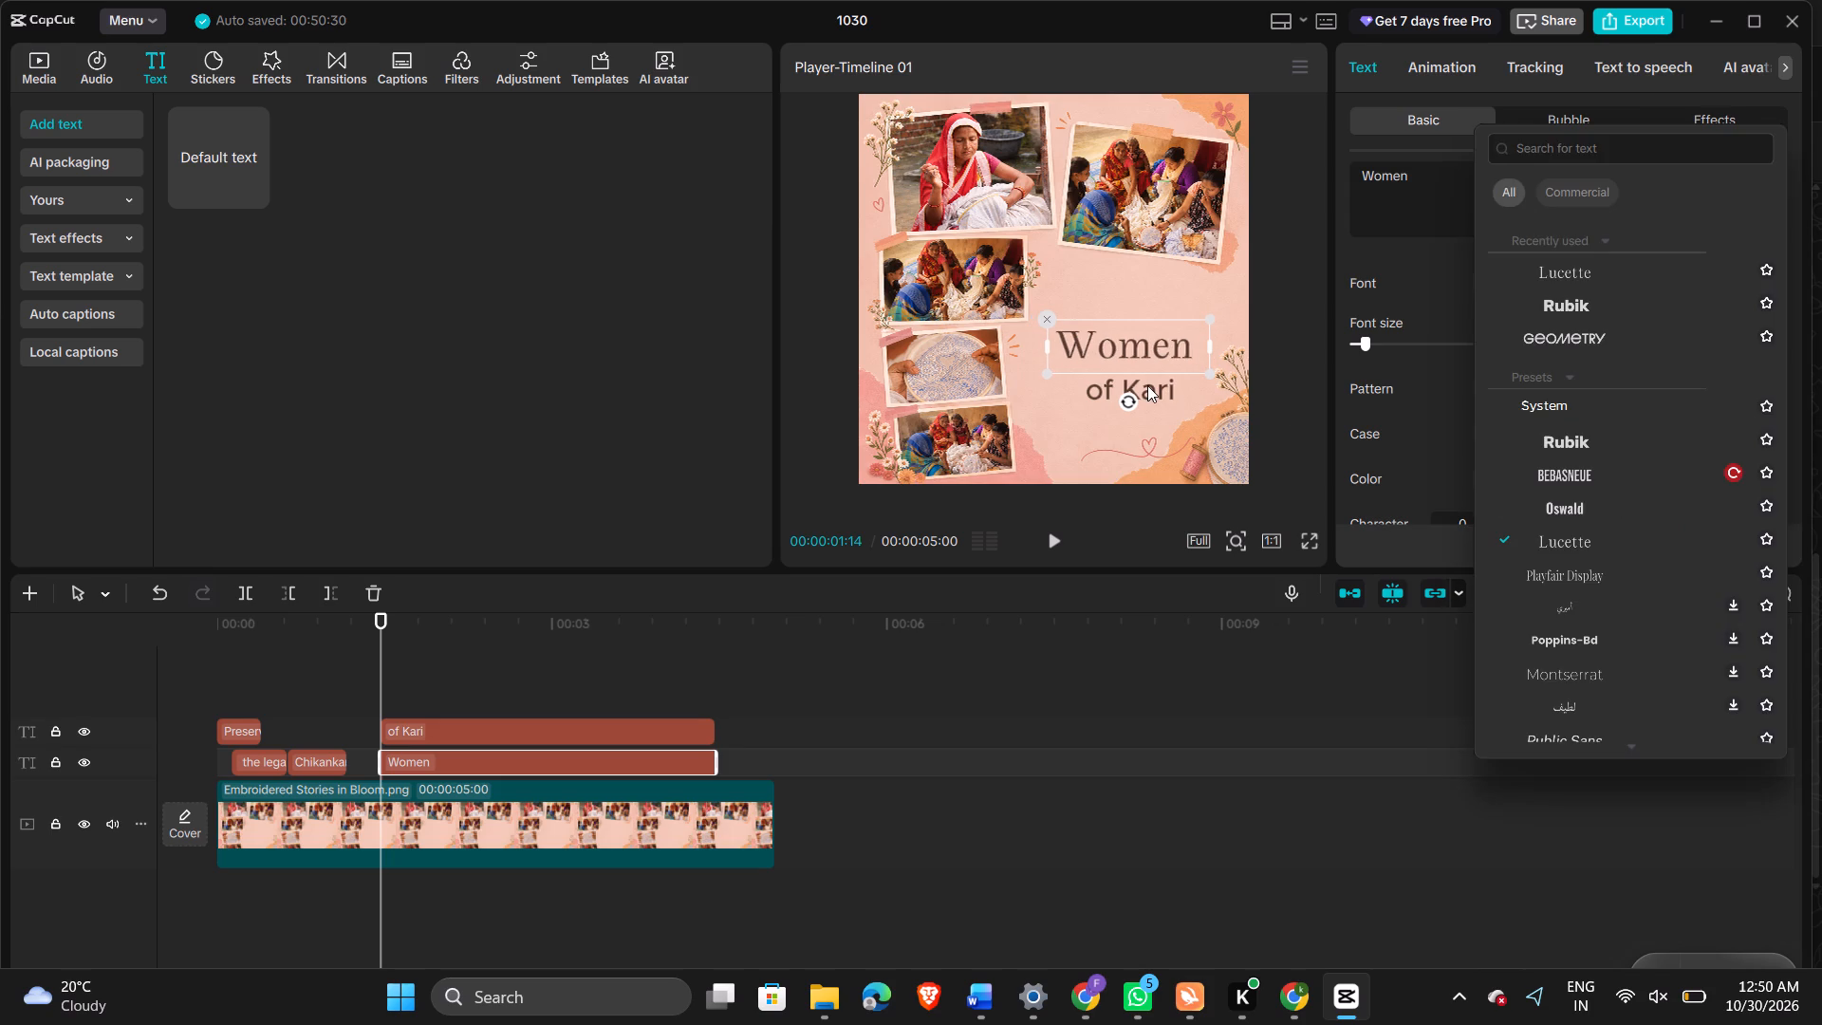
Apply the Lucette-Regular font to the "of Kari" text as well.
{"action": "left_click", "coordinate": [1147, 385]}
{"action": "left_click", "coordinate": [1481, 278]}
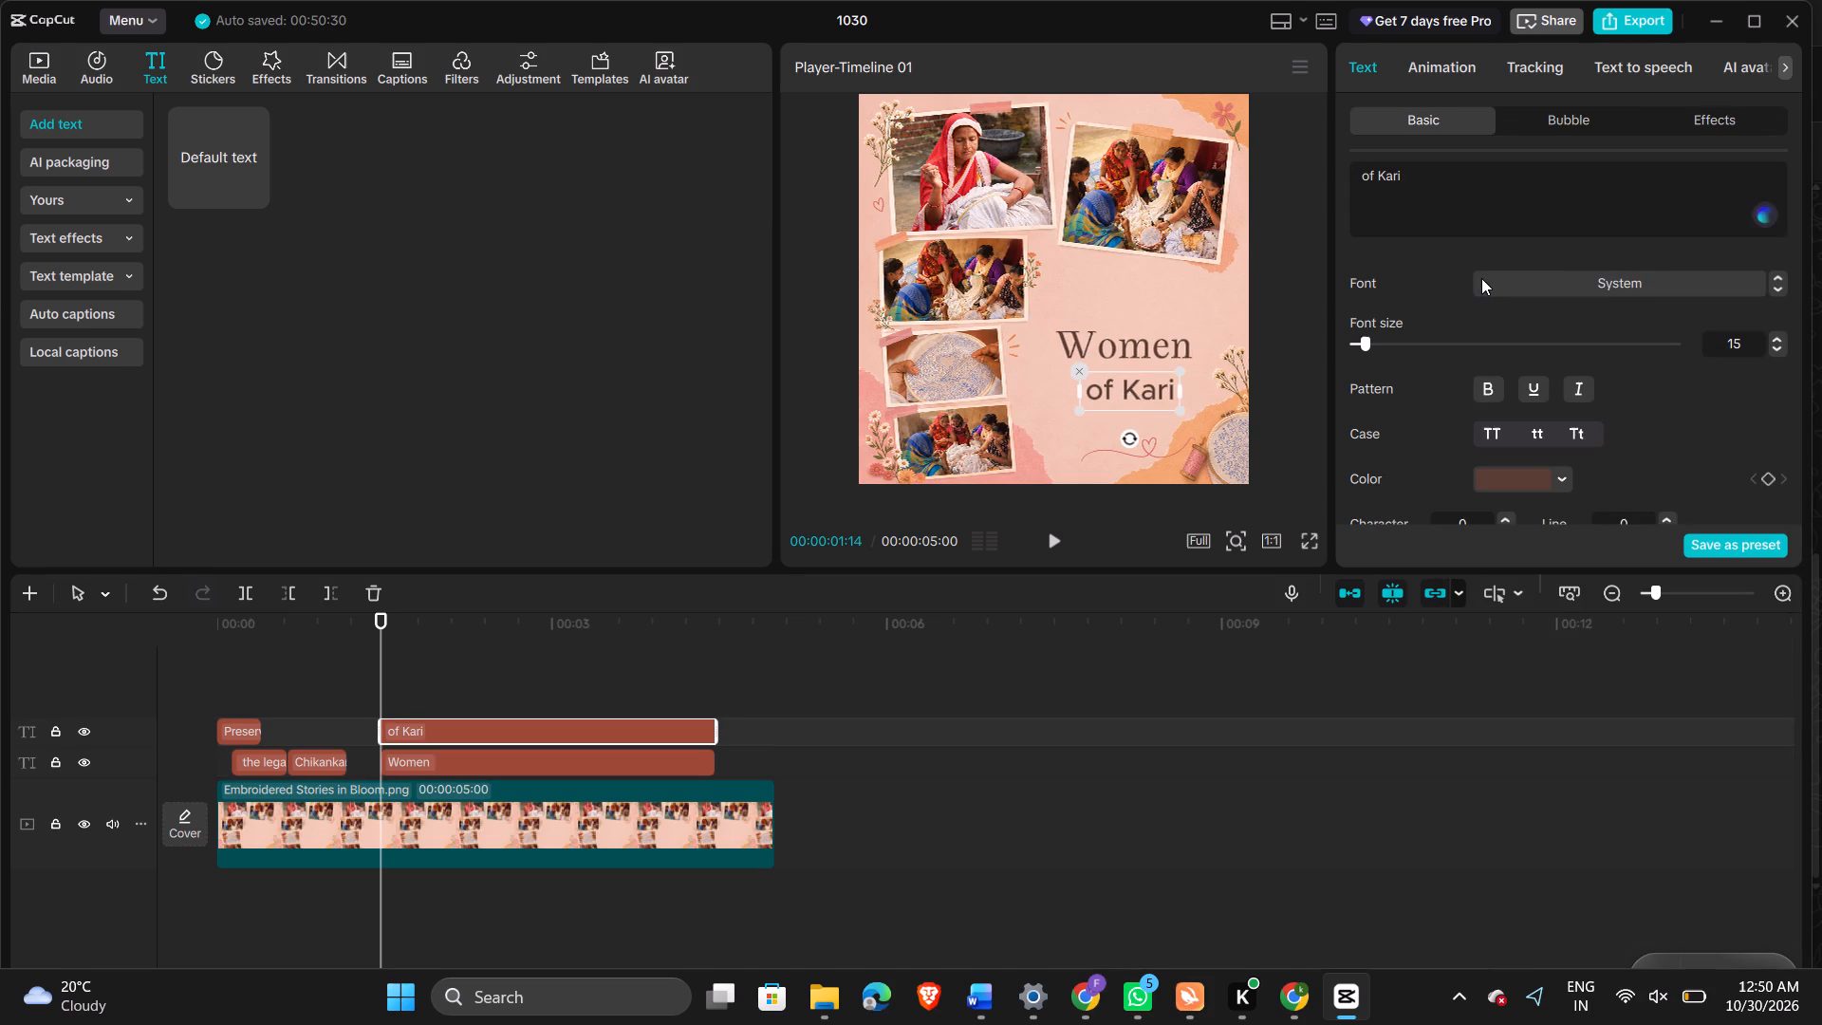
{"action": "left_click", "coordinate": [1547, 286]}
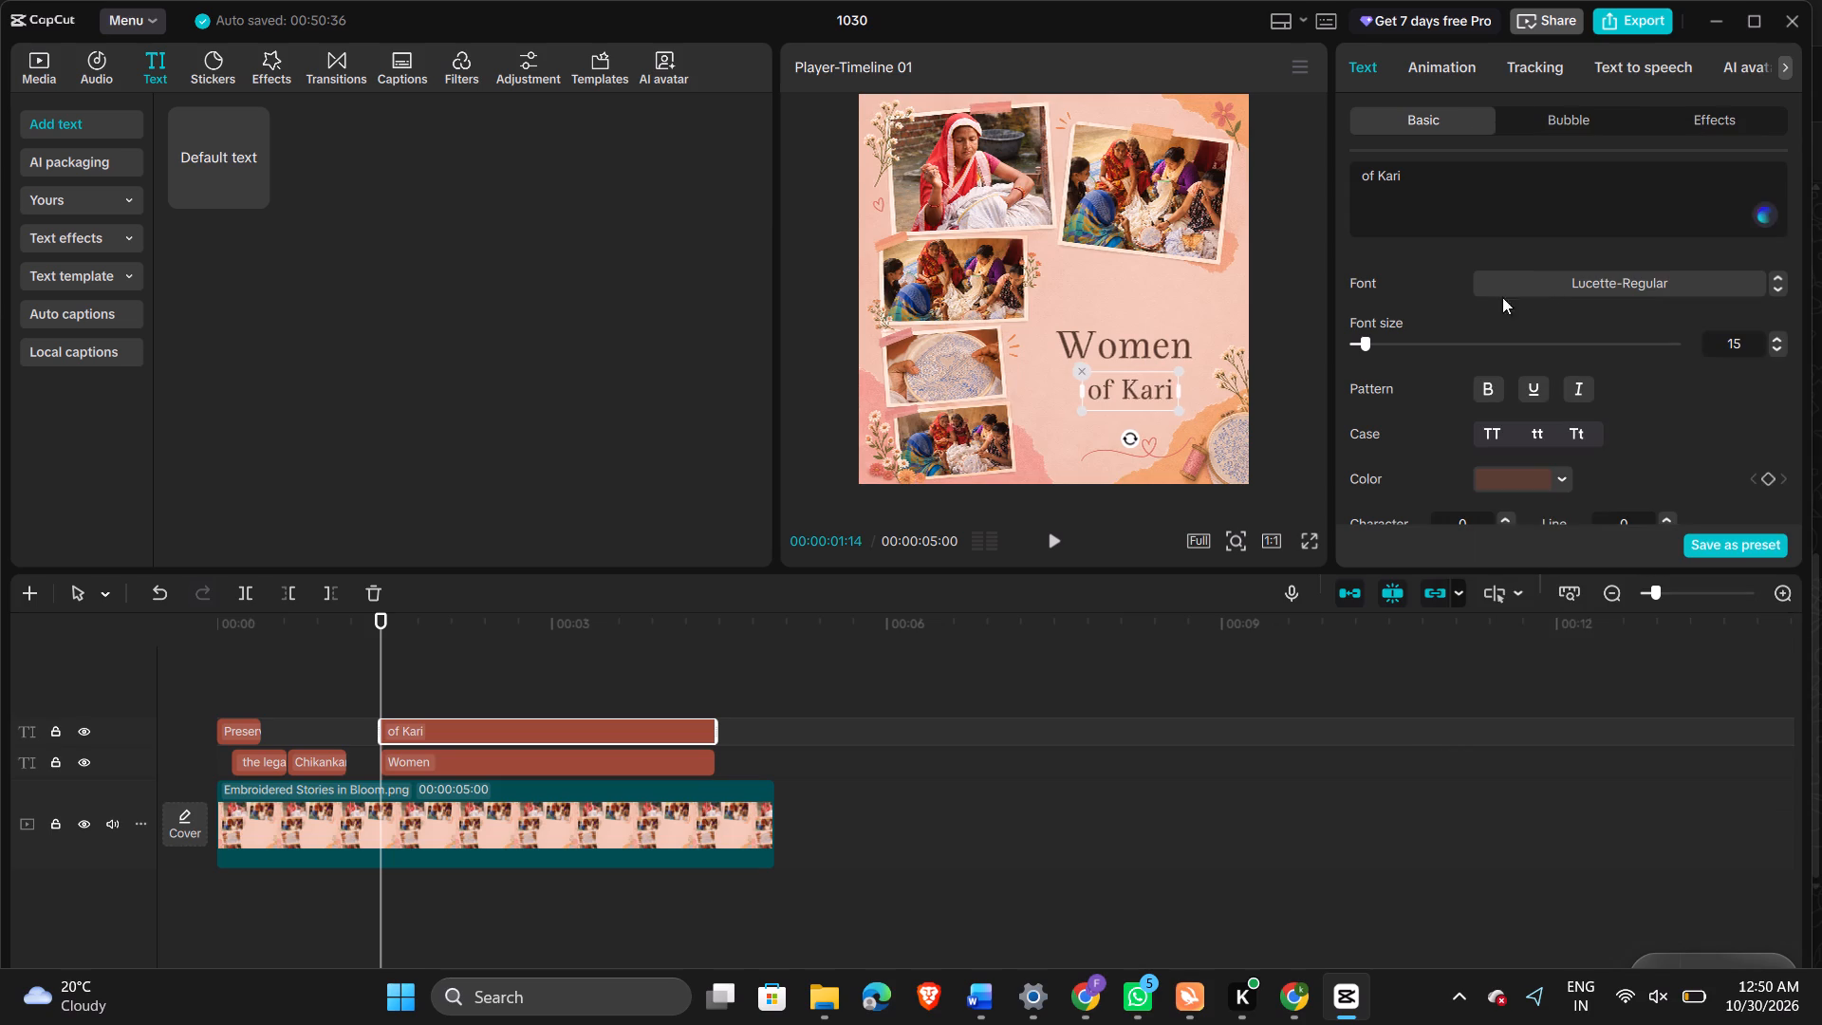
Nudge the "of Kari" text slightly left and up so it sits centred beneath "Women" on the poster.
{"action": "left_click", "coordinate": [1133, 390]}
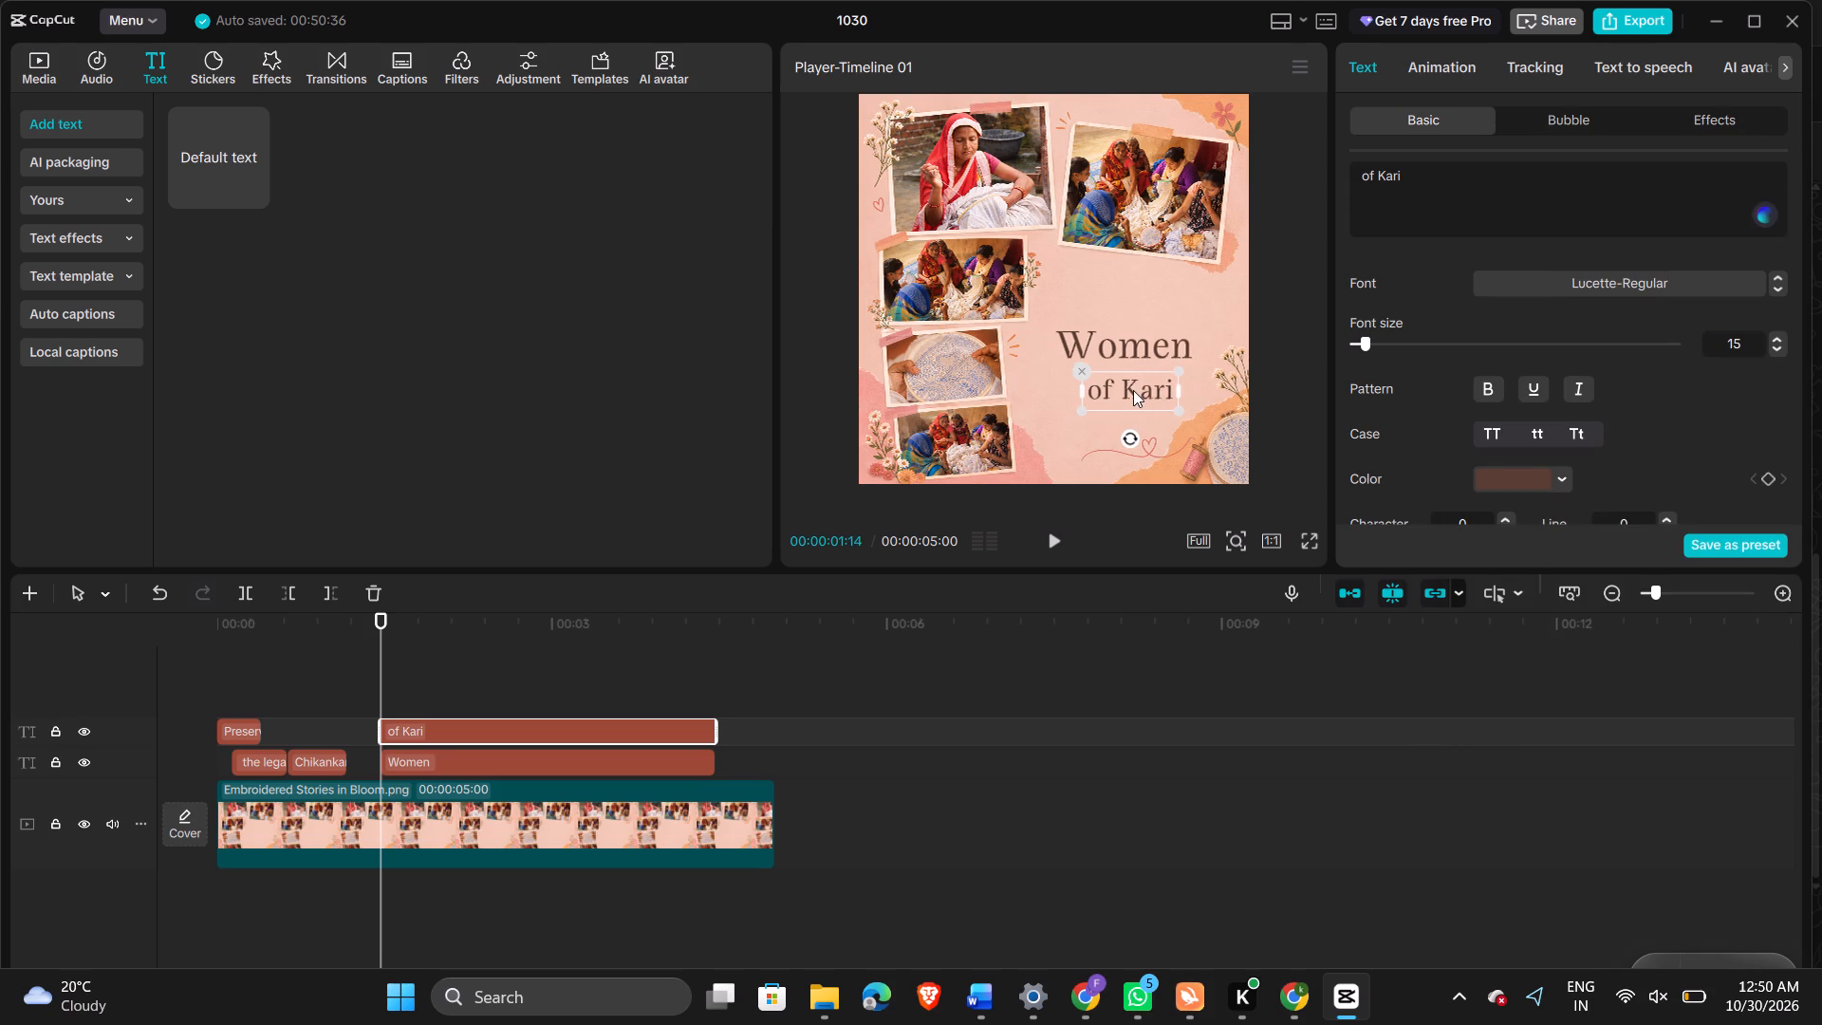
{"action": "left_click", "coordinate": [1125, 387]}
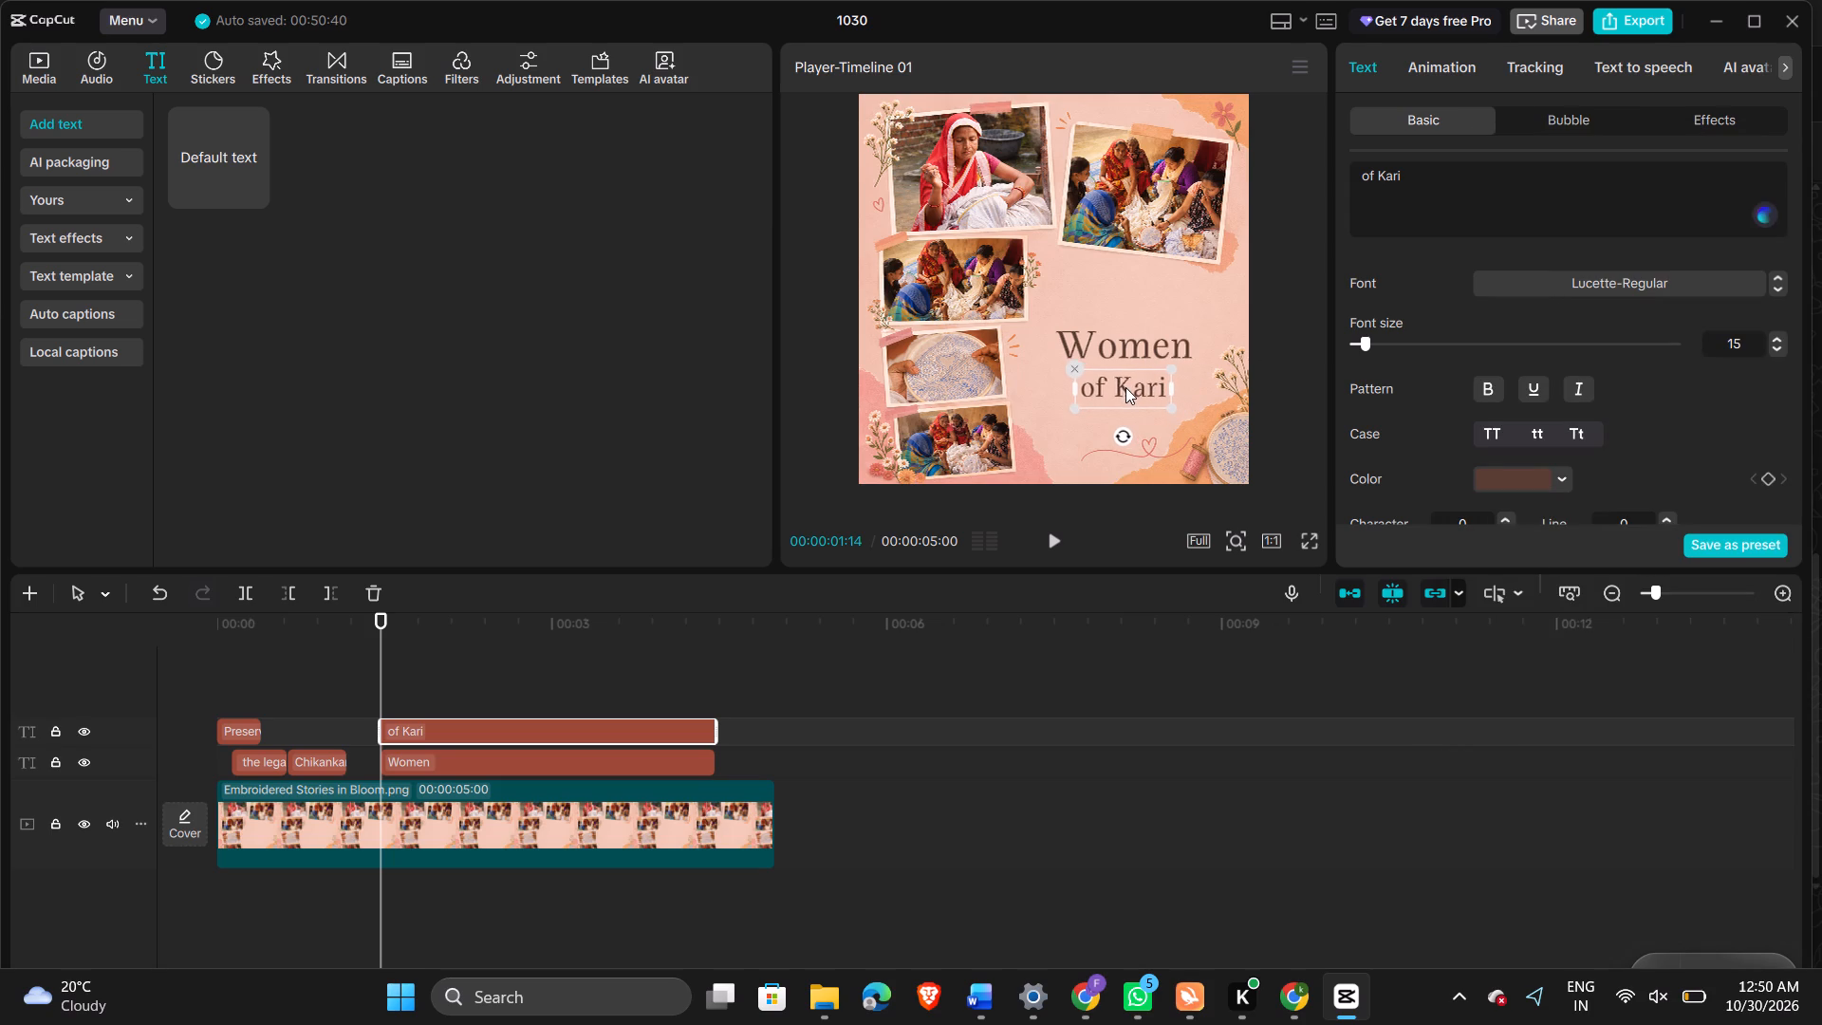
{"action": "left_click", "coordinate": [1298, 530]}
Shorten the "of Kari" clip from its end so it stops a little before 2 seconds on the timeline.
{"action": "left_click_drag", "start_coordinate": [714, 733], "coordinate": [414, 732]}
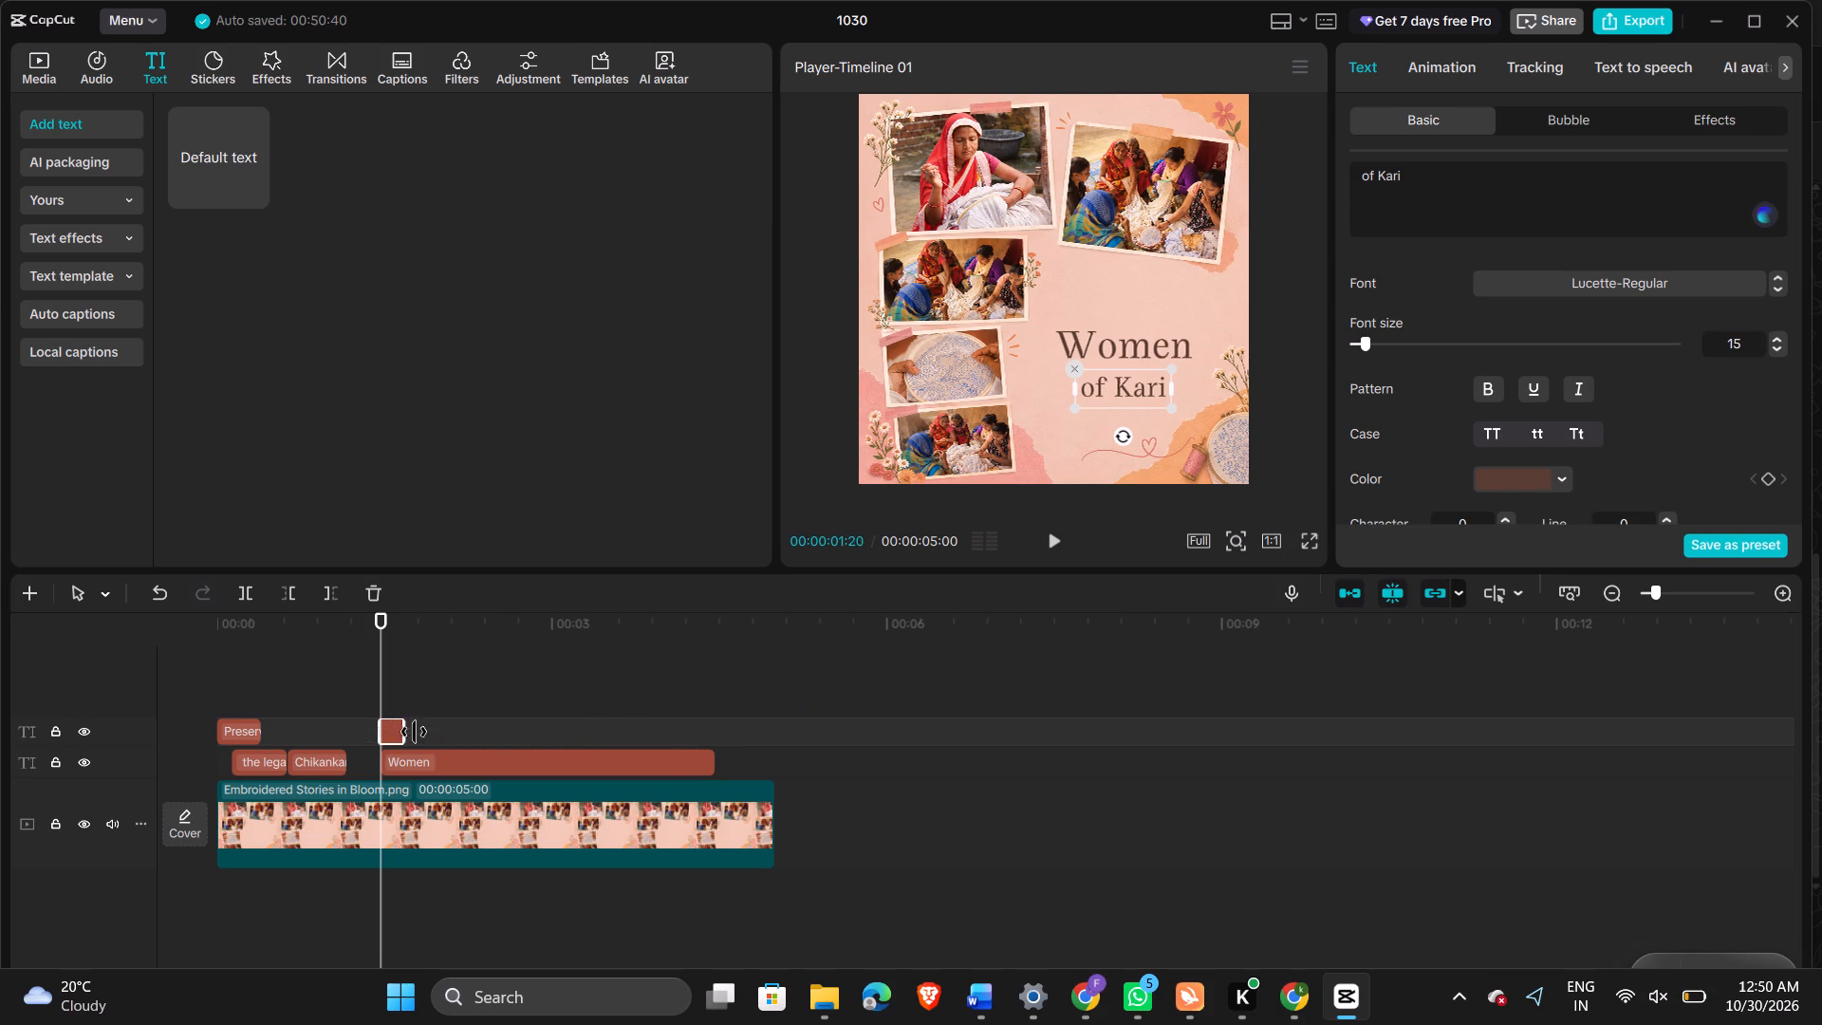
{"action": "left_click_drag", "start_coordinate": [414, 732], "coordinate": [419, 730]}
{"action": "left_click", "coordinate": [418, 730]}
Shorten the "Women" clip from its end to just under 2 seconds, slightly past the end of the "of Kari" clip.
{"action": "left_click", "coordinate": [455, 773]}
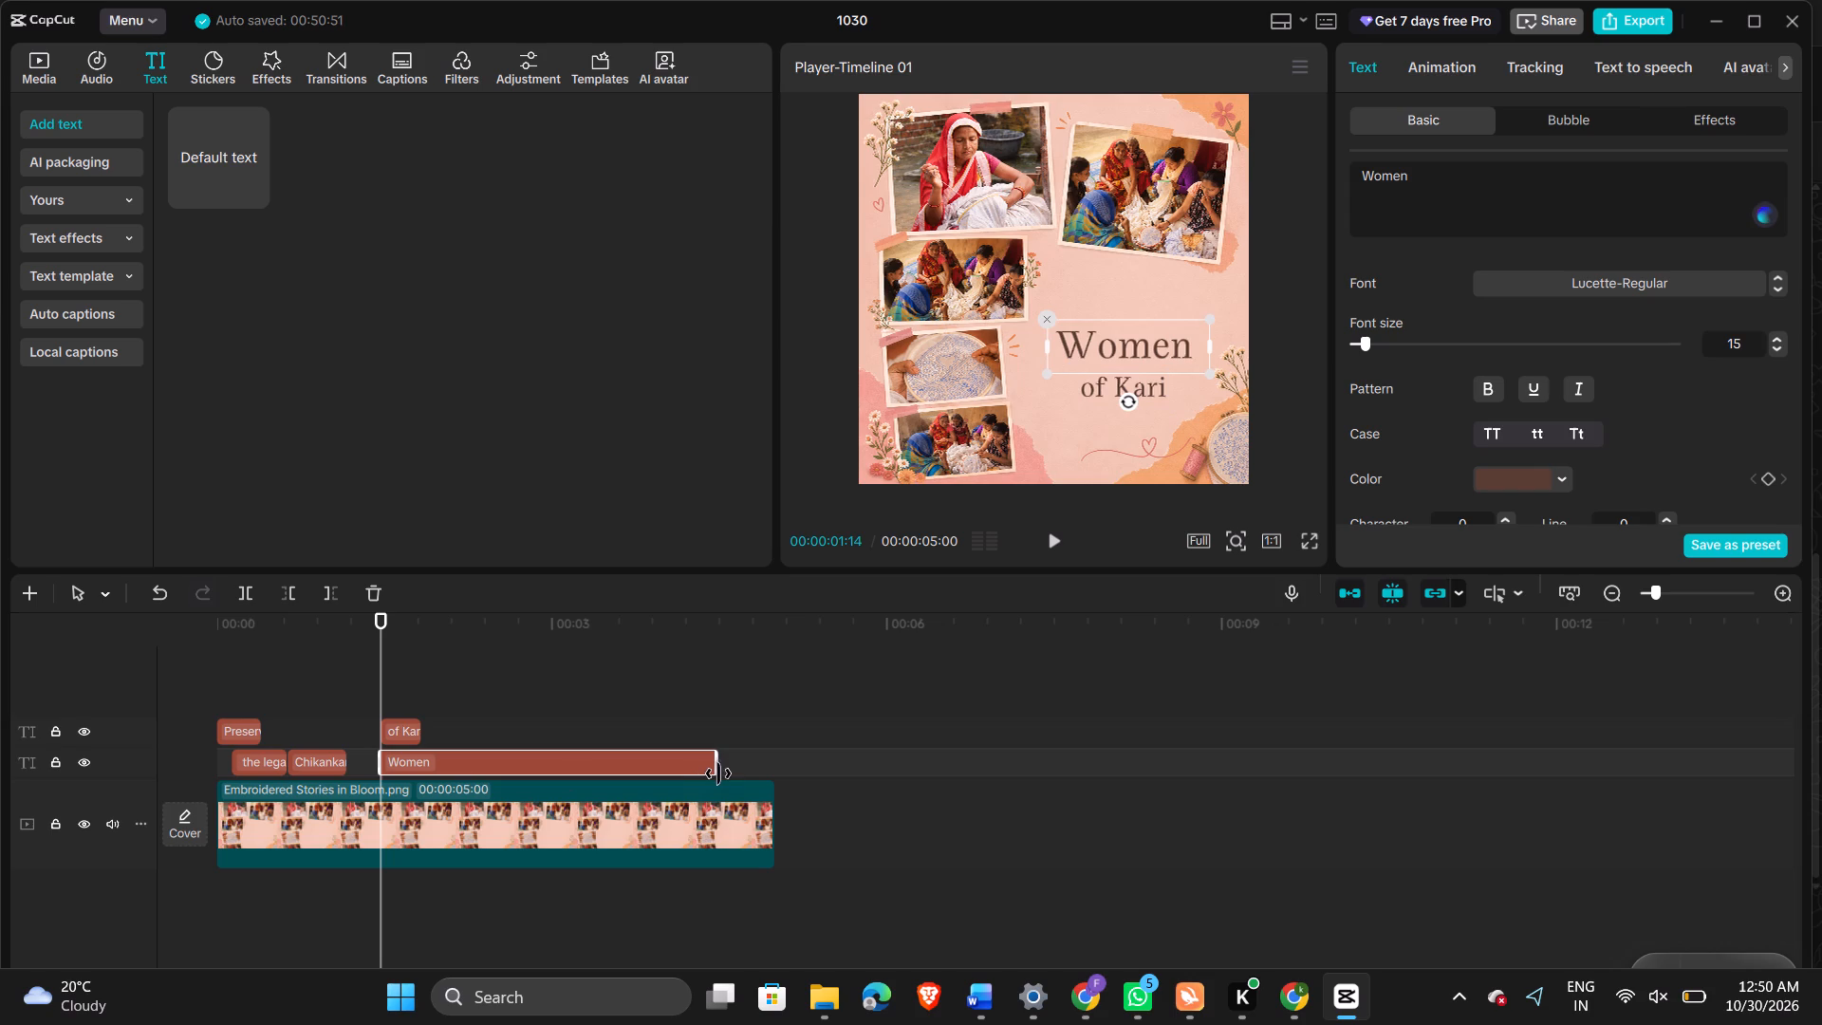
{"action": "left_click_drag", "start_coordinate": [720, 765], "coordinate": [499, 752]}
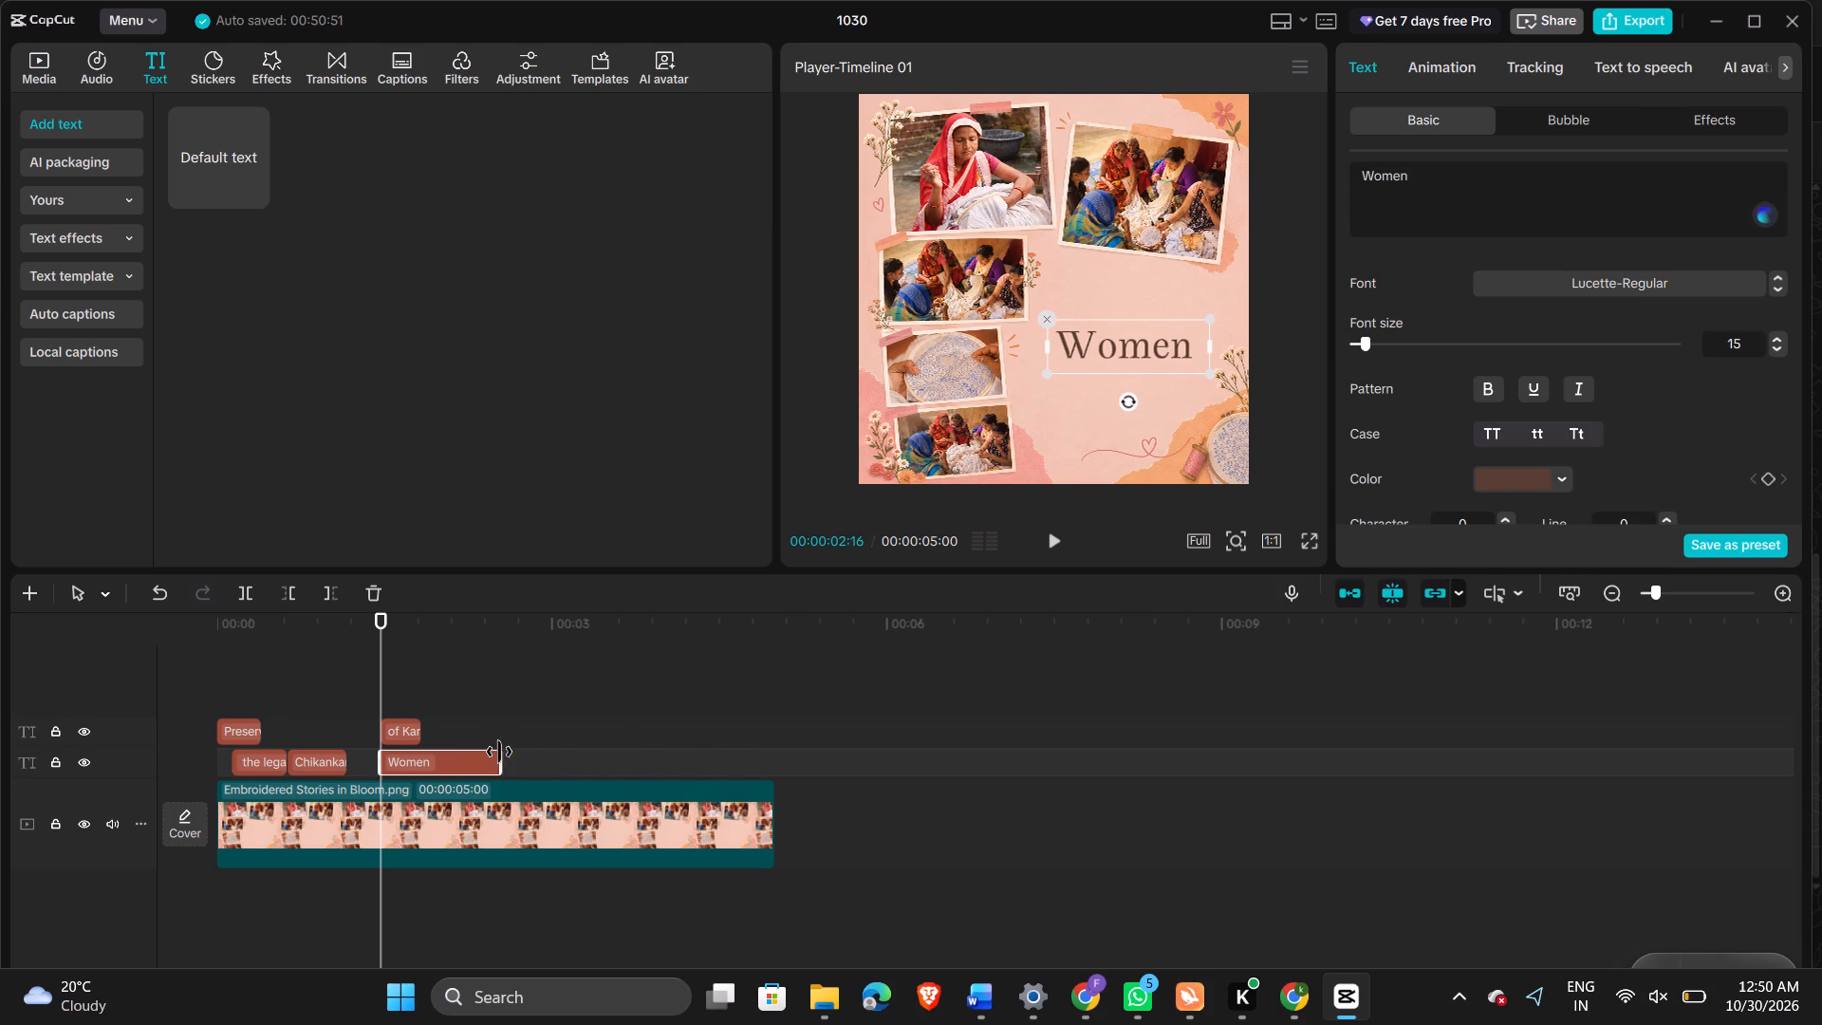
{"action": "left_click_drag", "start_coordinate": [499, 752], "coordinate": [427, 747]}
{"action": "left_click", "coordinate": [427, 747]}
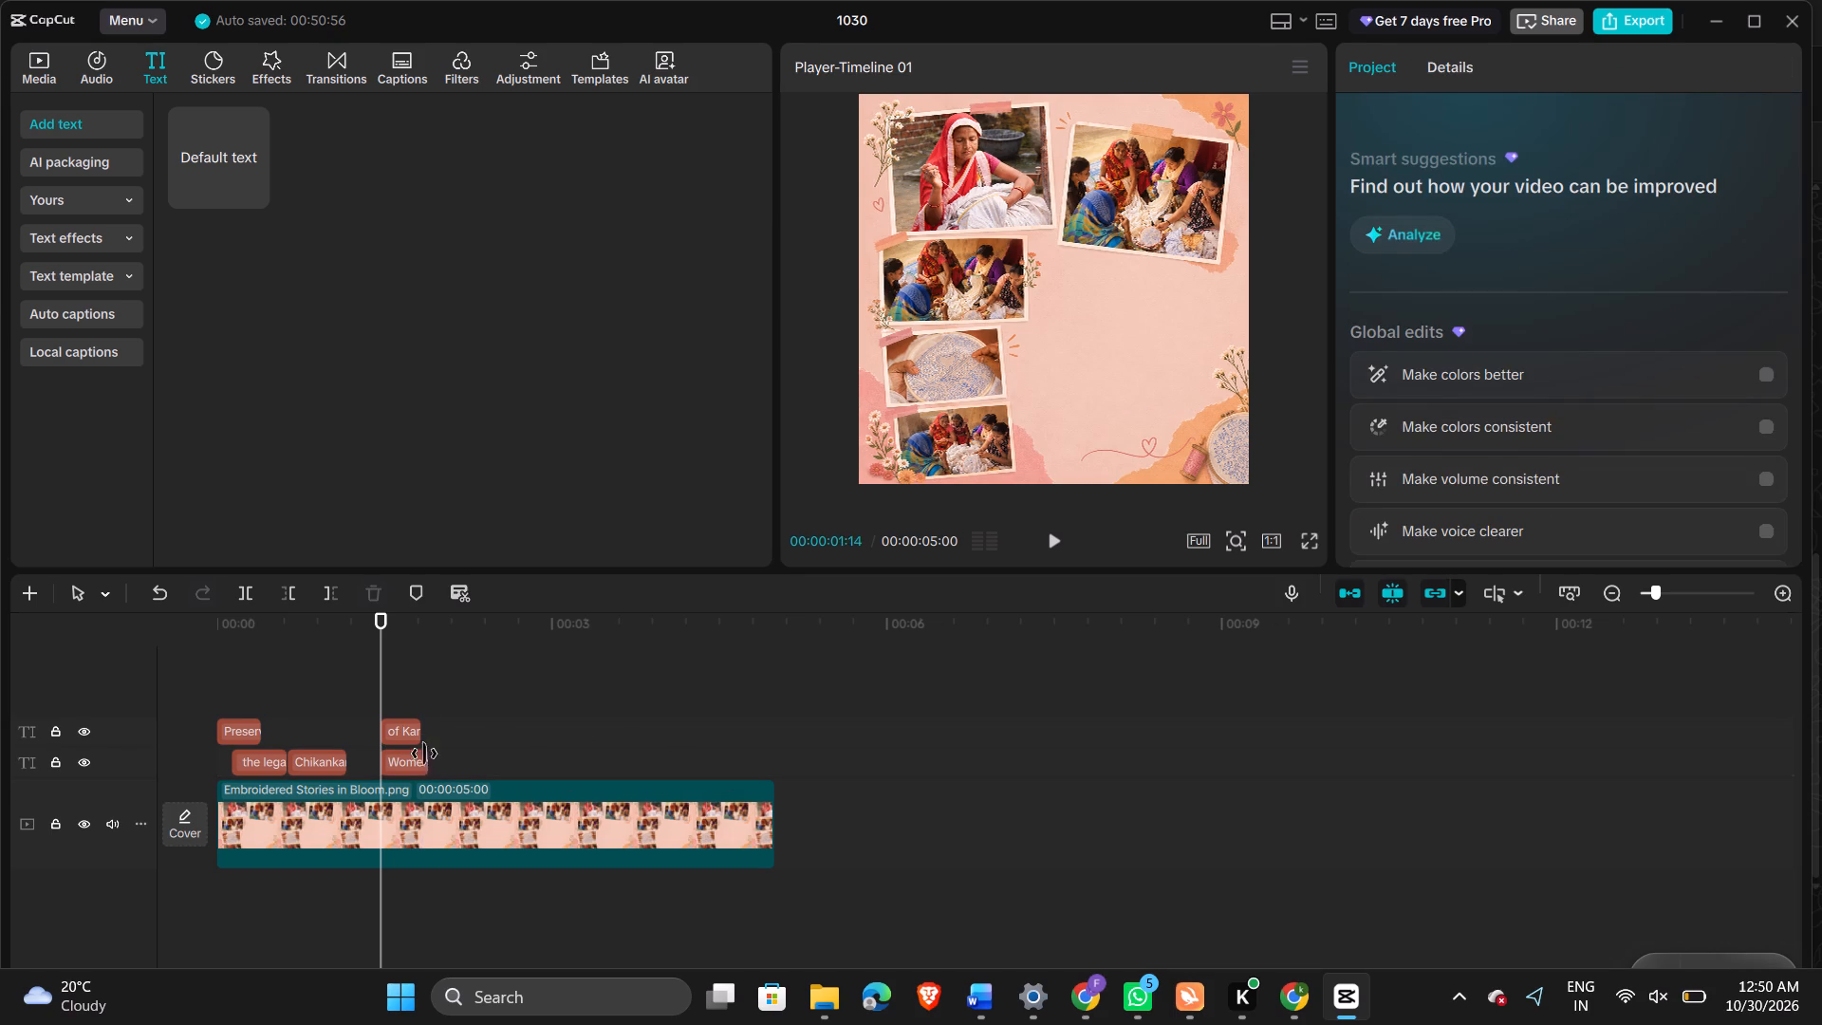
{"action": "left_click", "coordinate": [410, 761]}
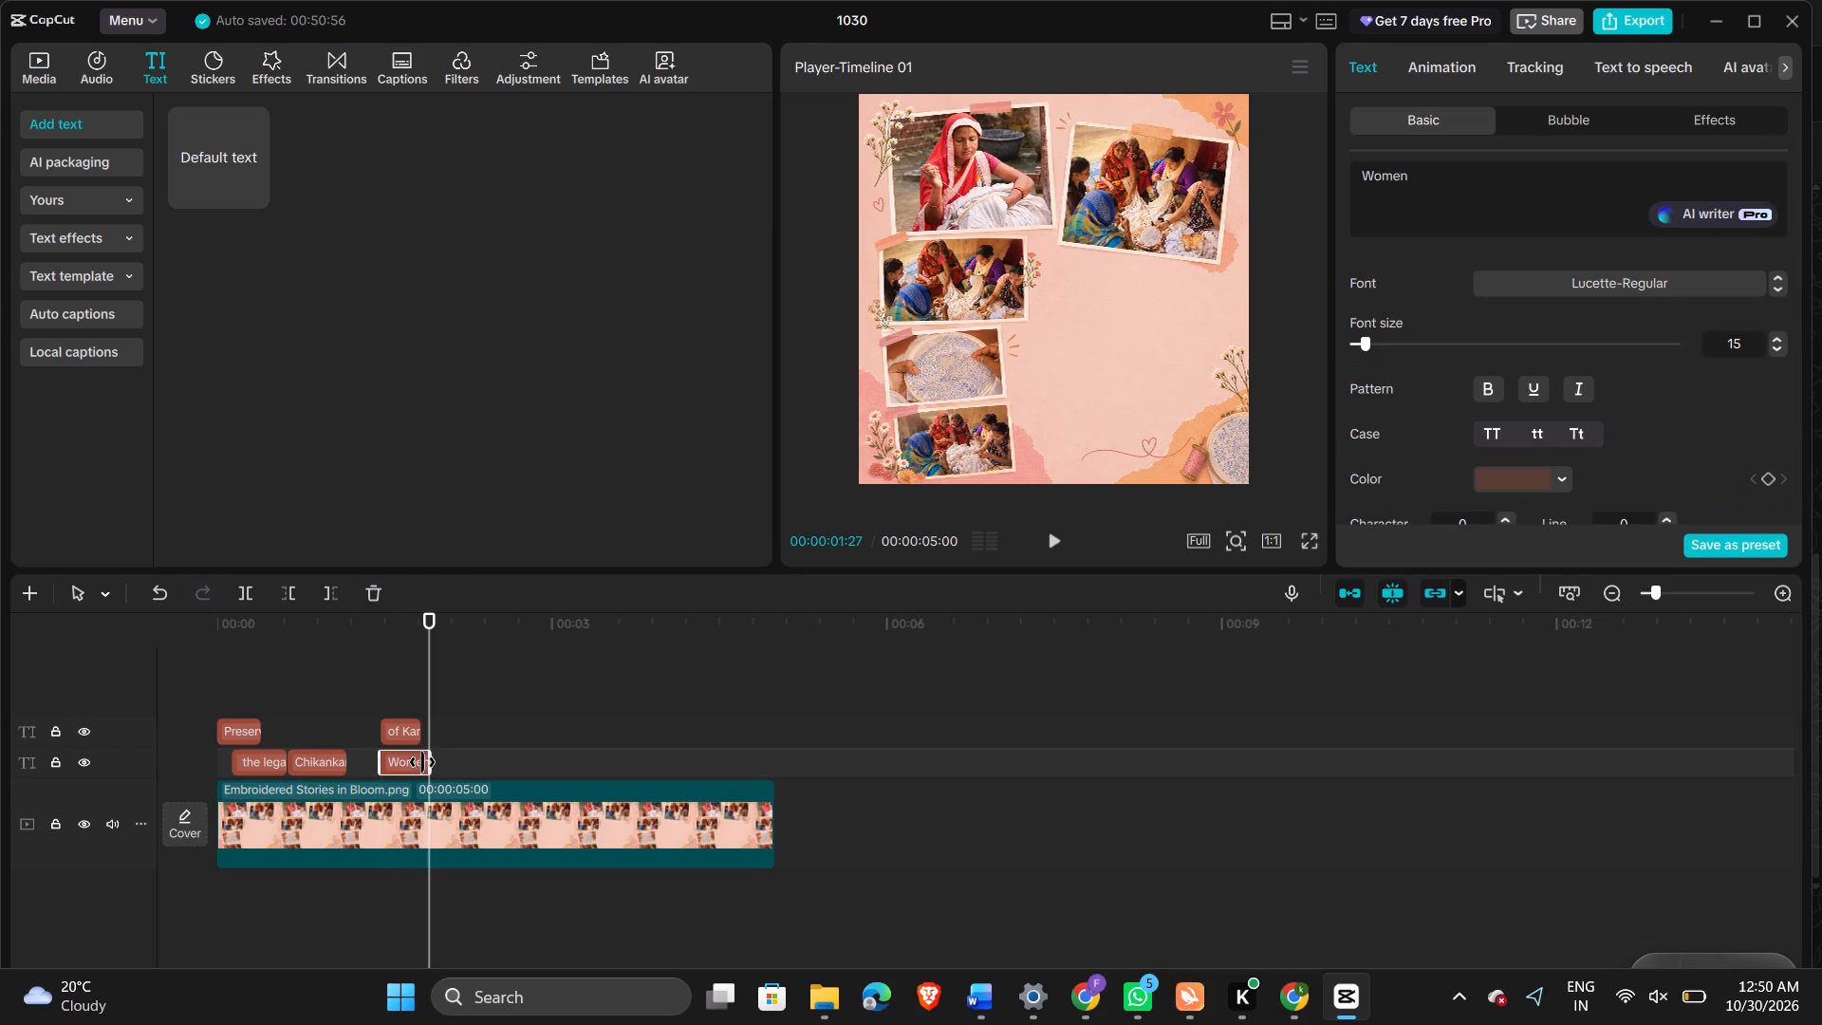
{"action": "left_click", "coordinate": [434, 764]}
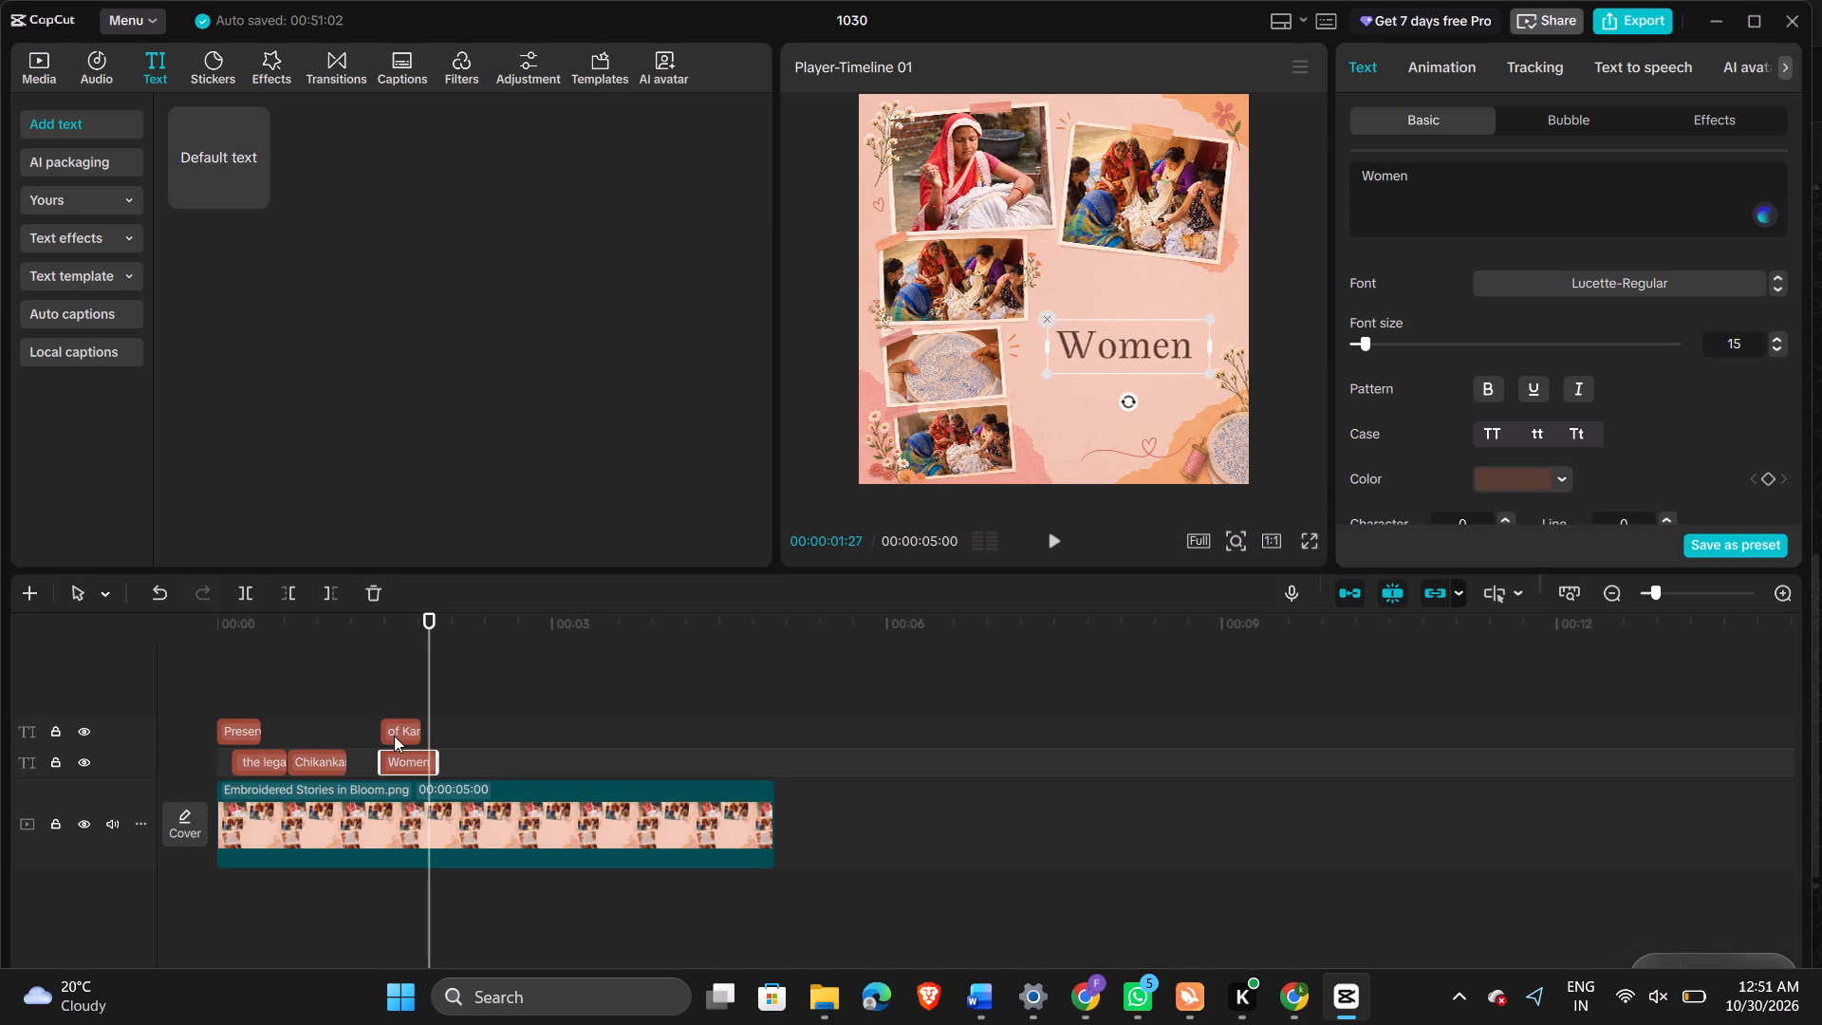
Shift the "of Kari" clip slightly later so it starts after "Women" and ends together with it.
{"action": "left_click_drag", "start_coordinate": [394, 736], "coordinate": [410, 736]}
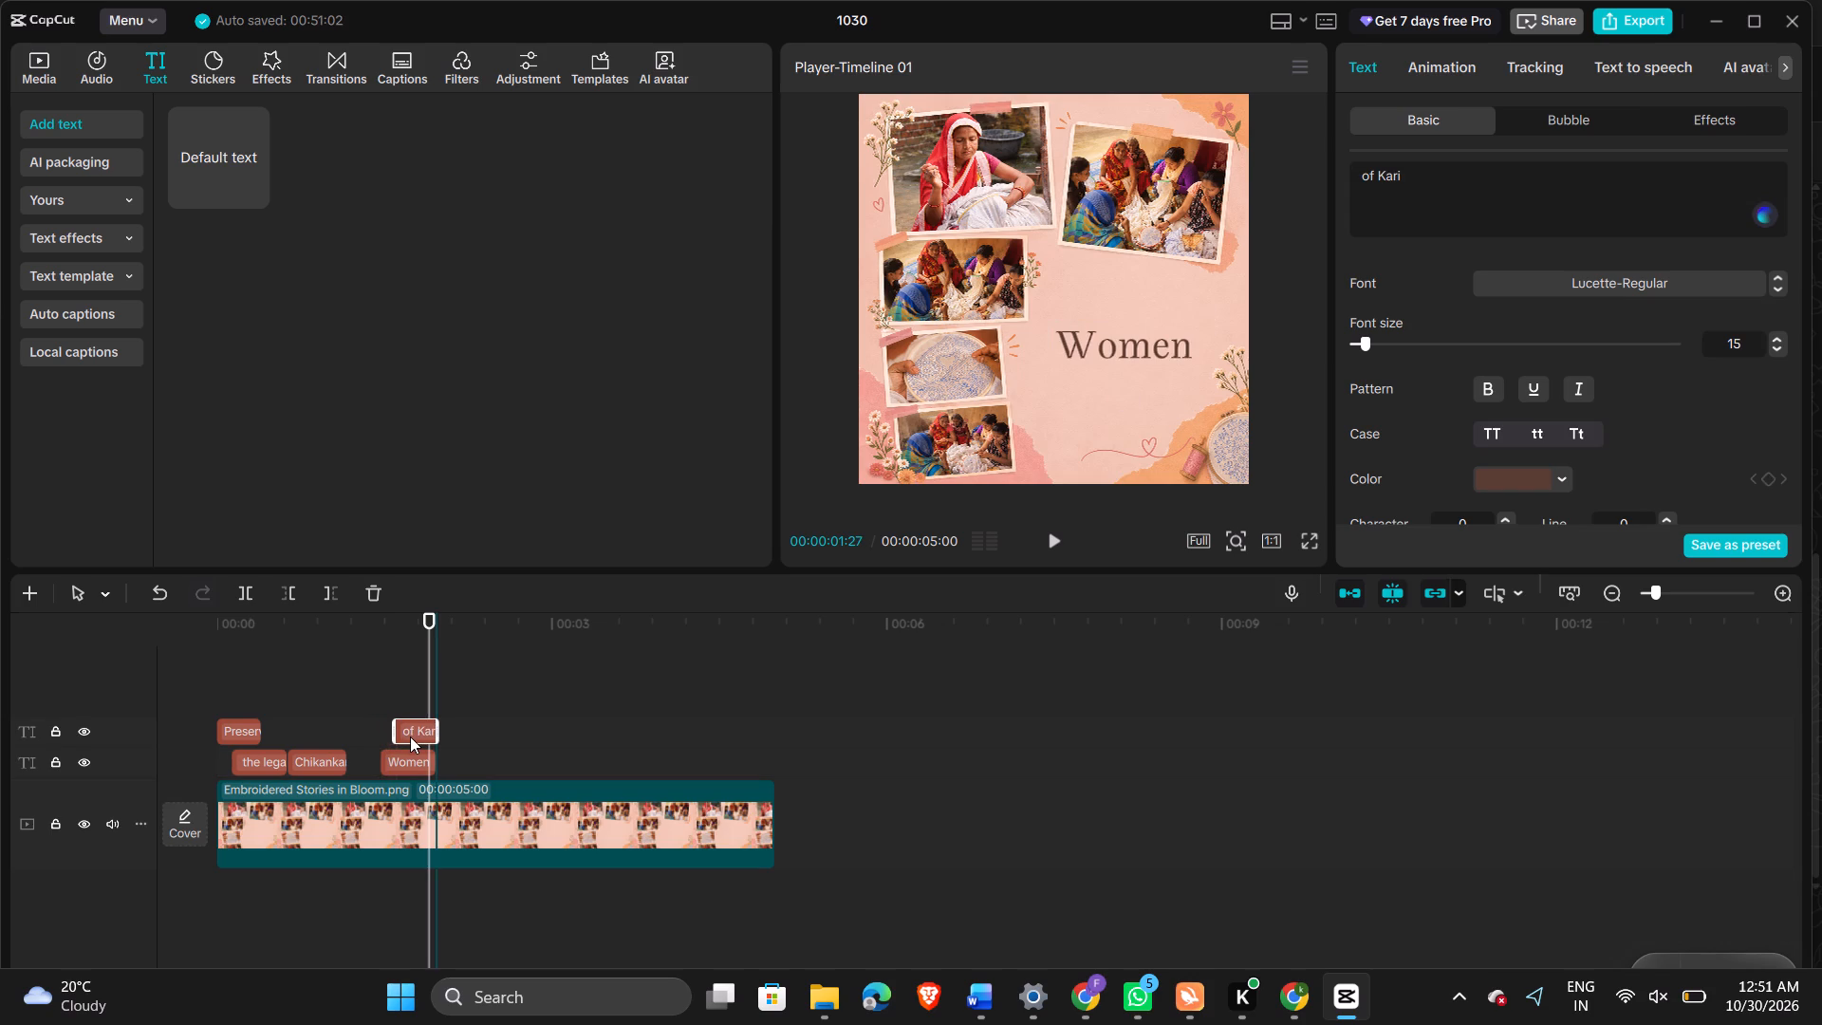
{"action": "left_click_drag", "start_coordinate": [410, 736], "coordinate": [411, 738]}
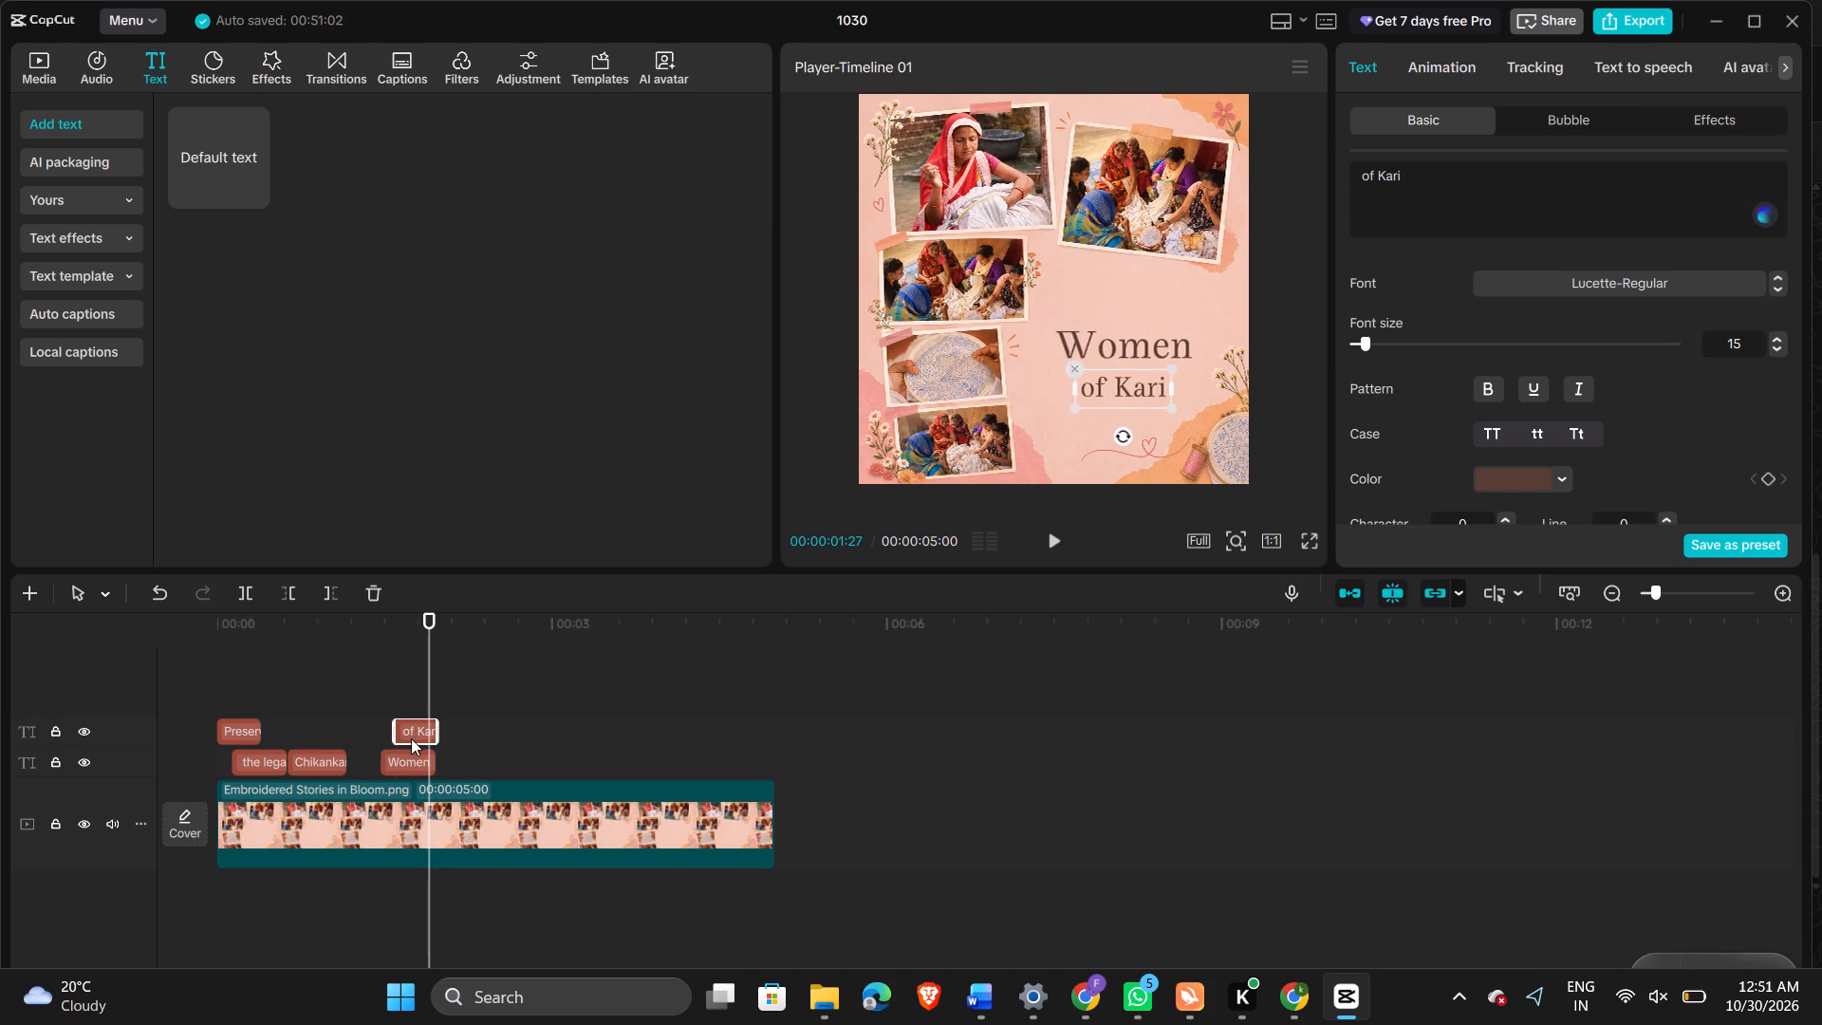
Play the poster composition in full-screen preview from the "Women of Kari" text onward, then return to the editor.
{"action": "left_click", "coordinate": [1232, 471]}
{"action": "left_click", "coordinate": [1316, 542]}
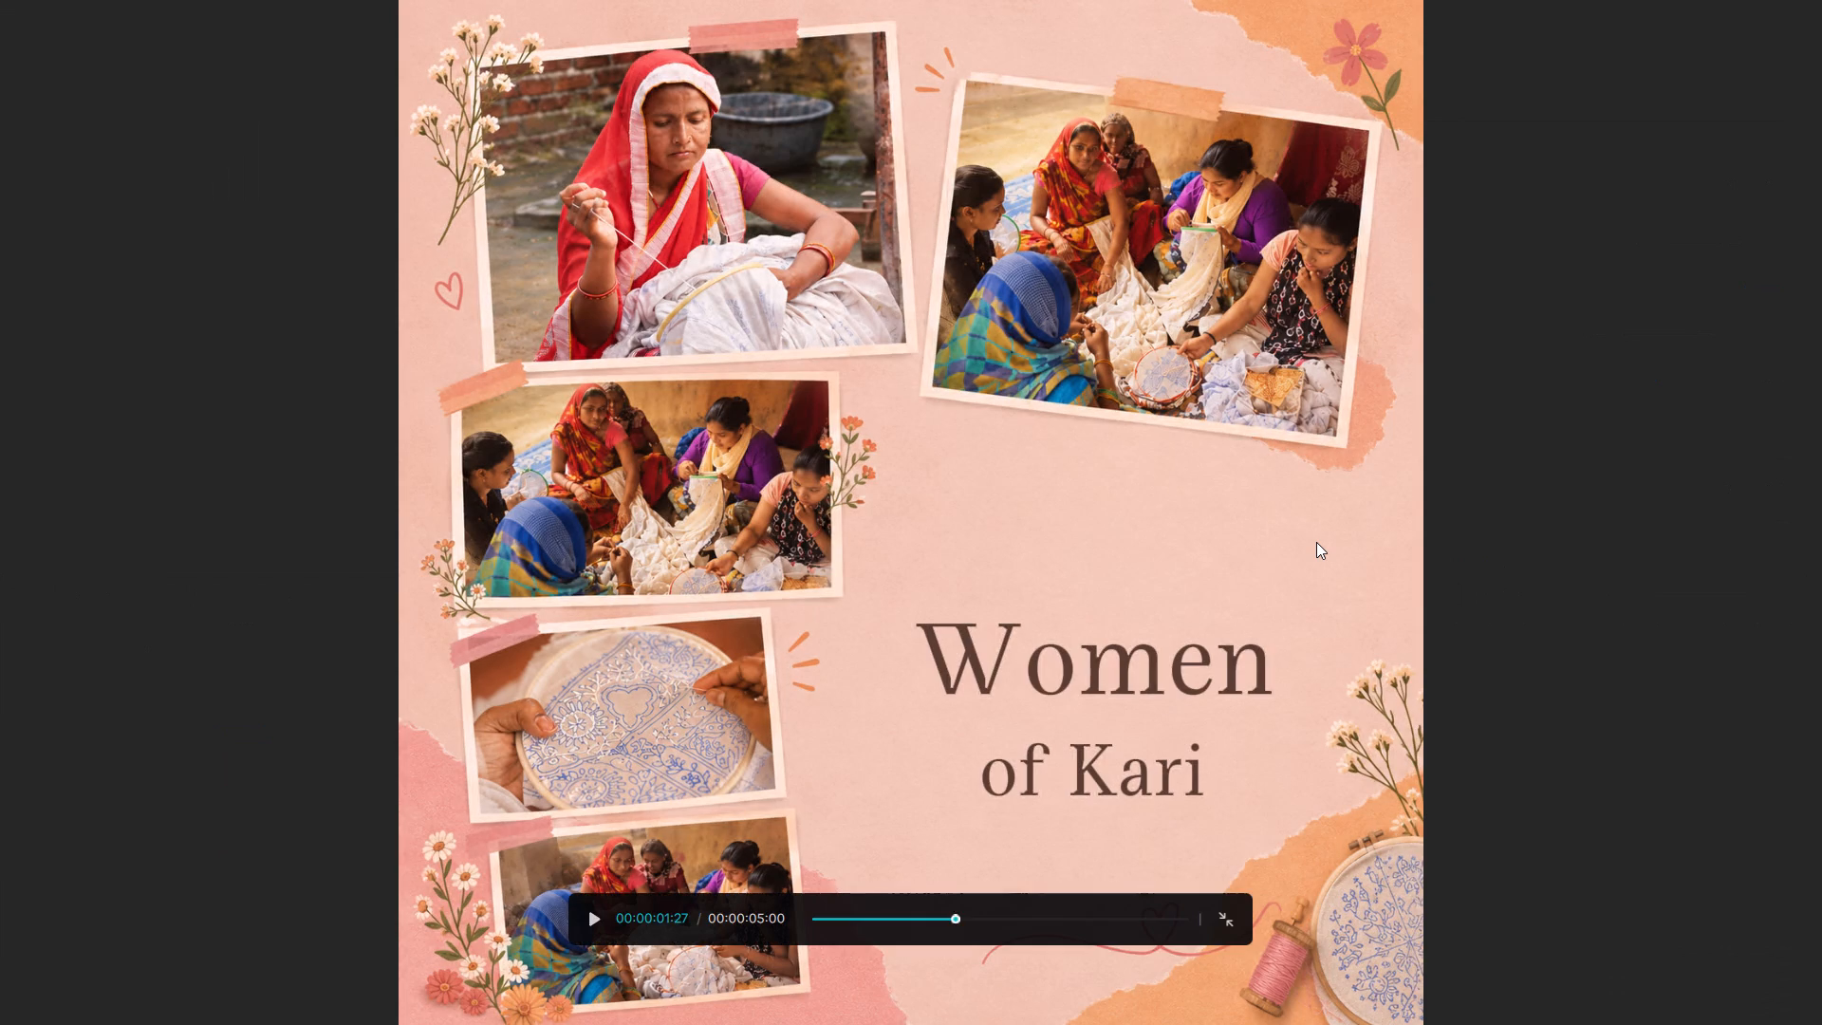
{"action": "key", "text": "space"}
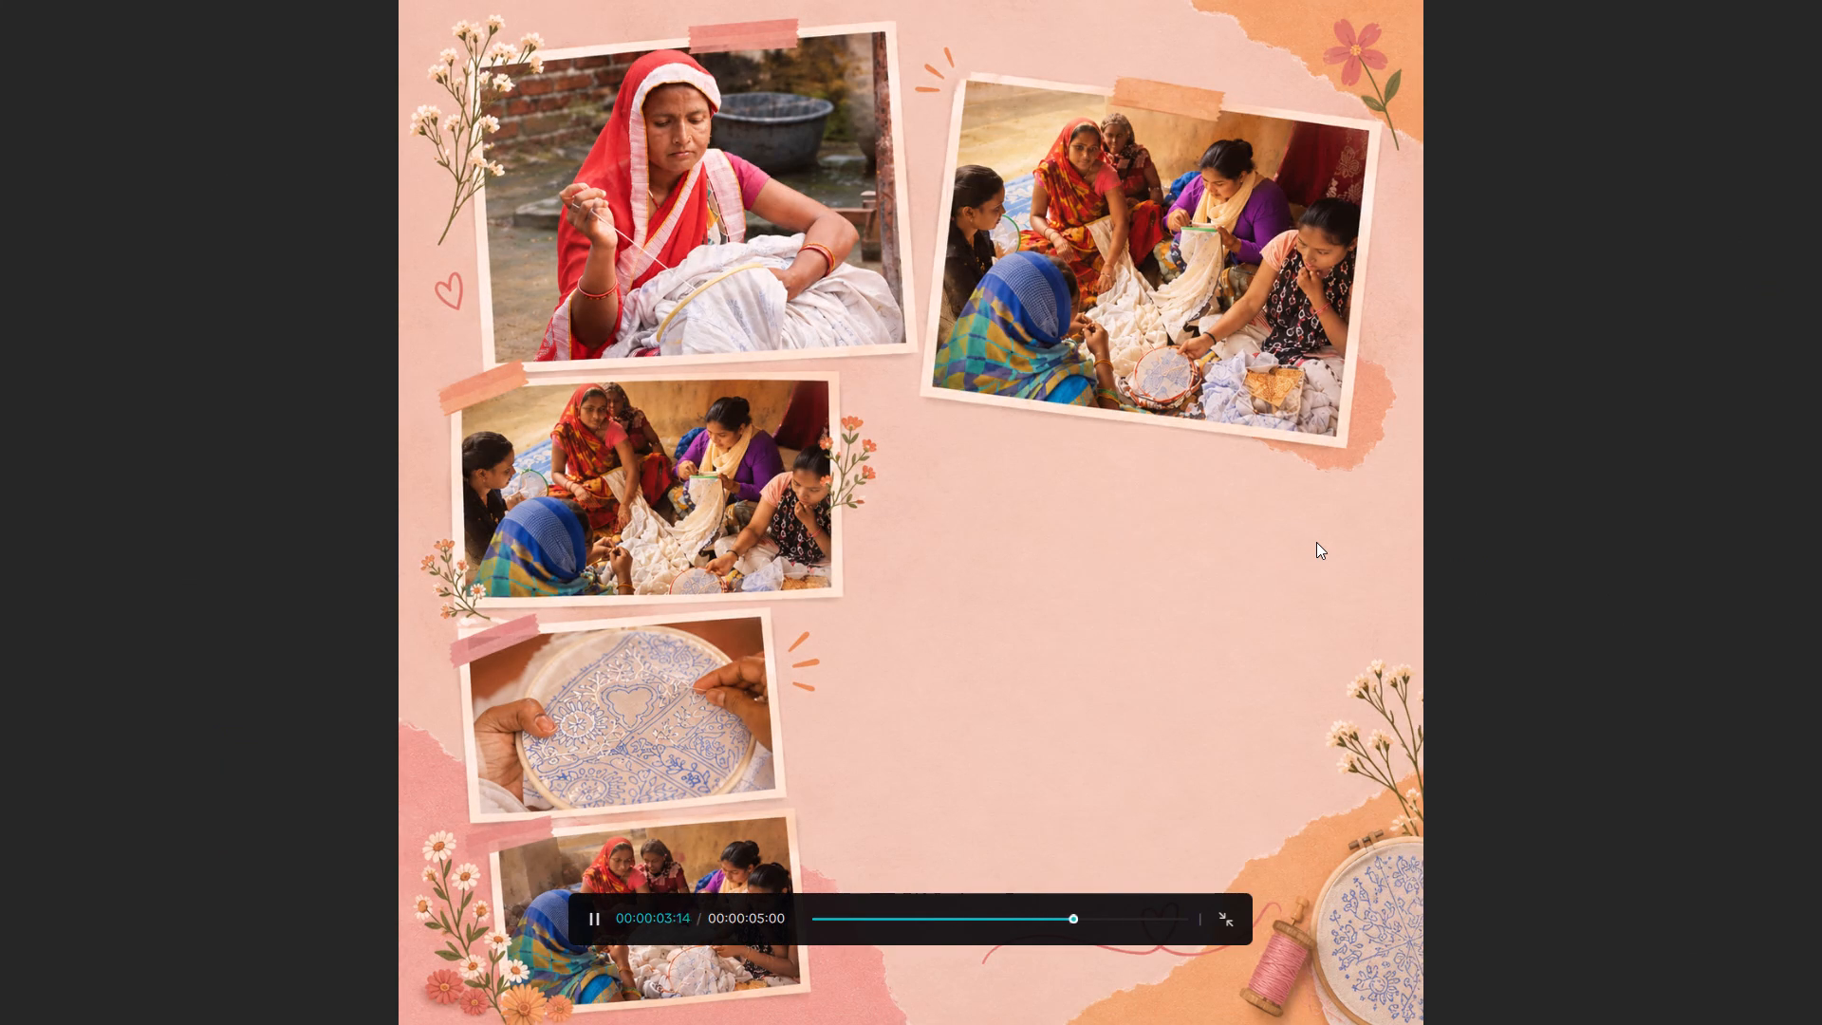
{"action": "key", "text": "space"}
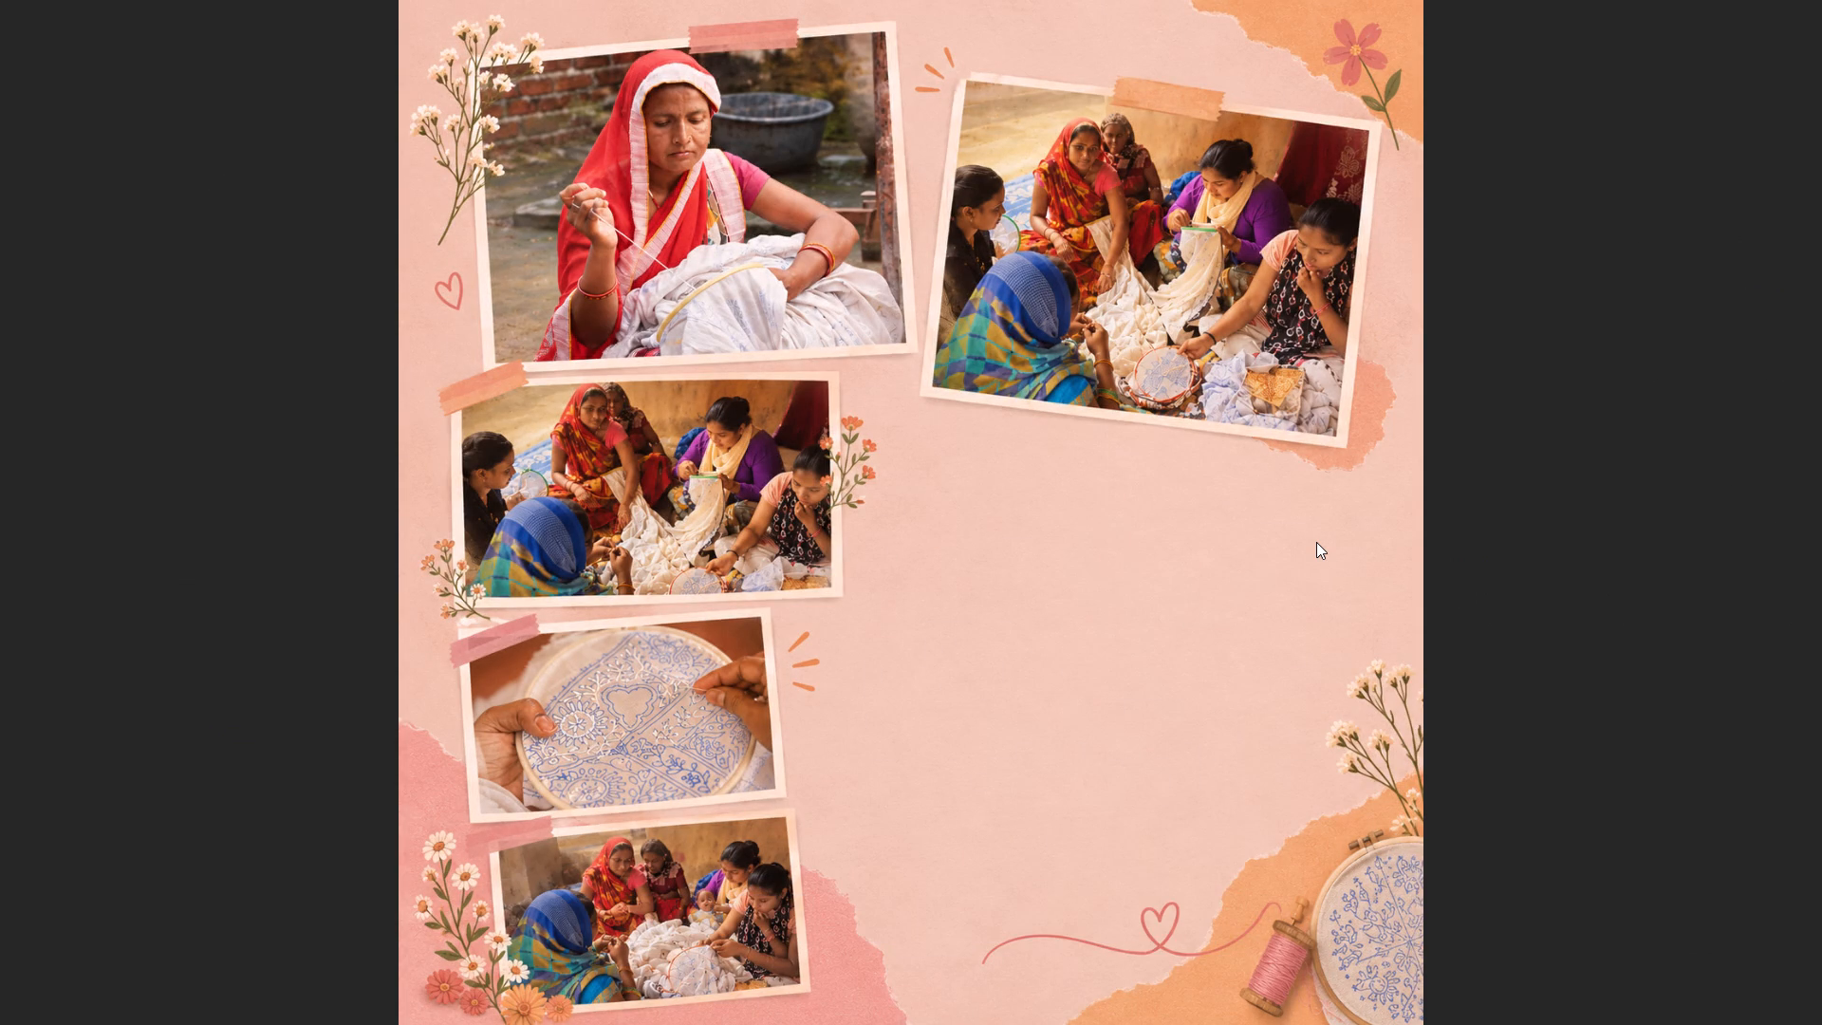
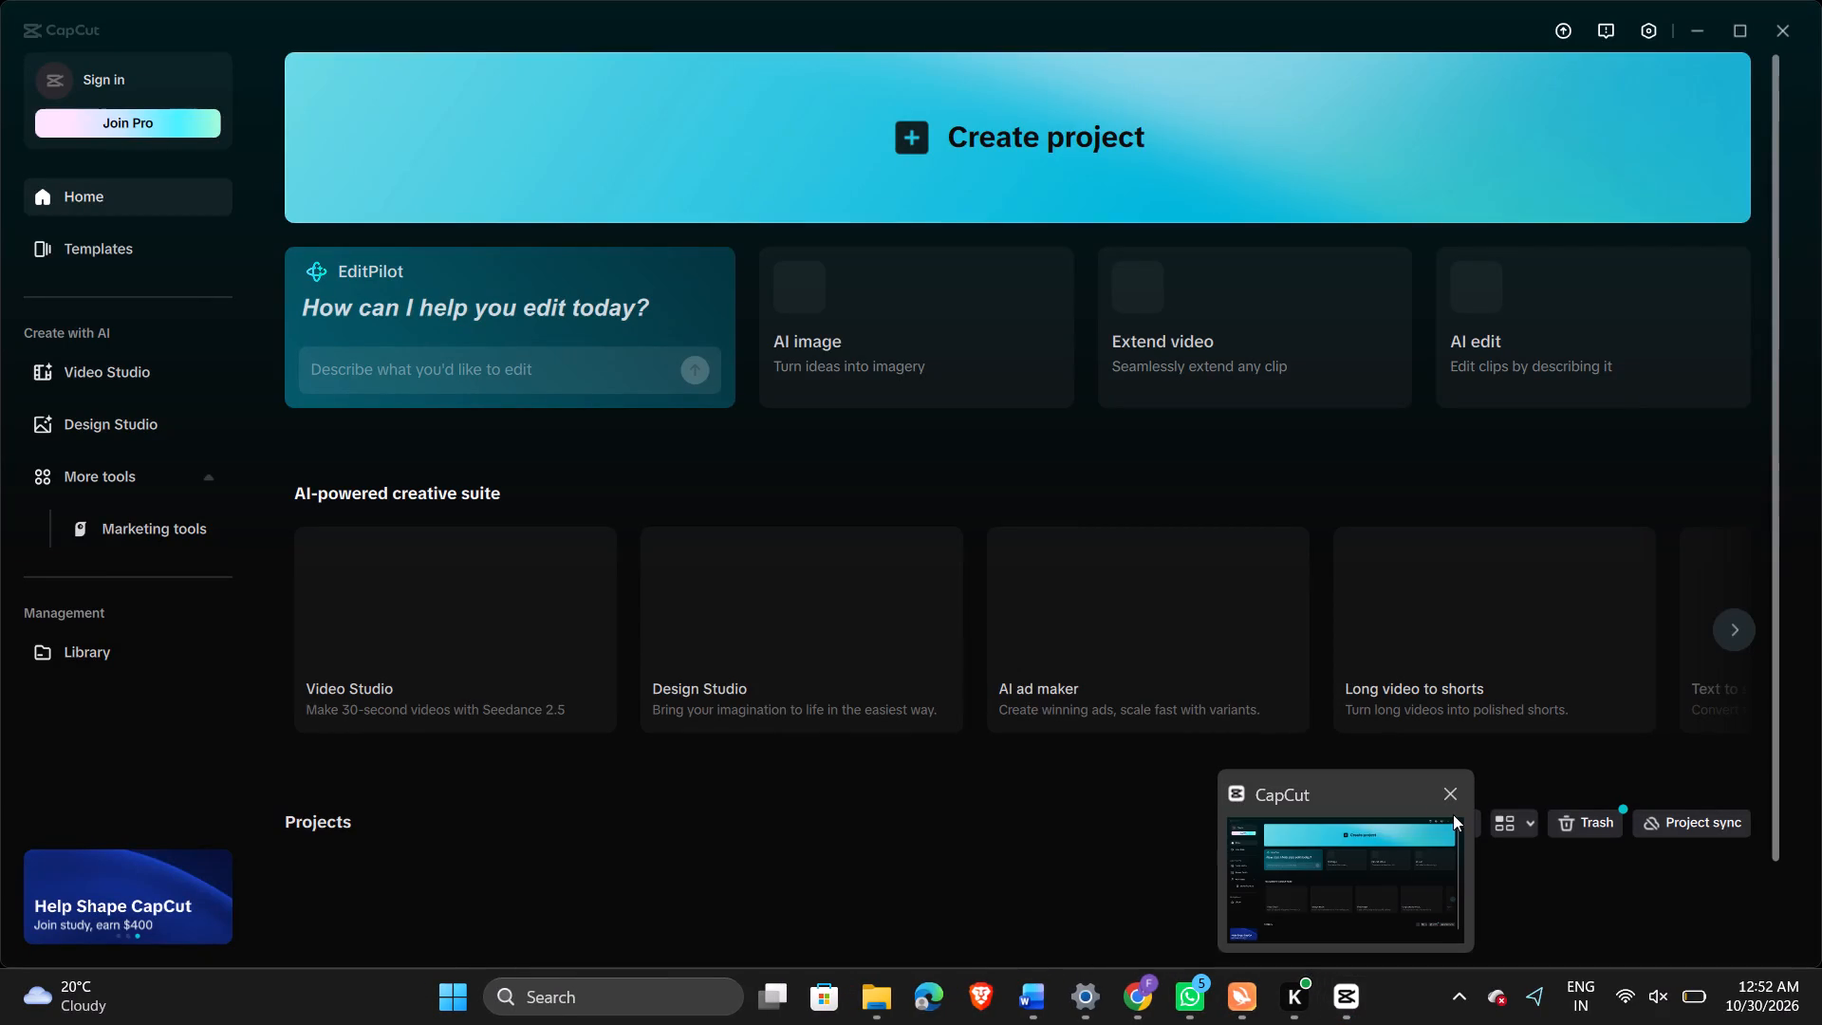
Close the CapCut window and the WhatsApp window.
{"action": "left_click", "coordinate": [1446, 798]}
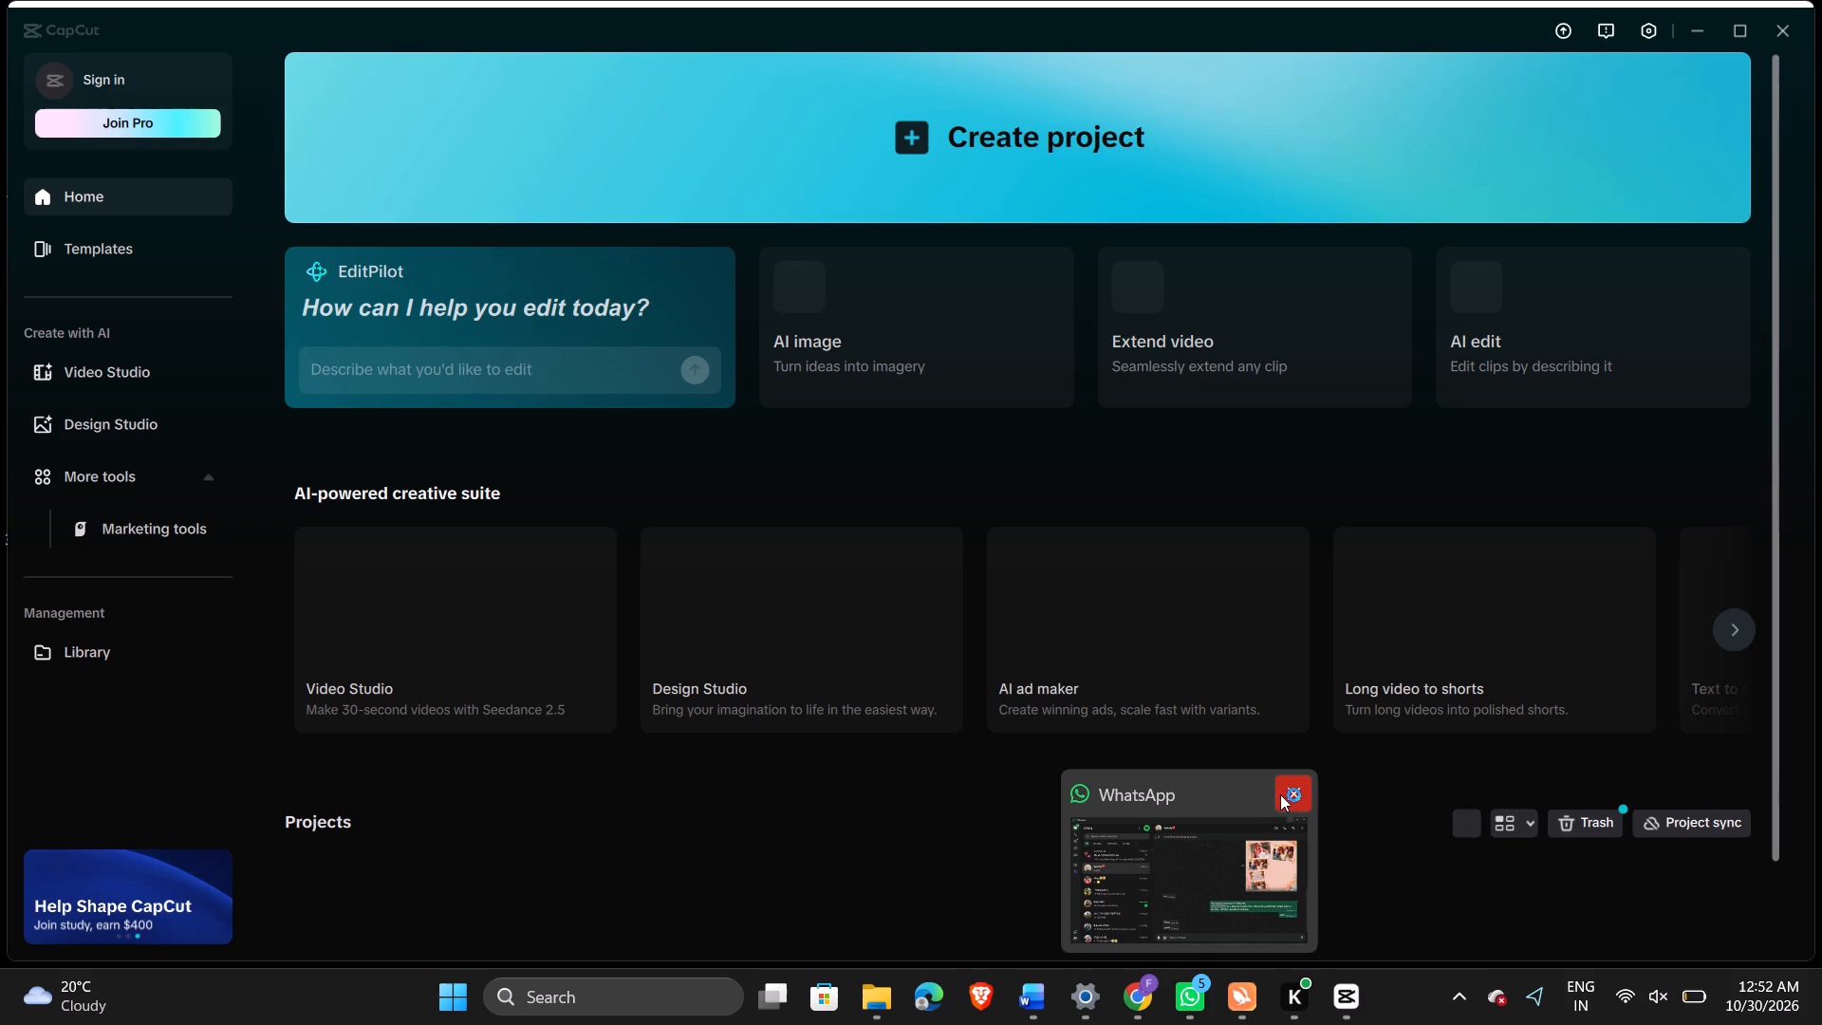
{"action": "left_click", "coordinate": [1283, 794]}
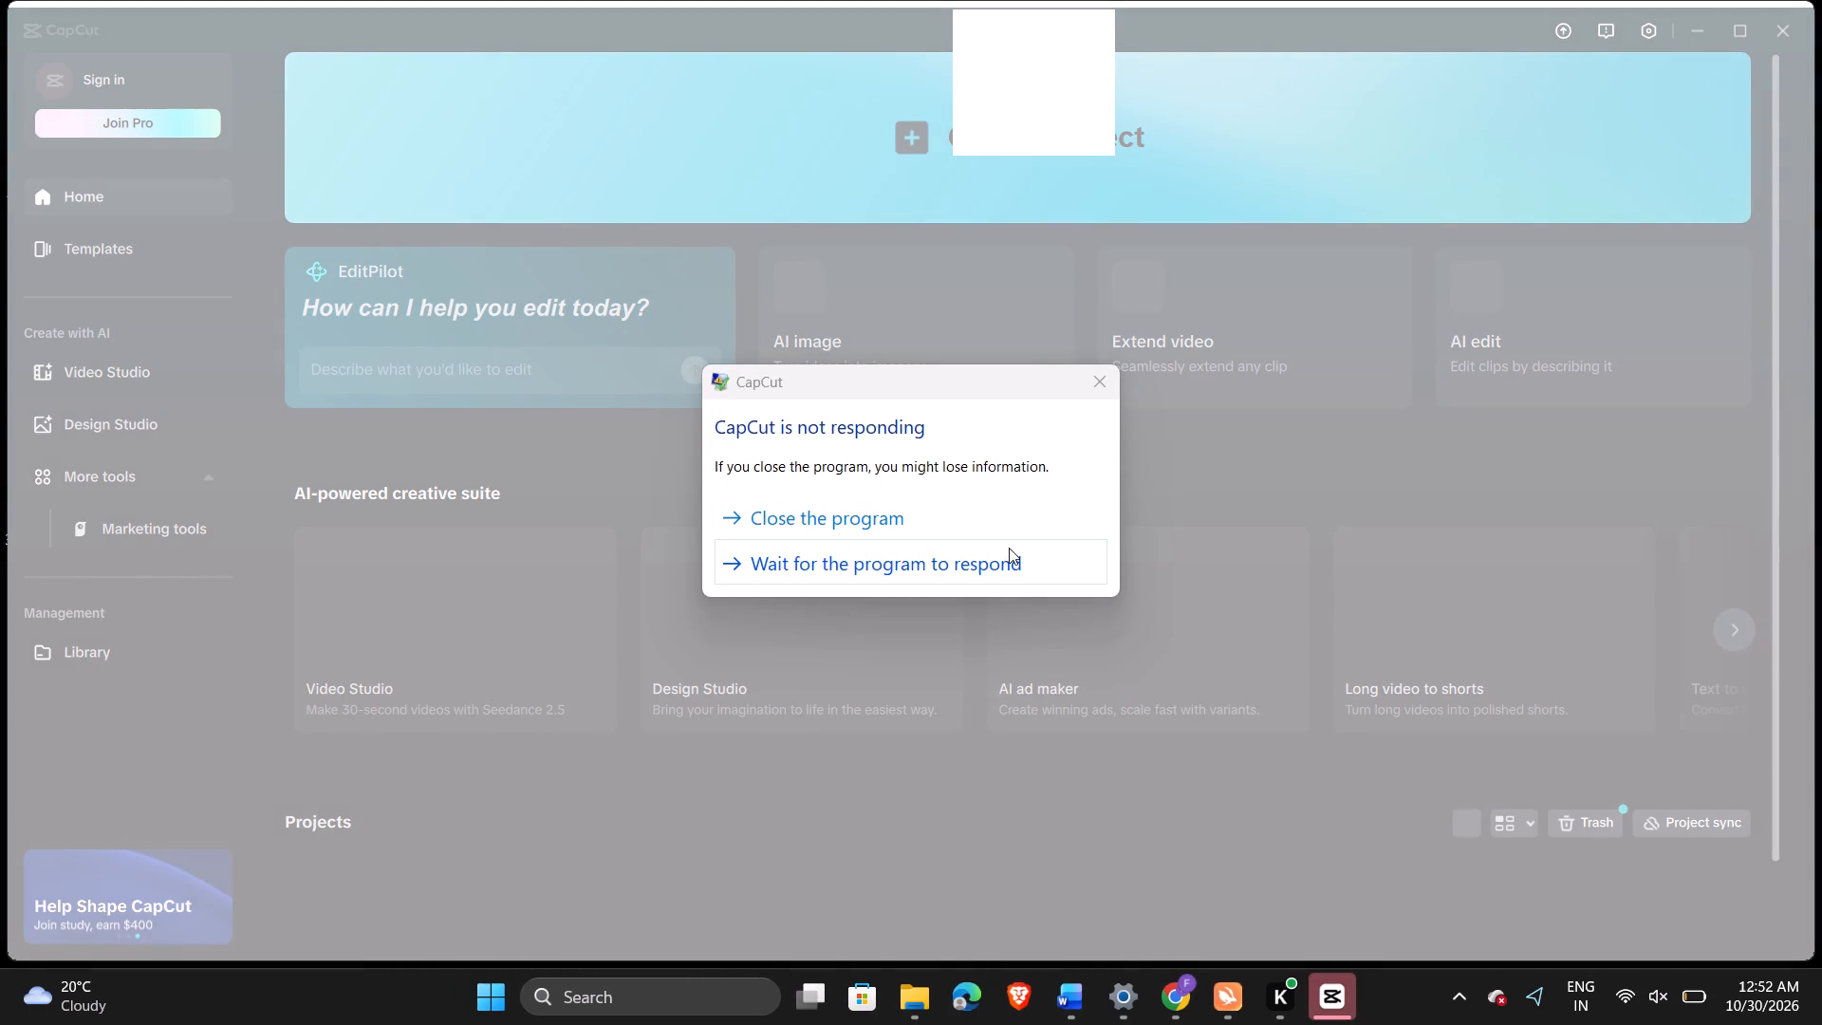
Force the unresponsive CapCut program to close instead of waiting for it to respond.
{"action": "left_click", "coordinate": [926, 523]}
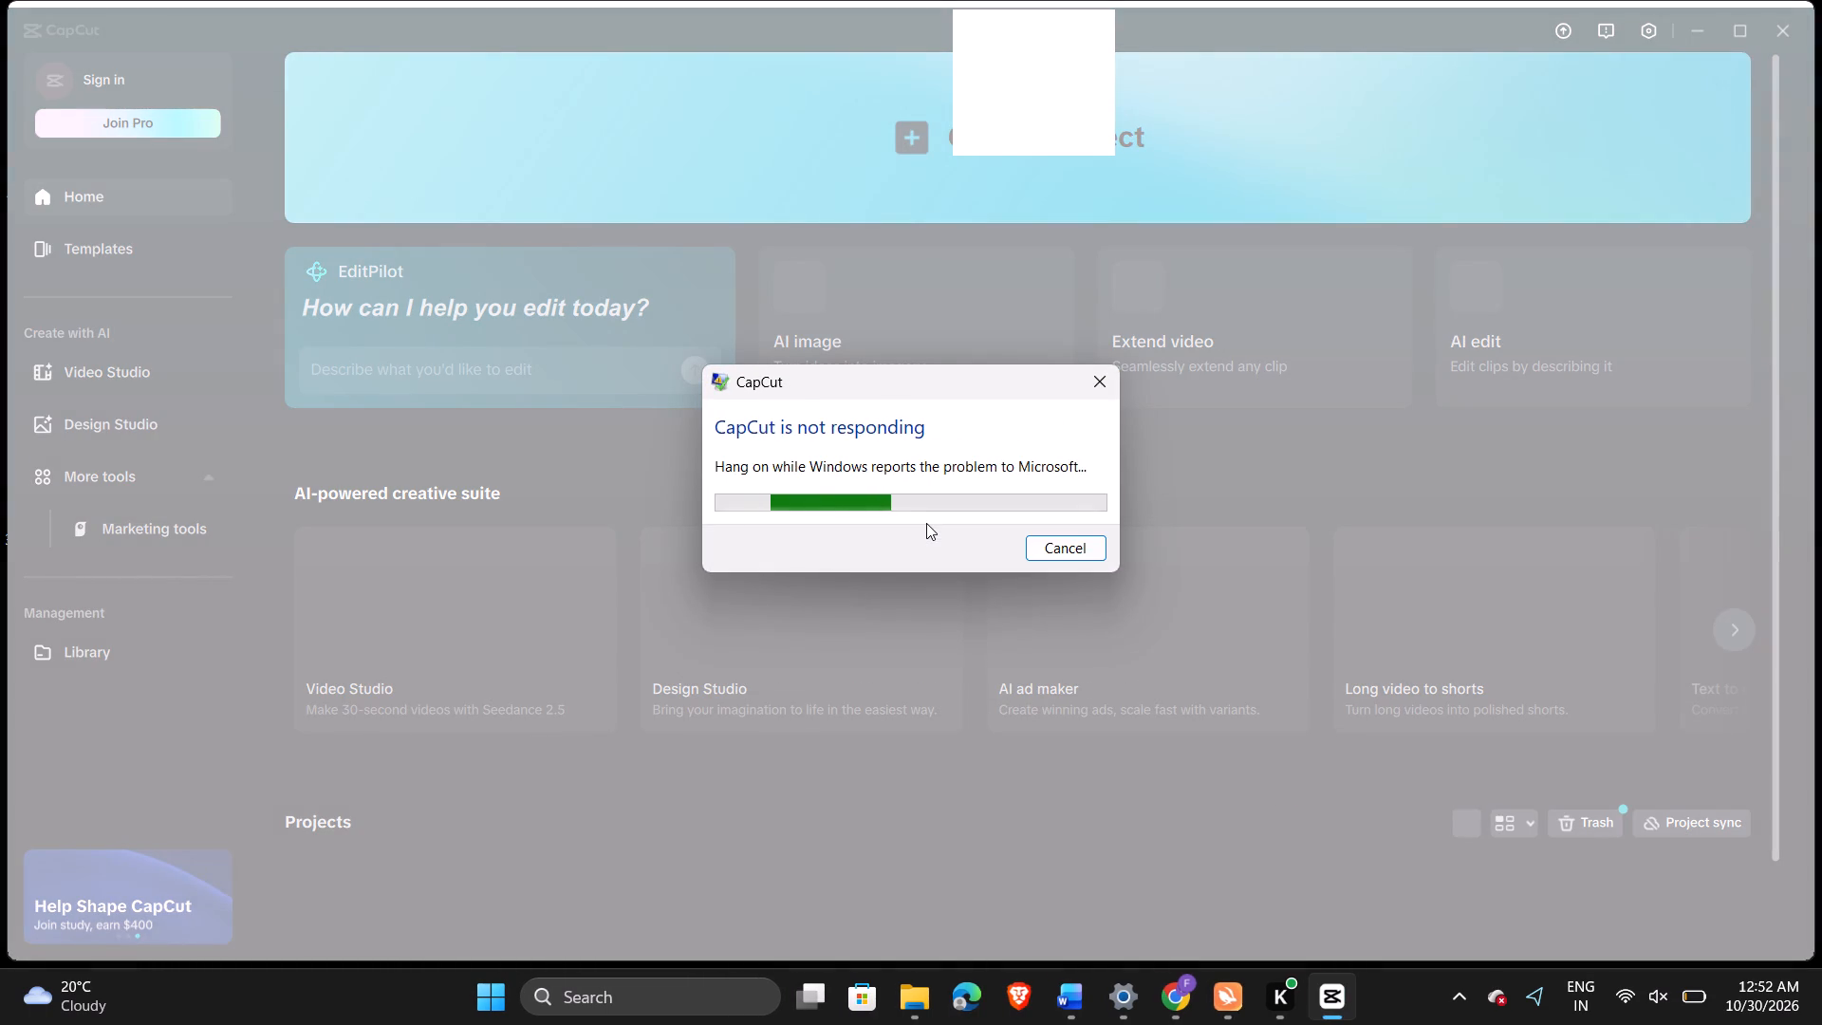
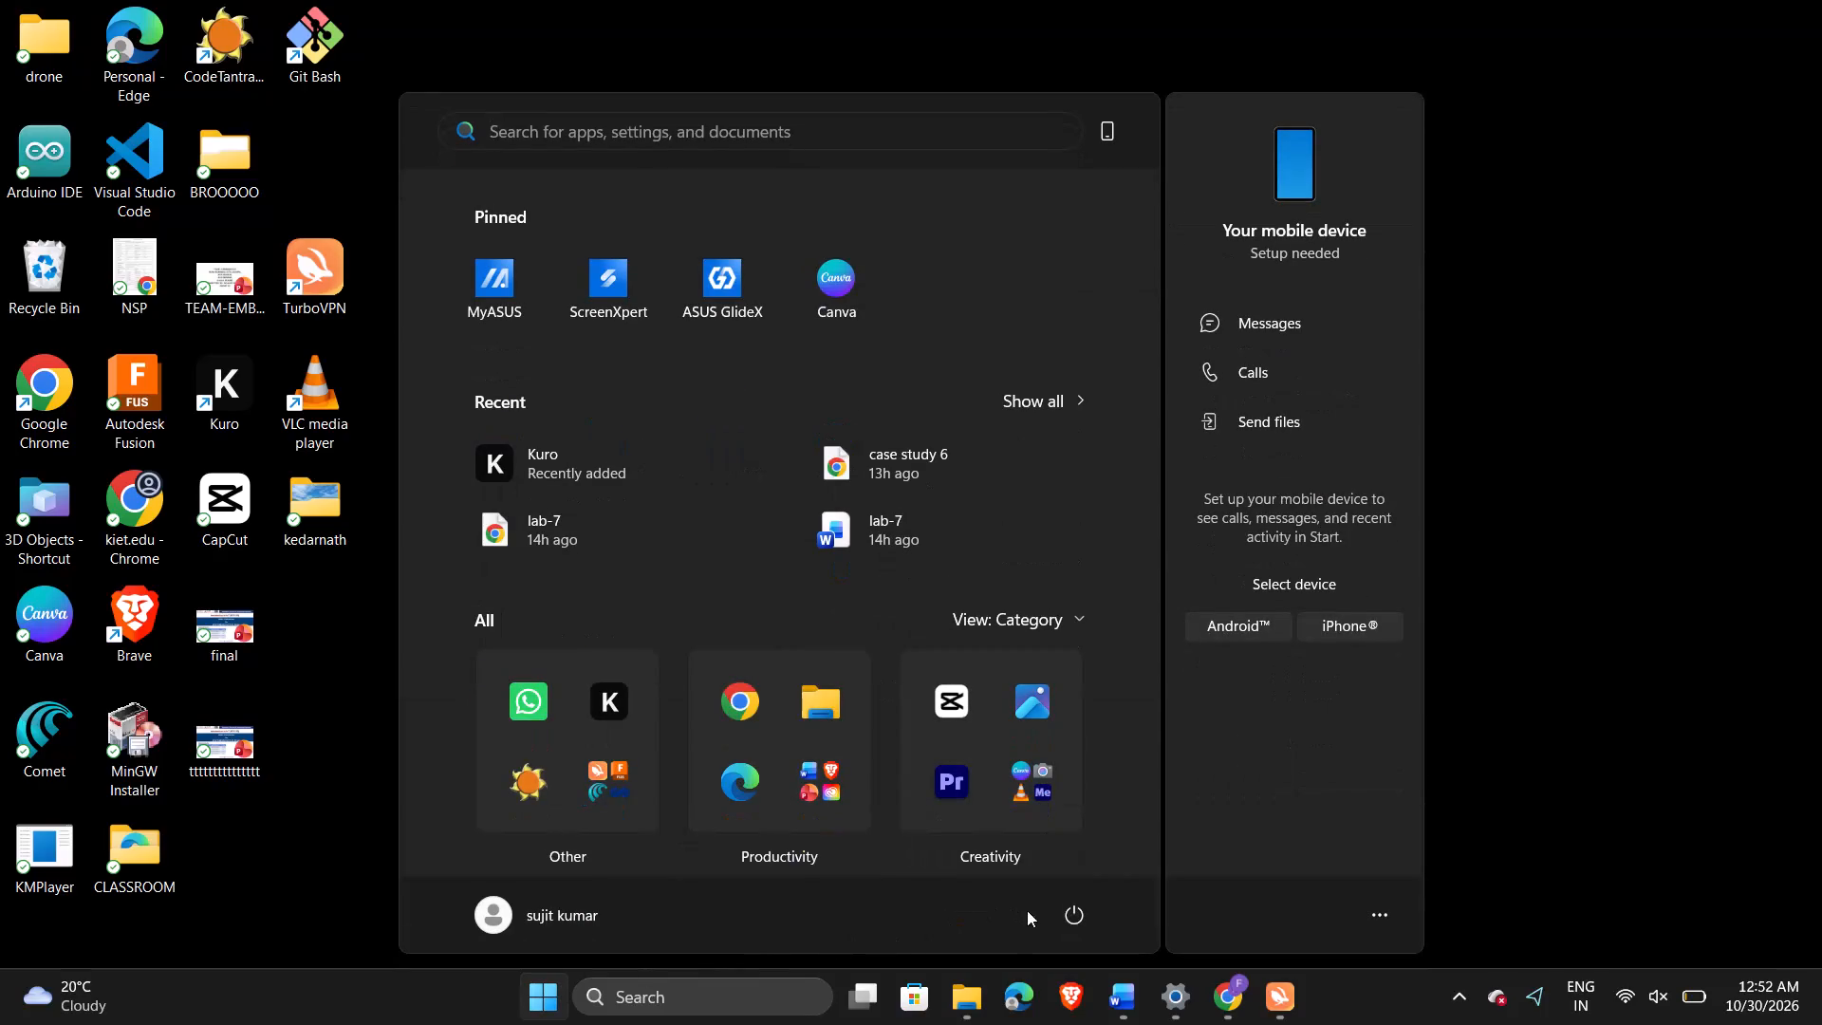
Open the computer's power options, which offer locking, sleep and shutdown.
{"action": "left_click", "coordinate": [1066, 914]}
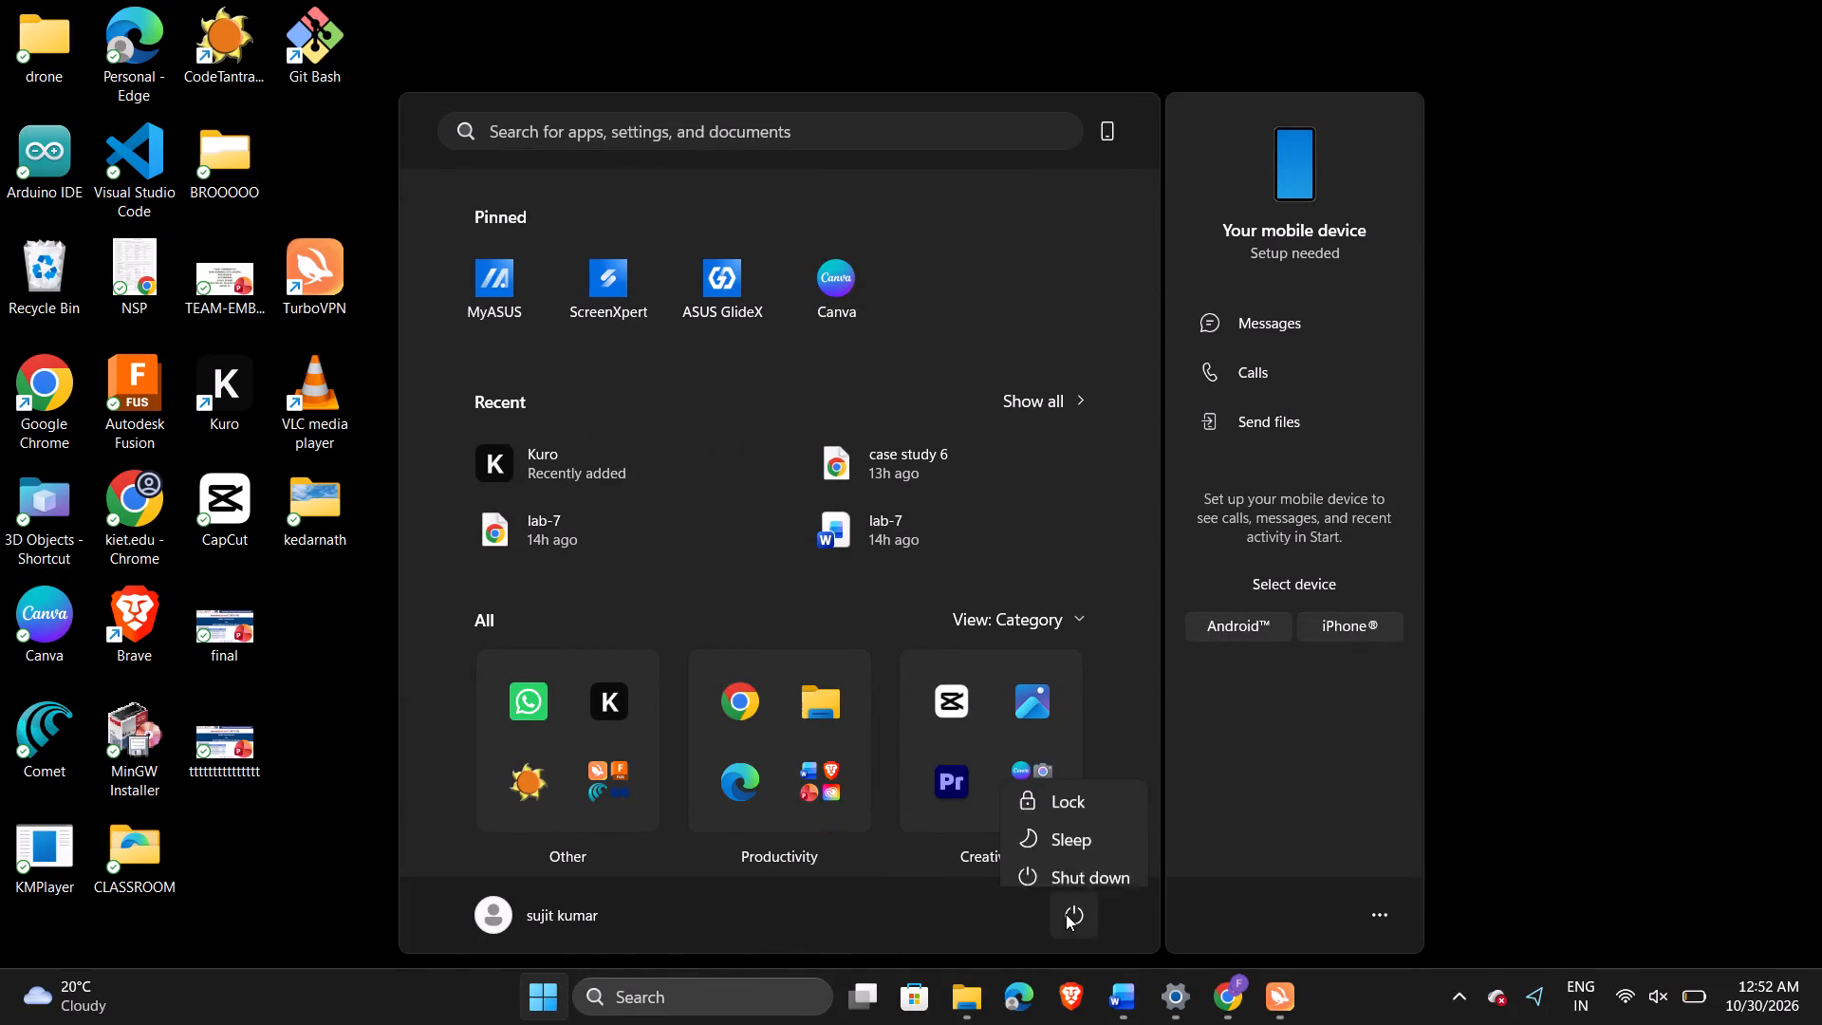